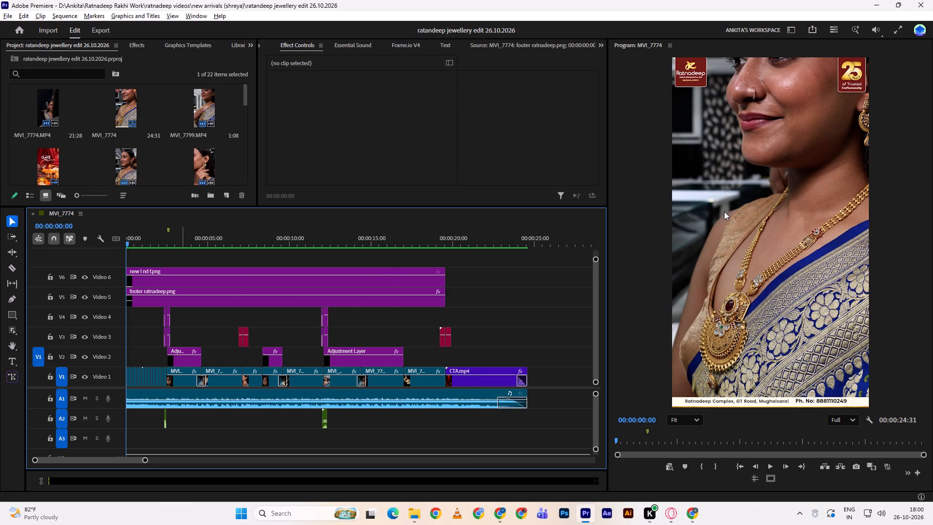
key(t)
click(717, 266)
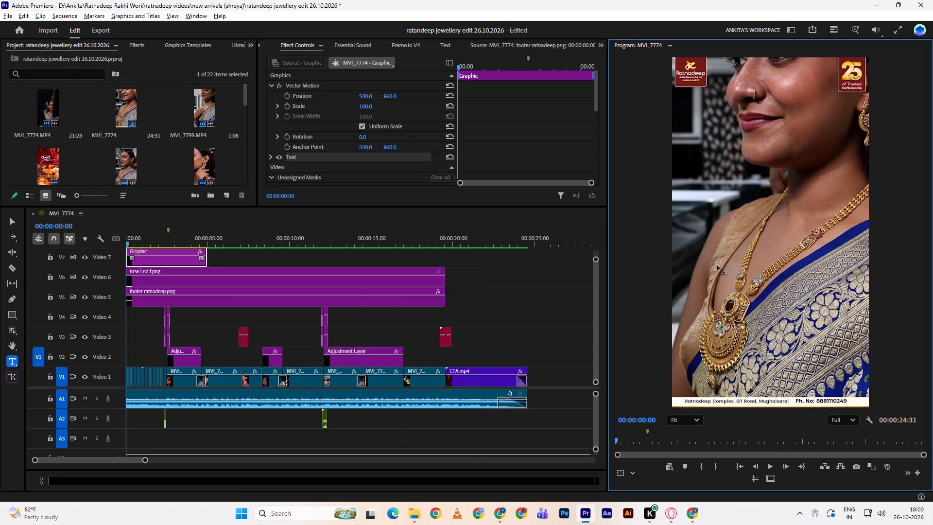
key(ctrl+v)
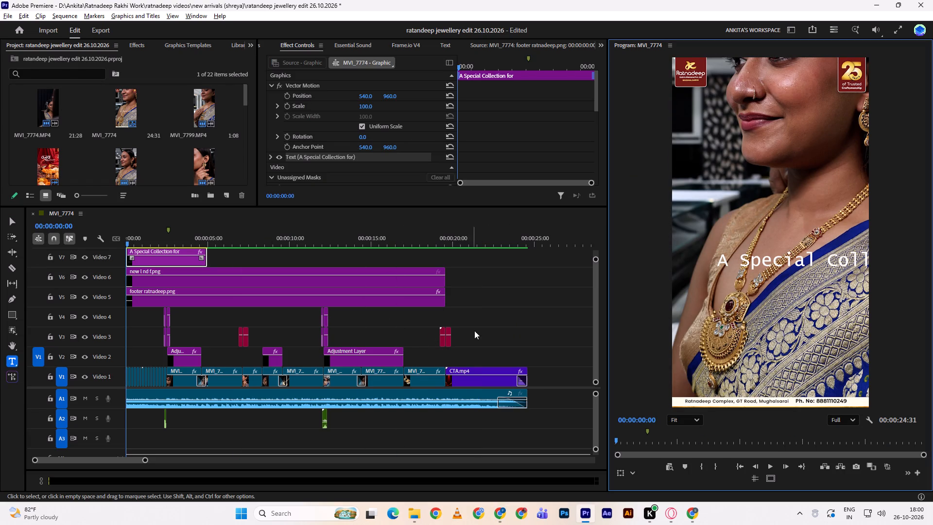
click(491, 325)
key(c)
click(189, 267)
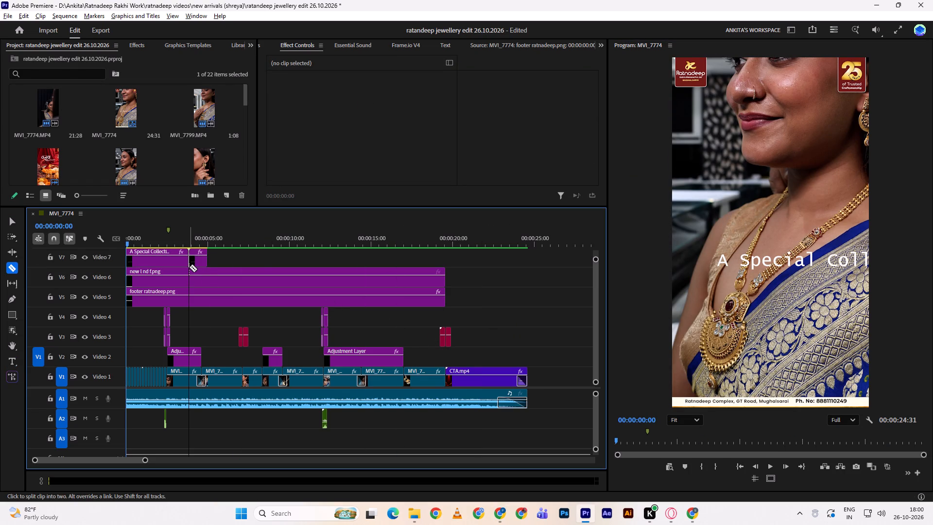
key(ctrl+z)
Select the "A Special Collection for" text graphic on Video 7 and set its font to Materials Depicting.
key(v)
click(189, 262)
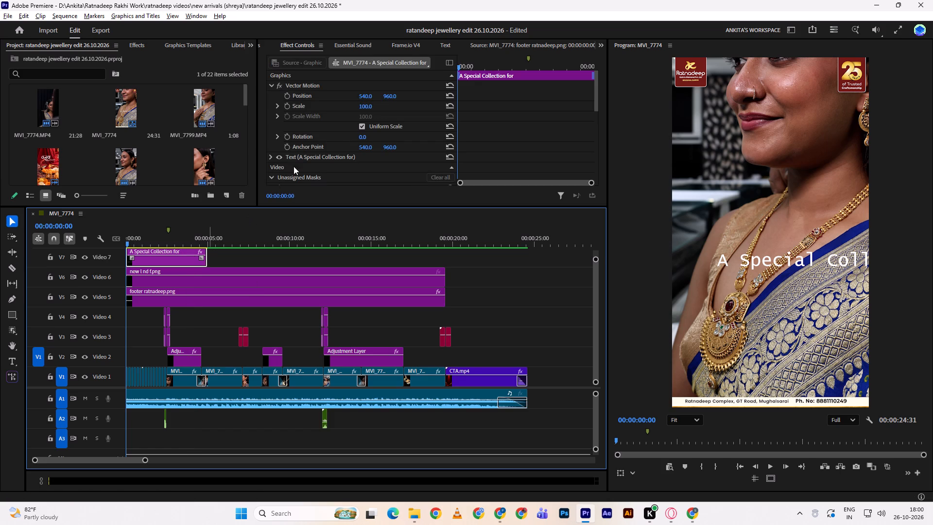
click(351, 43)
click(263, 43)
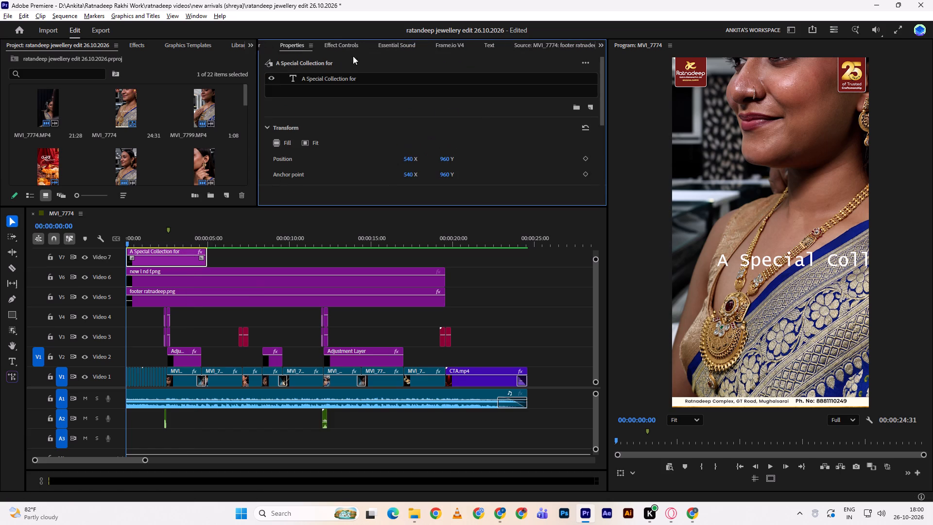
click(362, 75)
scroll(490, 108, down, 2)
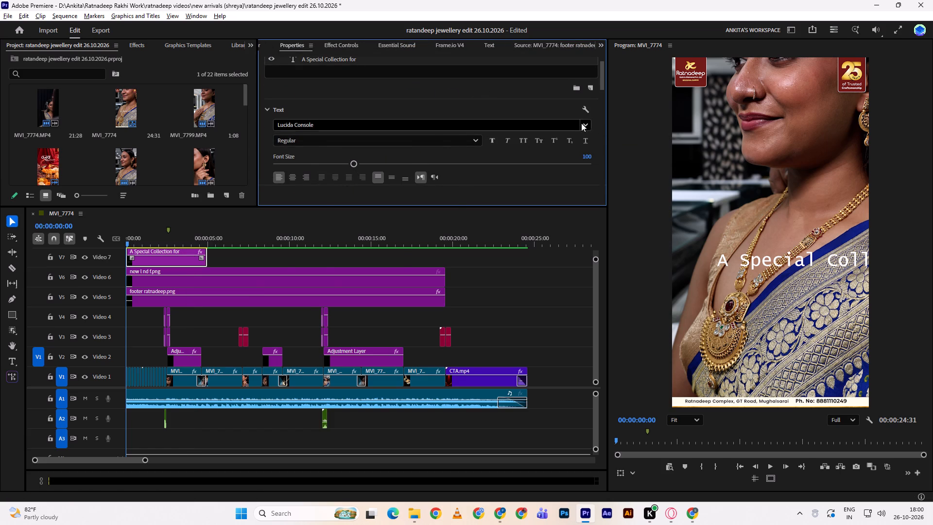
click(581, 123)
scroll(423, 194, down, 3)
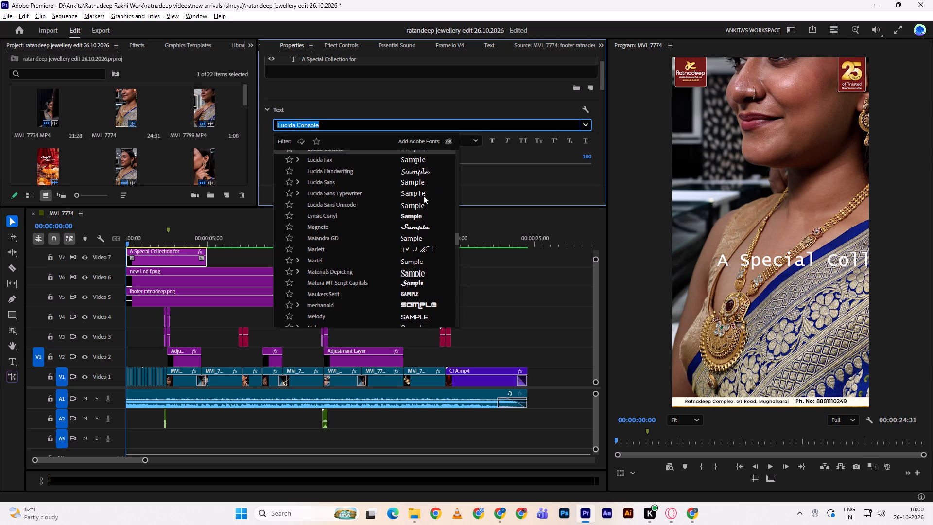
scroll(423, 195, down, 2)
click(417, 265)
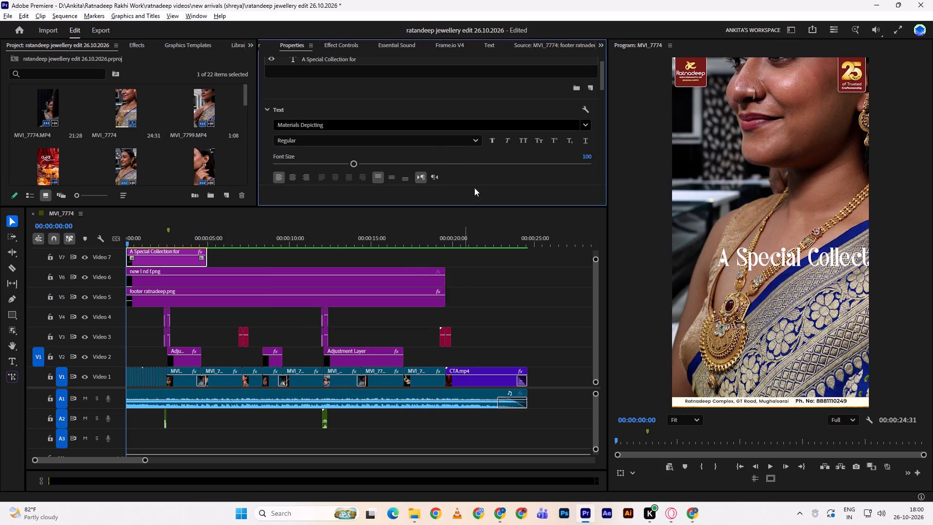
Reduce the font size of the "A Special Collection for" text to 68.
drag(353, 163, 322, 166)
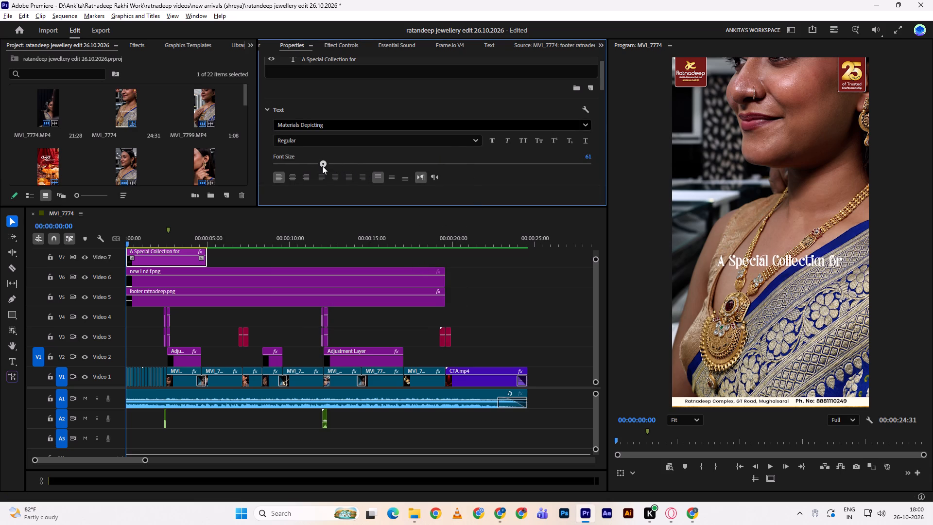
drag(322, 166, 328, 165)
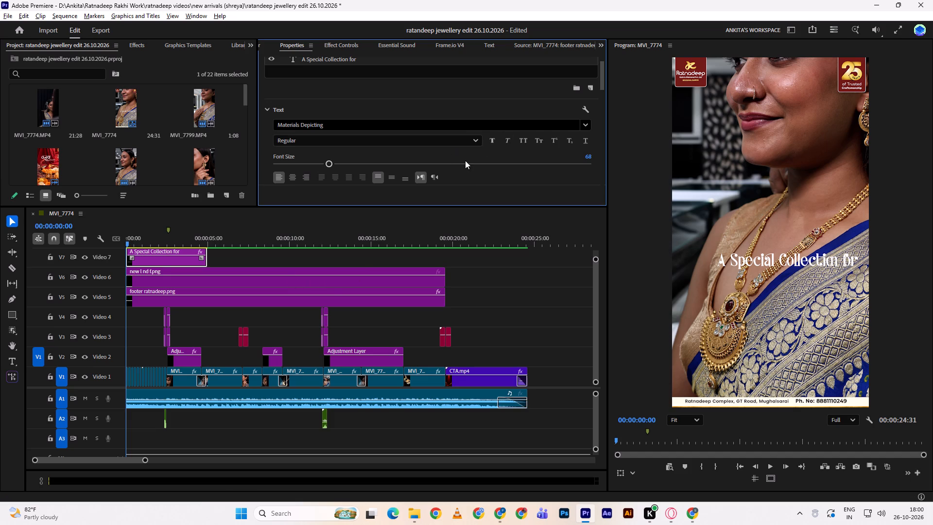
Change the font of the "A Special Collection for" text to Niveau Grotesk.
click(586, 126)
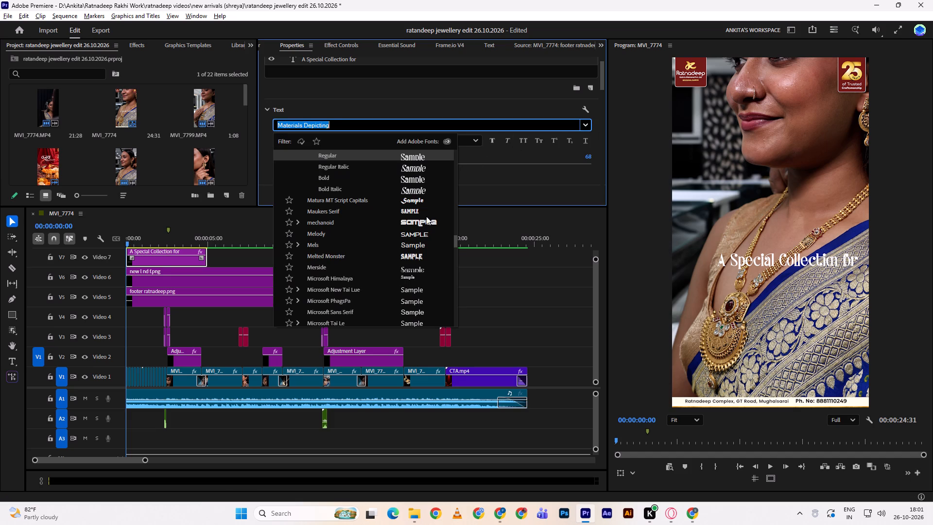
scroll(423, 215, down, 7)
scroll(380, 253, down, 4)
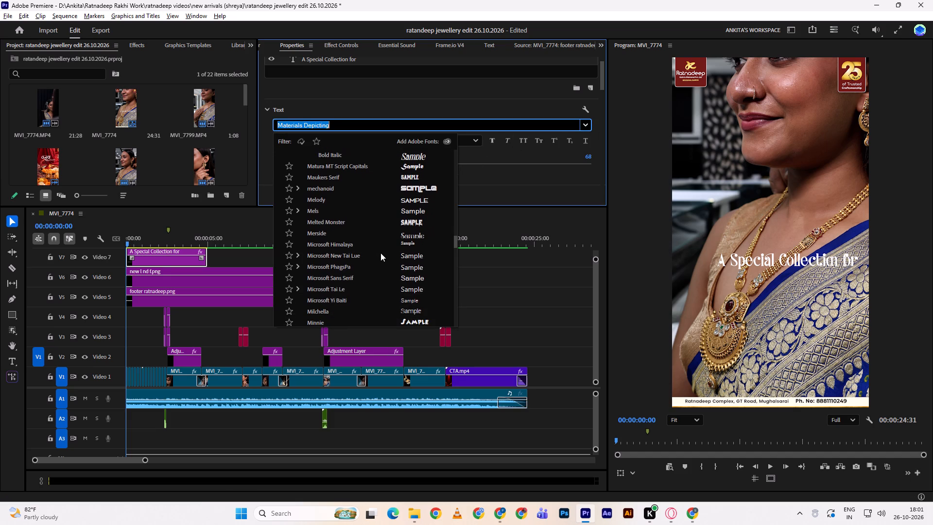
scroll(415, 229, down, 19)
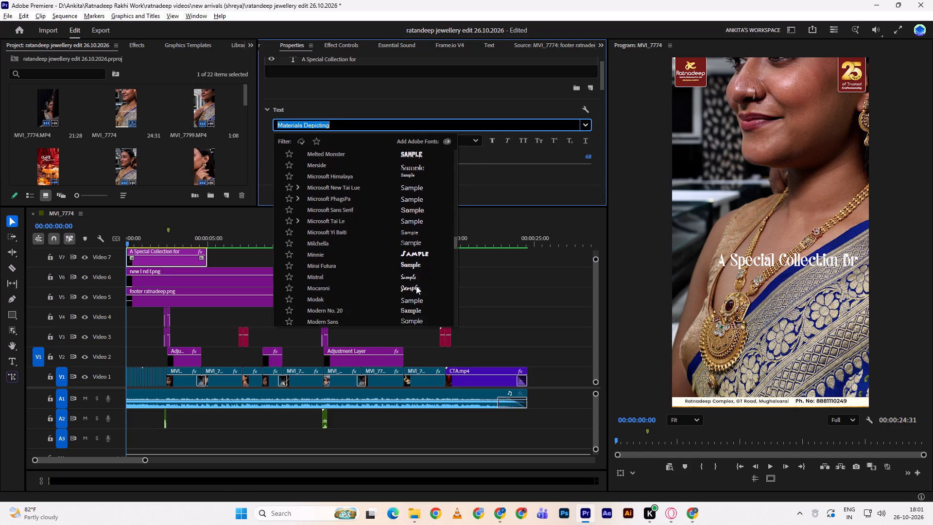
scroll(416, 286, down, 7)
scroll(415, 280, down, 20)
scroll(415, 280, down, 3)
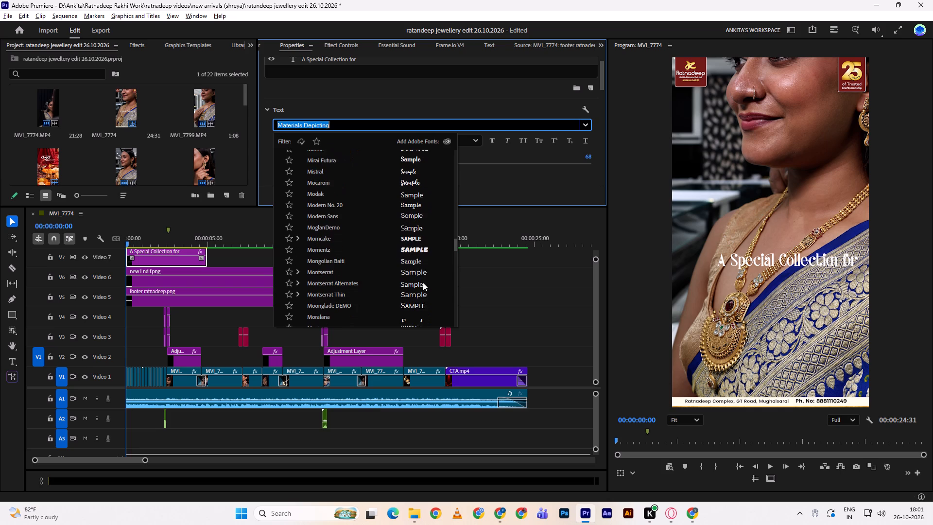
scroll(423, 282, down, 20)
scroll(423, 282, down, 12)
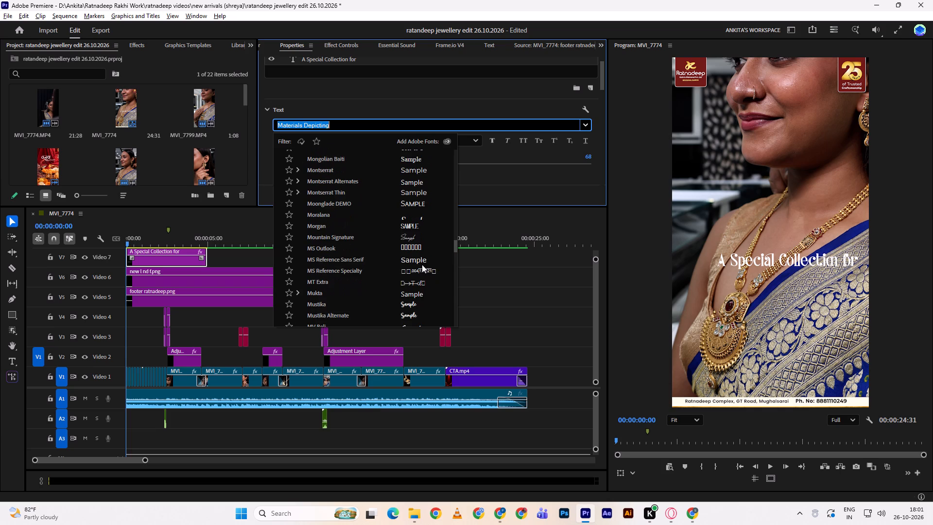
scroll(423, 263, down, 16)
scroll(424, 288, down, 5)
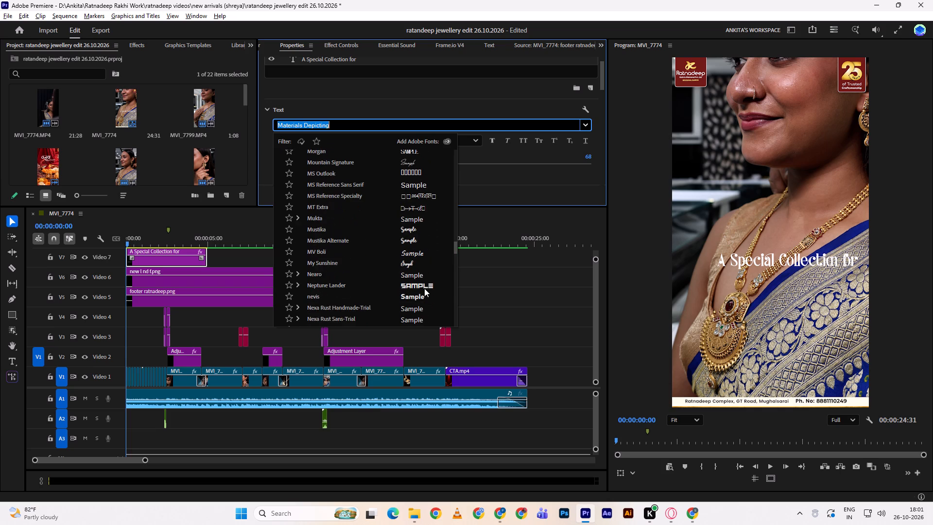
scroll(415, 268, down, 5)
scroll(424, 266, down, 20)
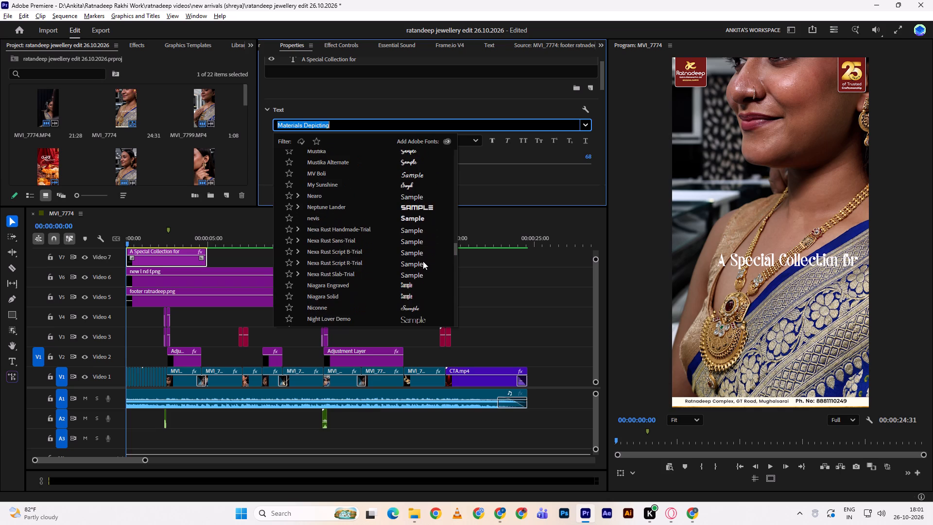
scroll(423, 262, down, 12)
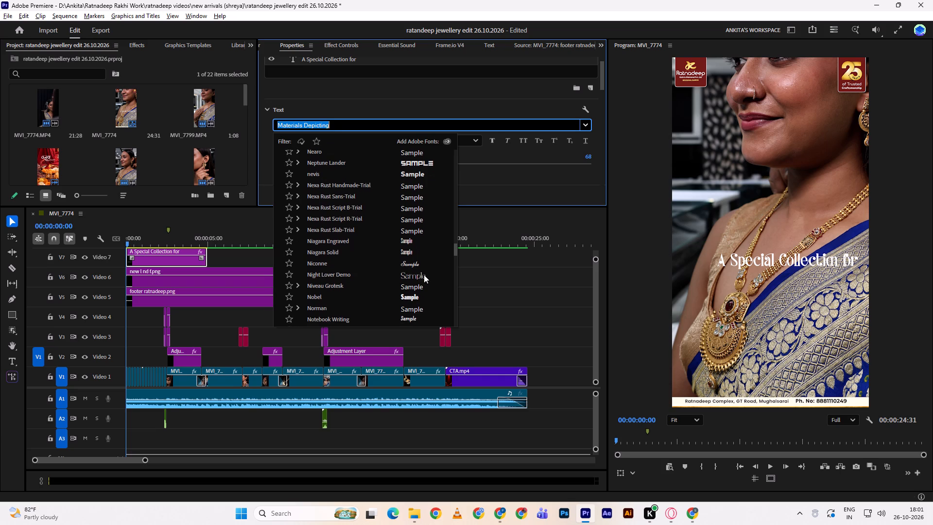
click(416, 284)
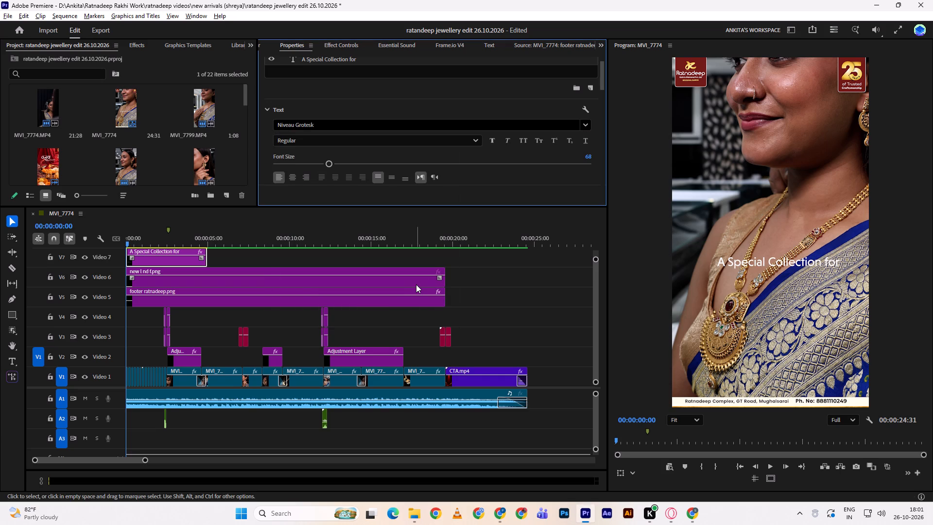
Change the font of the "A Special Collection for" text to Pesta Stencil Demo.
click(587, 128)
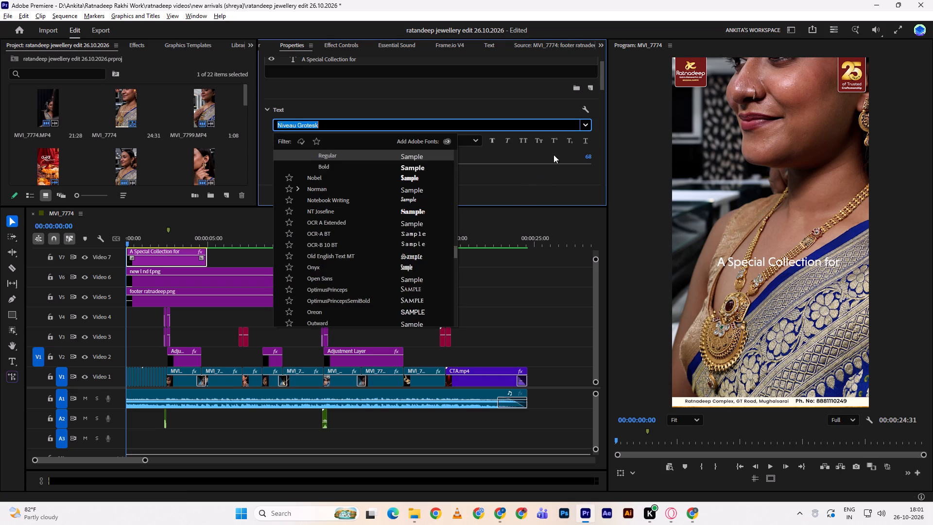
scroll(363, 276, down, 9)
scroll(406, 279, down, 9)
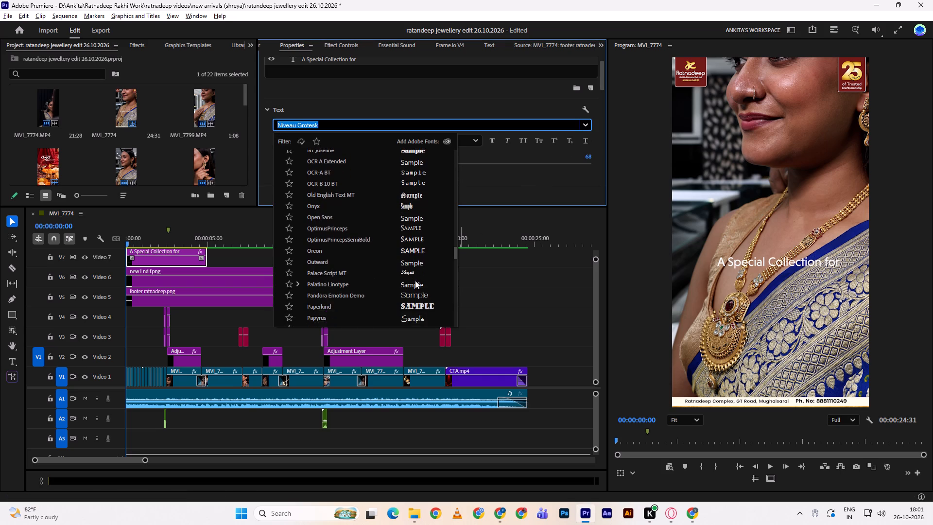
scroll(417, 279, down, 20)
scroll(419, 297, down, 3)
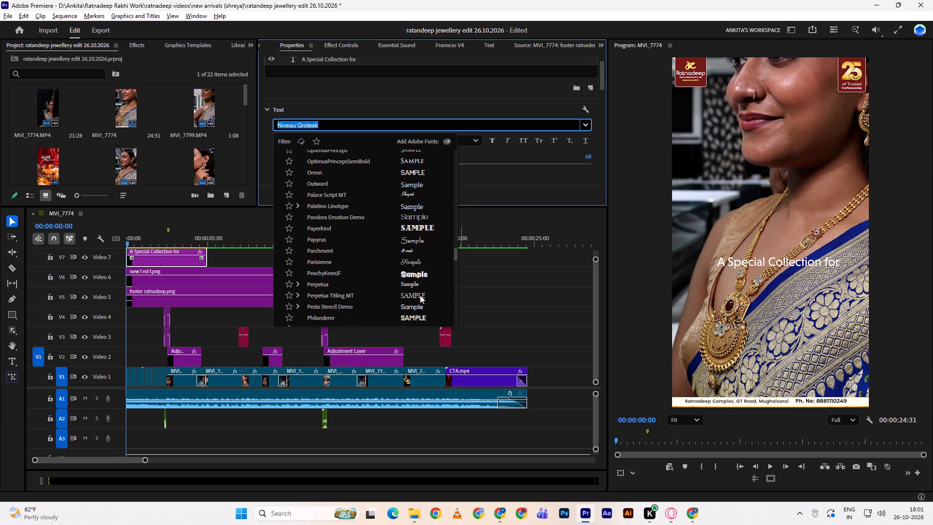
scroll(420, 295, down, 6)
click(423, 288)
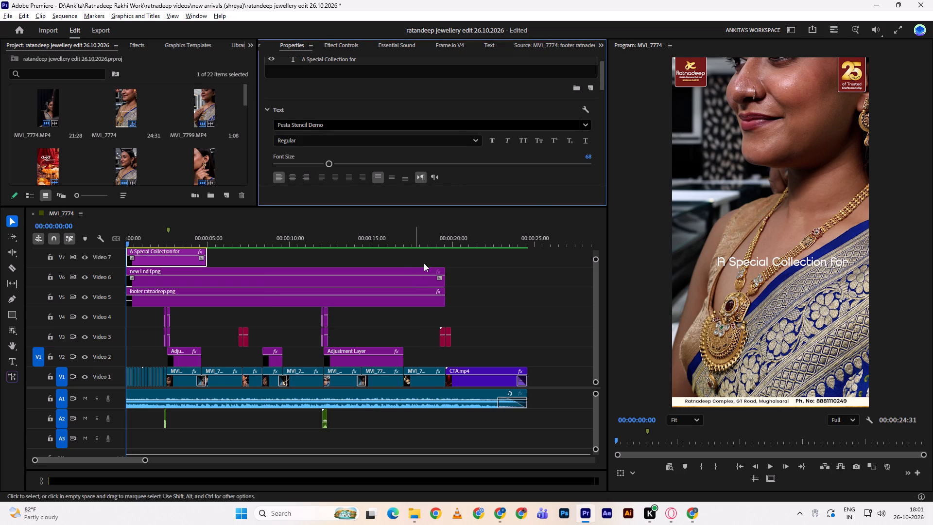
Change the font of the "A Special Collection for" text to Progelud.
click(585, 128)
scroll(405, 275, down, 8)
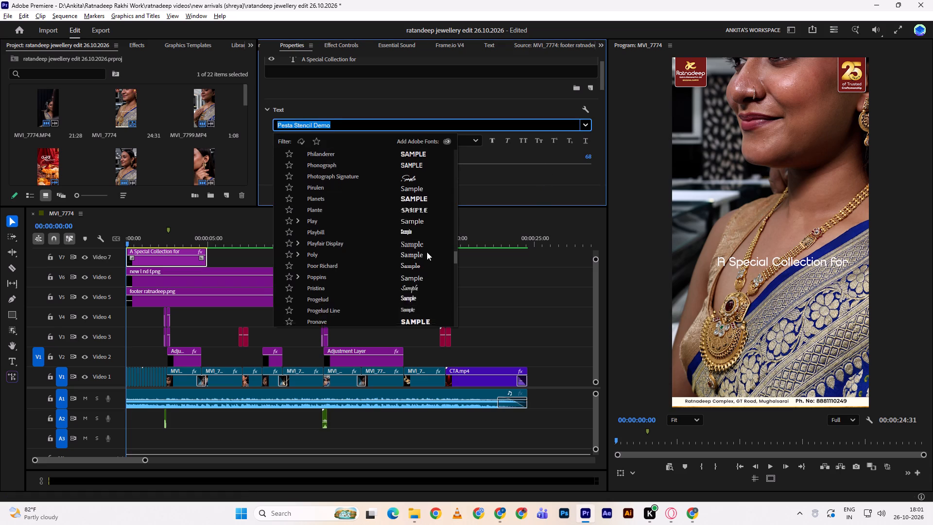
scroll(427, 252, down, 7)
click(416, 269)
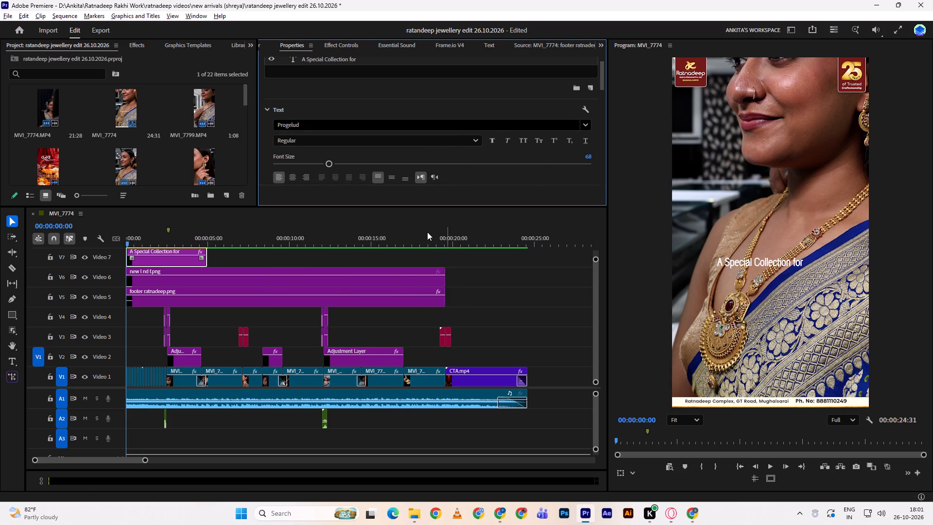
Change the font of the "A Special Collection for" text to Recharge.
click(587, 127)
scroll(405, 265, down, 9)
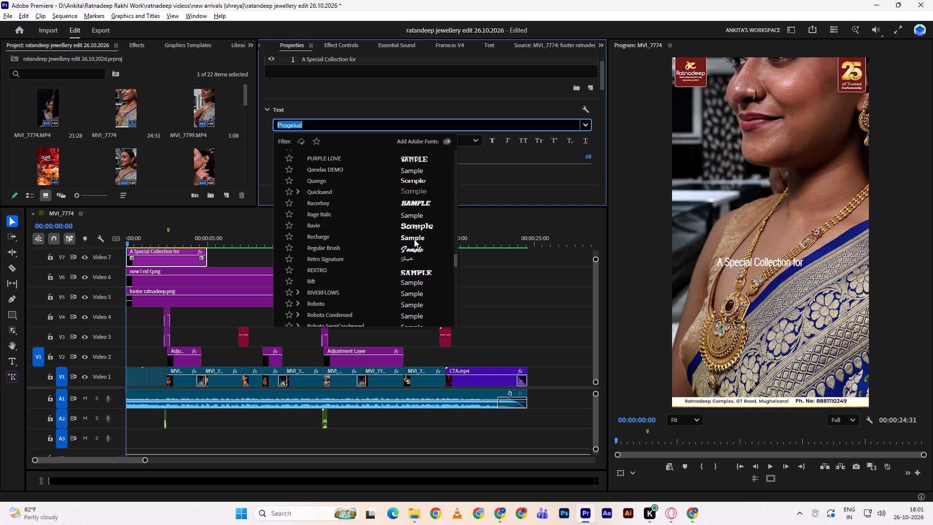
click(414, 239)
Change the font of the "A Special Collection for" text to a flowing cursive script font.
click(588, 124)
scroll(396, 275, down, 2)
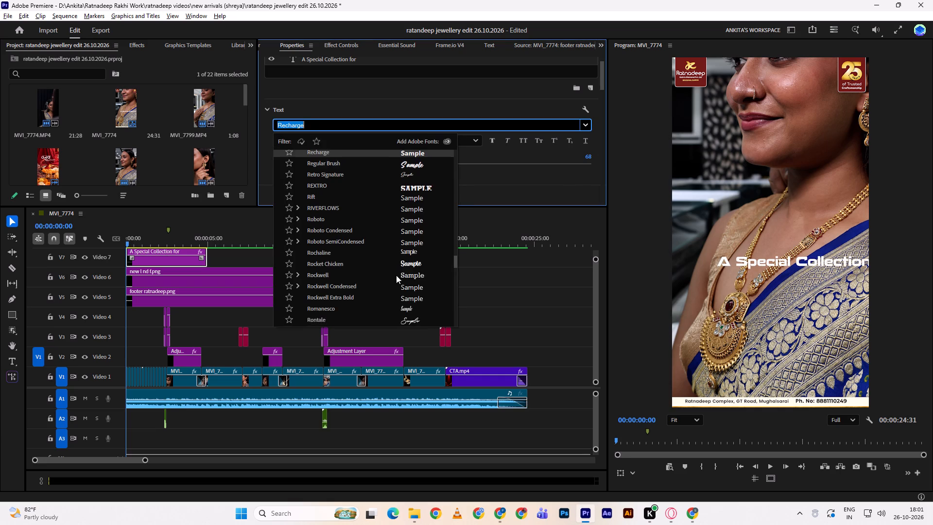
scroll(396, 275, down, 9)
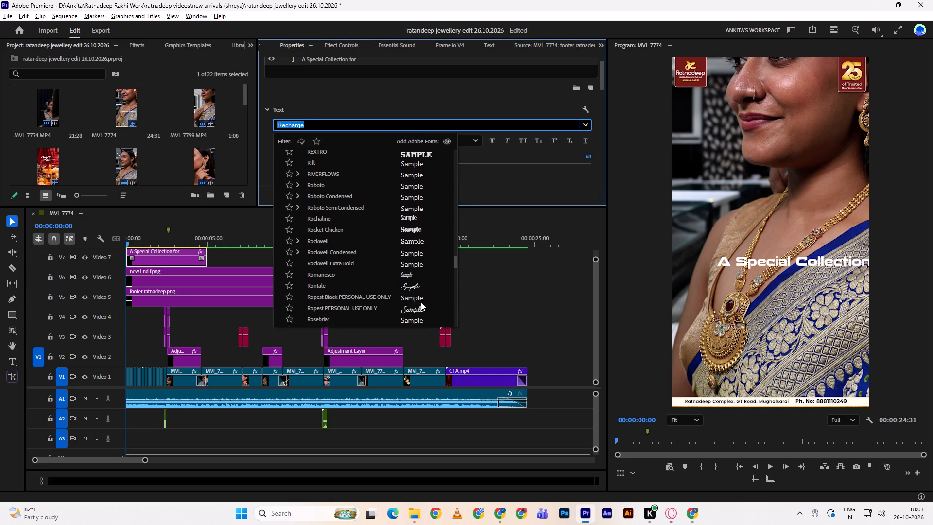
double_click(421, 301)
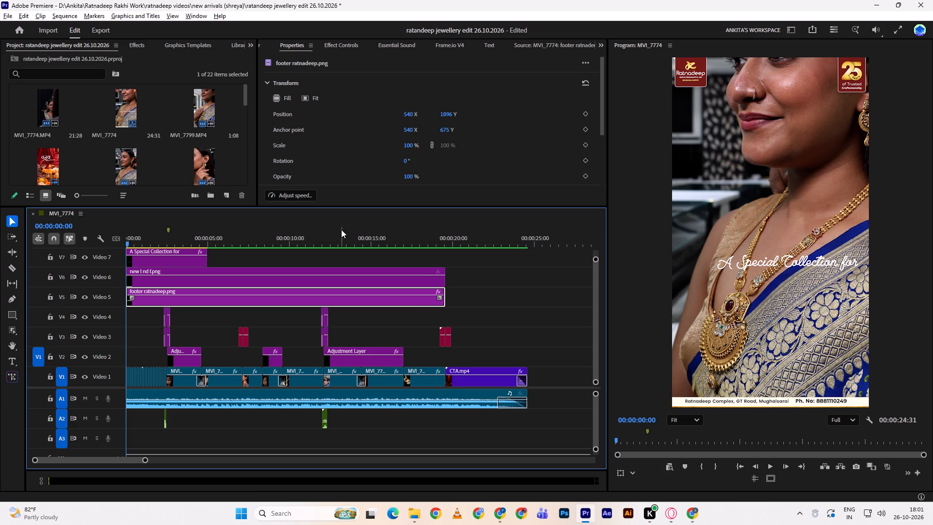
Scale the "A Special Collection for" text graphic on Video 7 down to 77%.
click(178, 258)
scroll(426, 124, down, 4)
scroll(416, 82, up, 4)
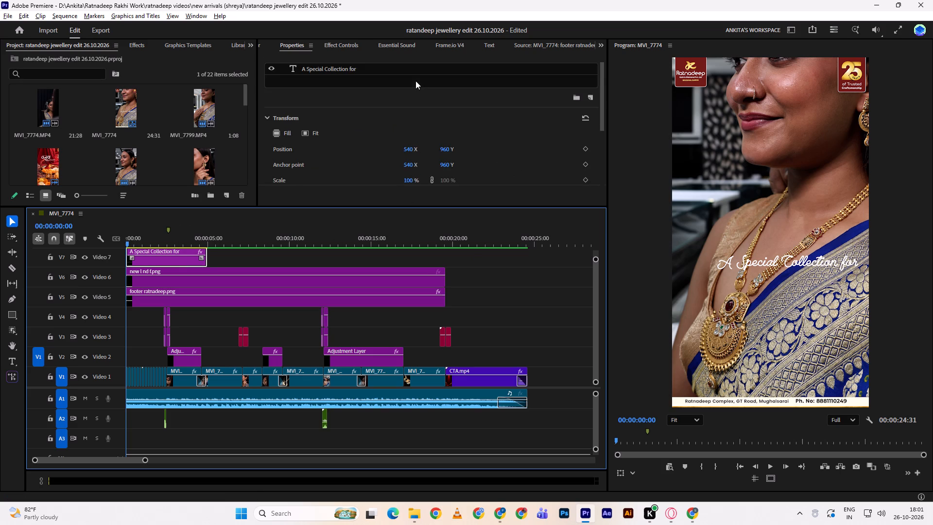
scroll(473, 134, down, 3)
drag(412, 161, 406, 163)
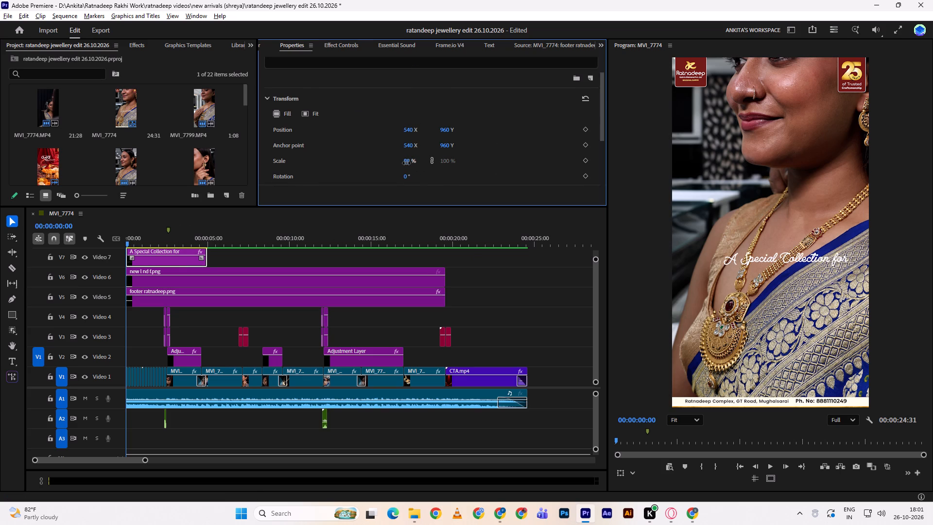
drag(406, 163, 402, 164)
Move the text graphic down over the necklace pendant to vertical position 1314 and slightly adjust its horizontal position.
drag(446, 132, 490, 126)
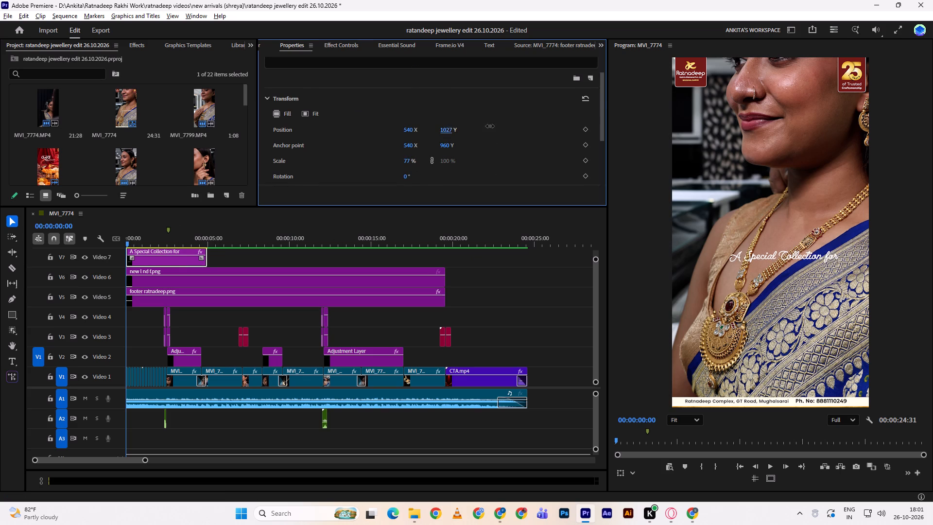
drag(490, 126, 629, 85)
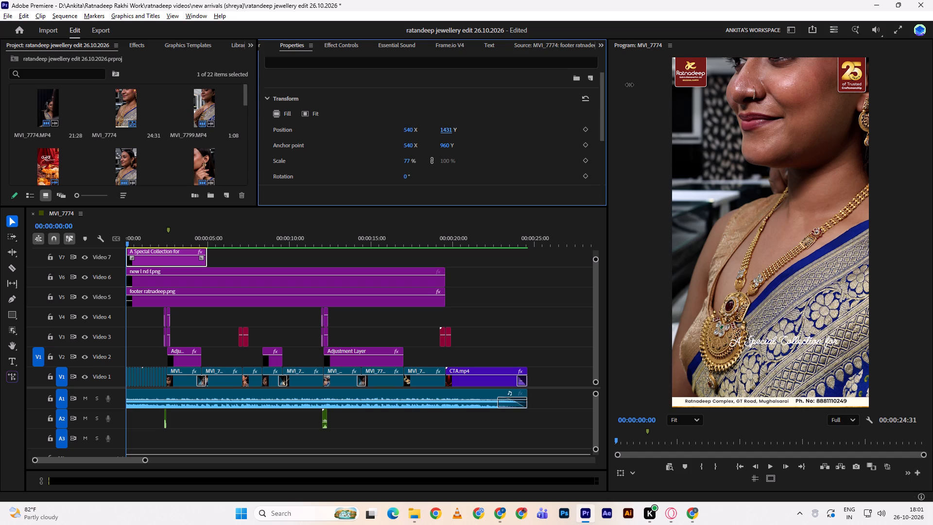
drag(629, 85, 286, 301)
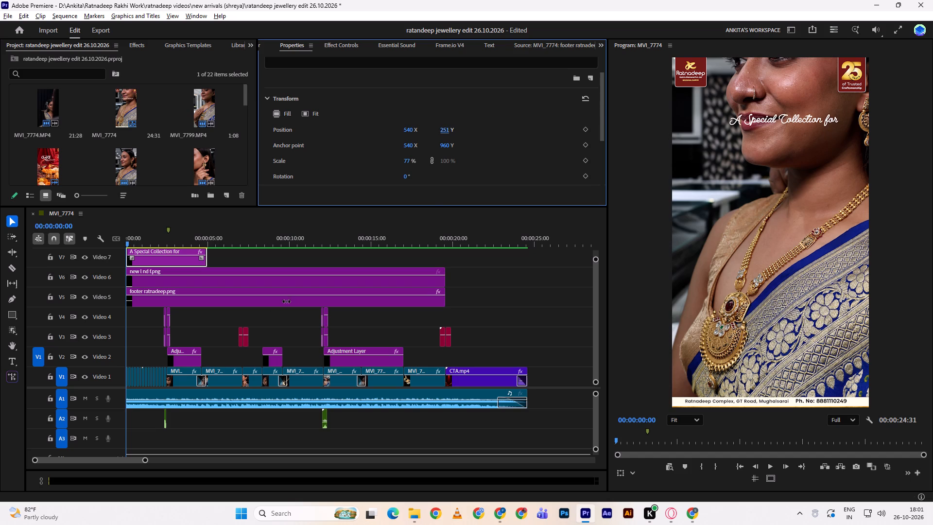
drag(286, 301, 631, 143)
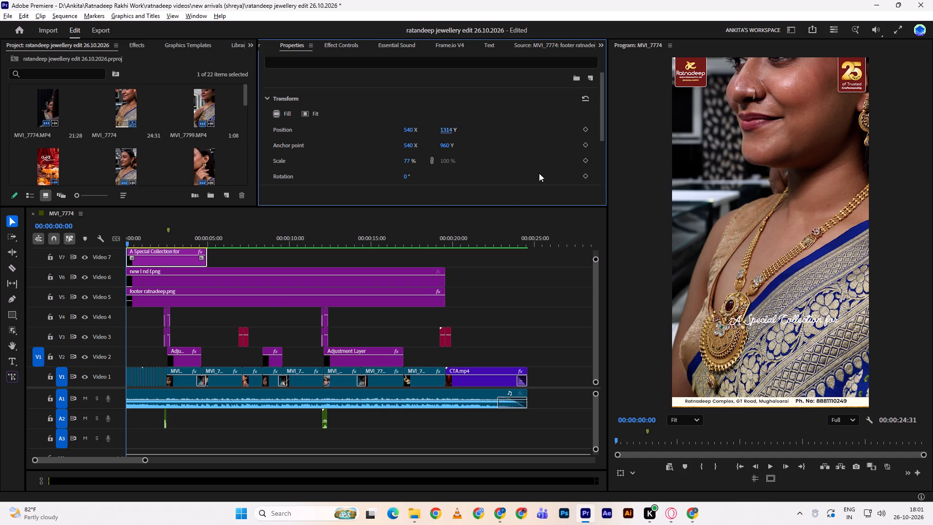
drag(412, 129, 408, 129)
Switch to the other Chrome profile's window and bring up its New Tab page.
key(alt+Tab)
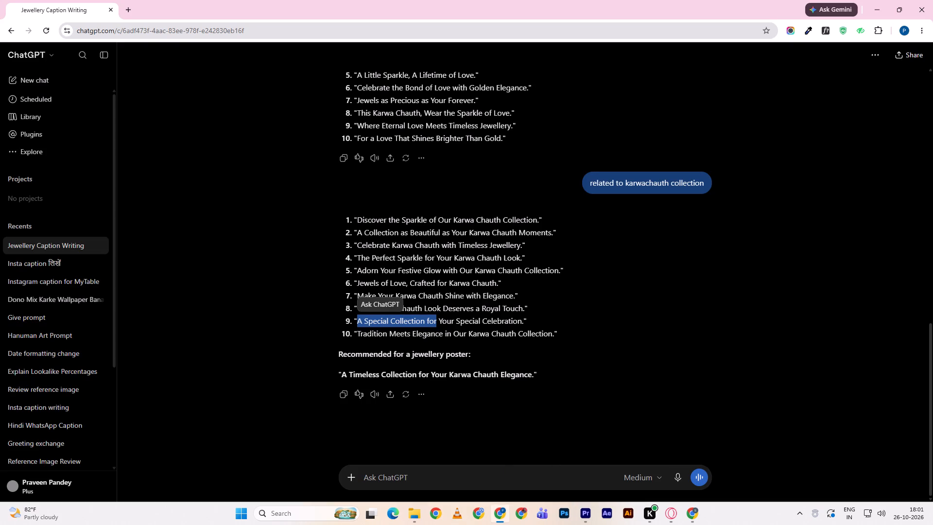
click(516, 517)
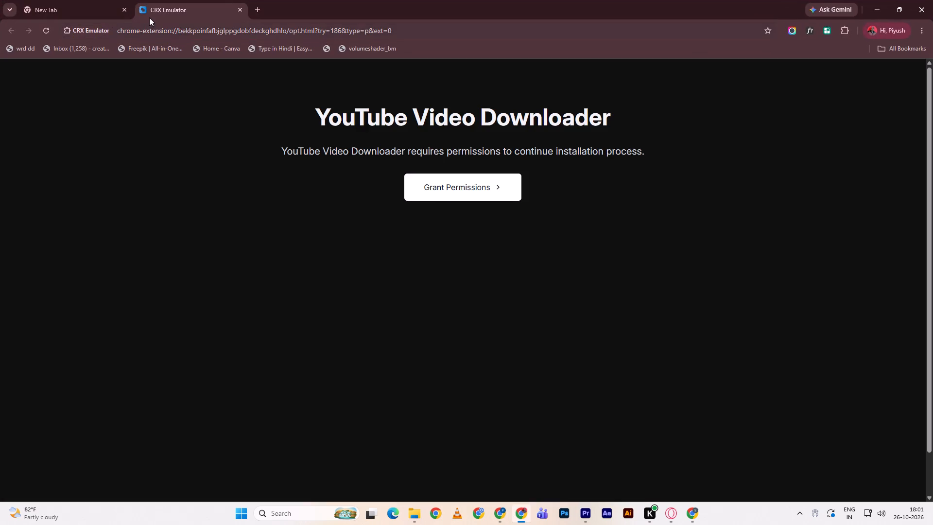
click(82, 4)
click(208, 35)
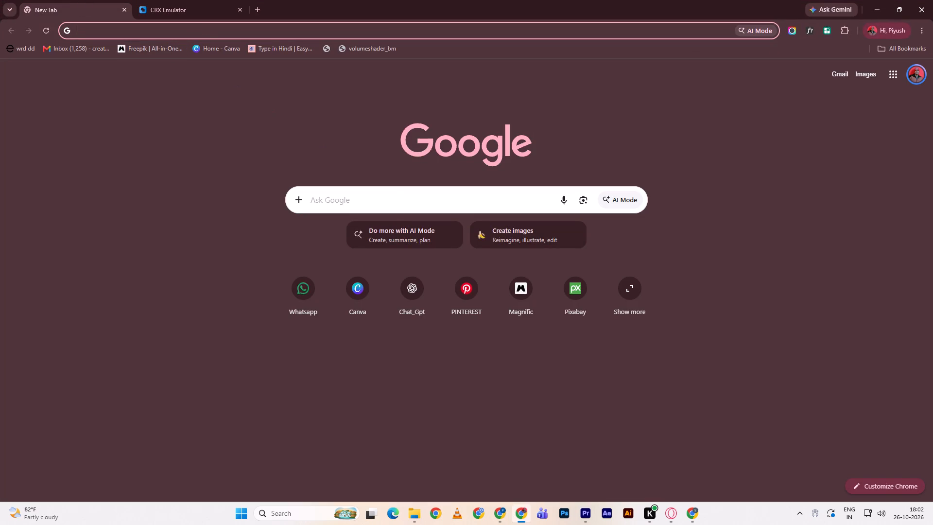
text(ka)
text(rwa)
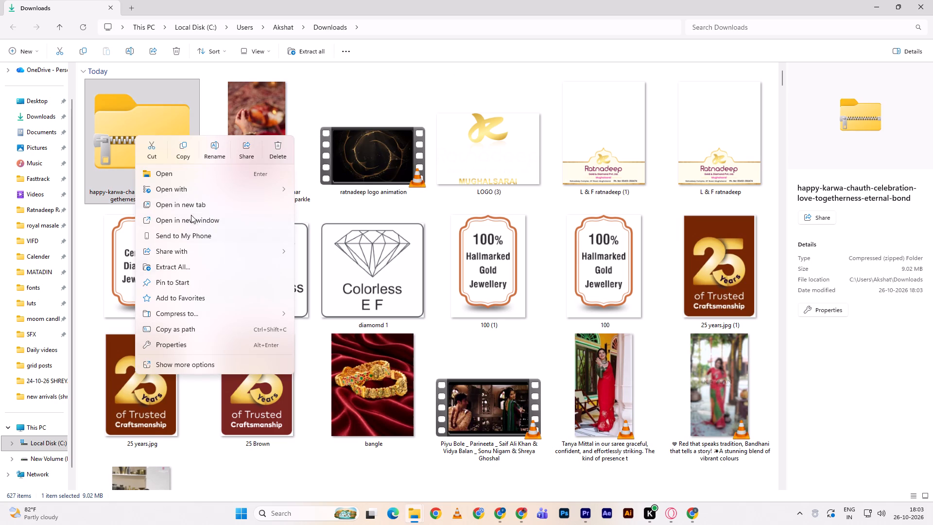
click(190, 263)
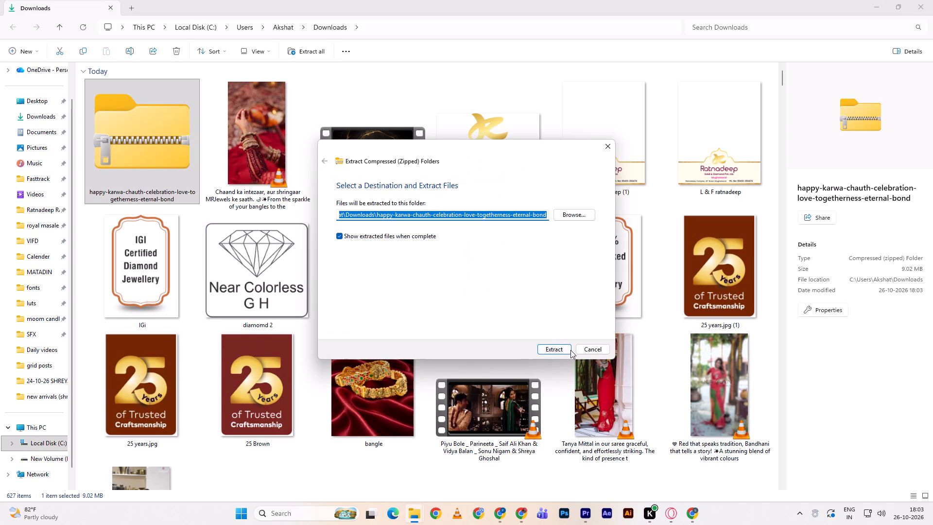
click(570, 350)
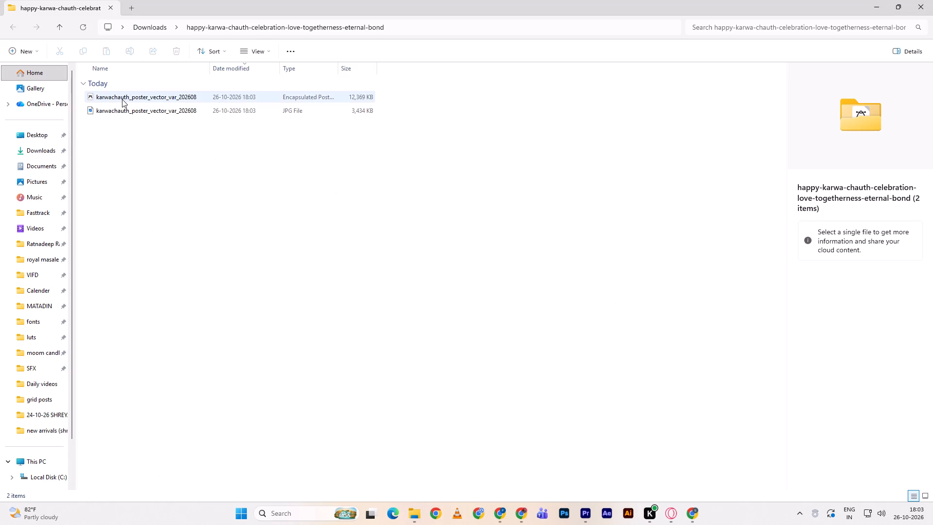
Open the extracted EPS file karwachauth_poster_vector_var_202608 in Illustrator and maximize the window.
double_click(122, 99)
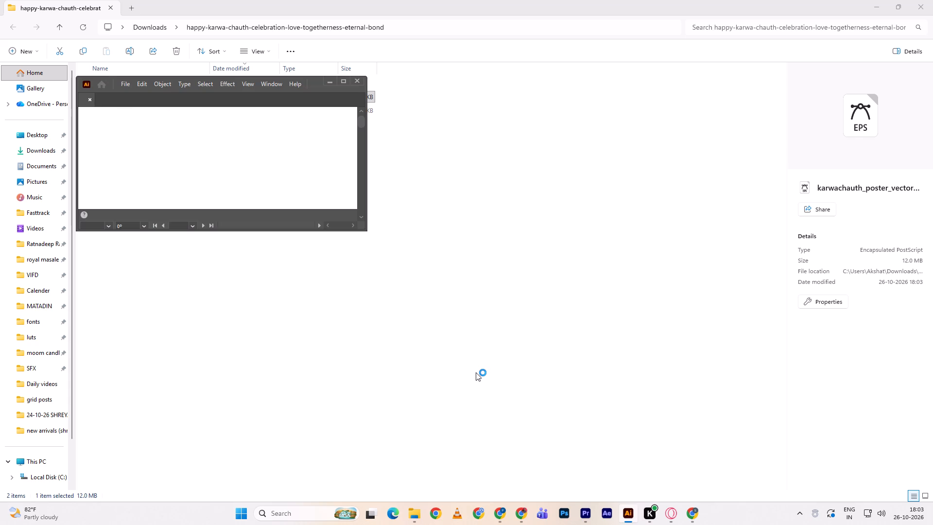
click(348, 80)
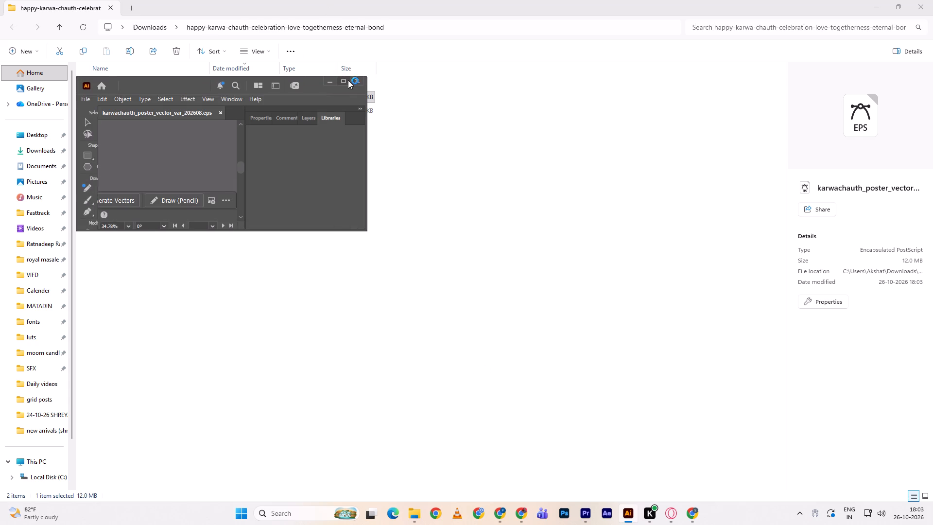
Move the "Happy Karwa Chauth" lettering group off the poster onto the empty canvas beside the artboard.
alt+scroll(365, 187, up, 3)
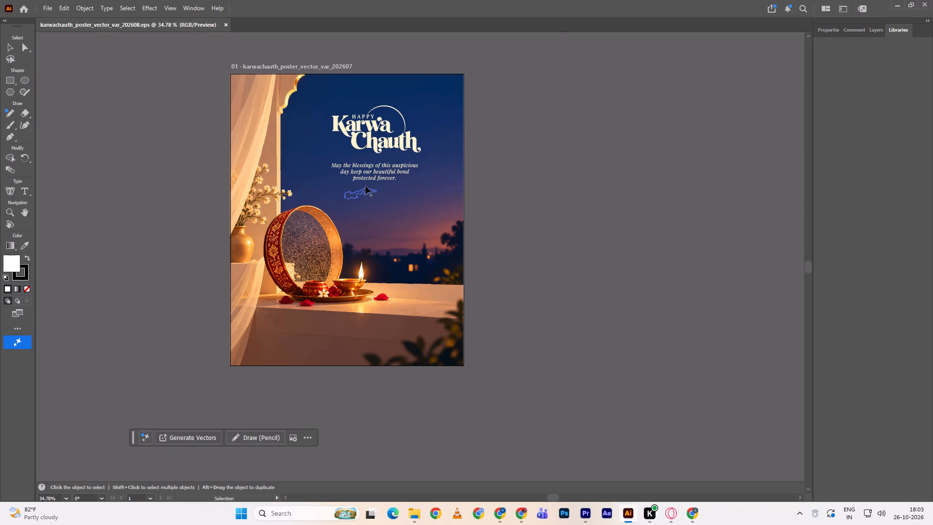
scroll(368, 185, up, 3)
alt+scroll(372, 172, up, 3)
scroll(372, 172, up, 1)
alt+scroll(372, 172, down, 2)
scroll(373, 173, up, 2)
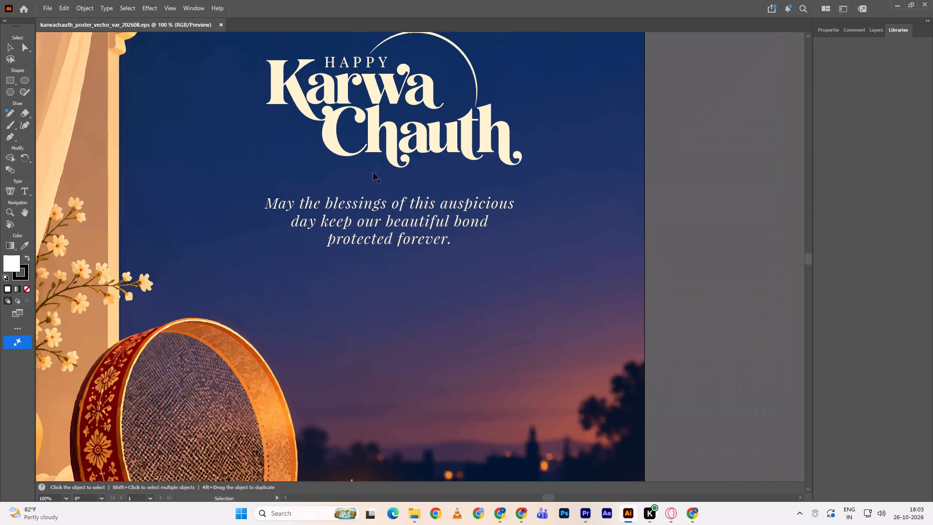
scroll(373, 173, up, 1)
click(376, 162)
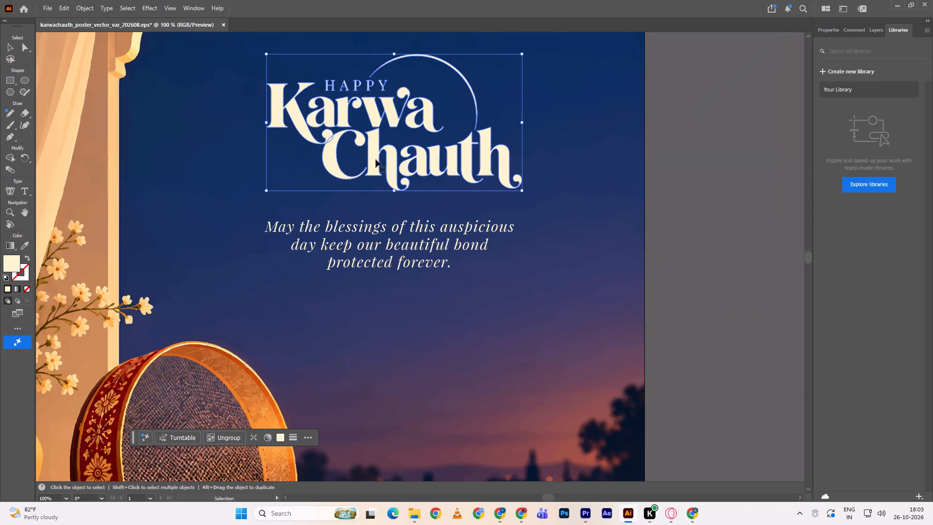
drag(376, 159, 383, 167)
right_click(383, 167)
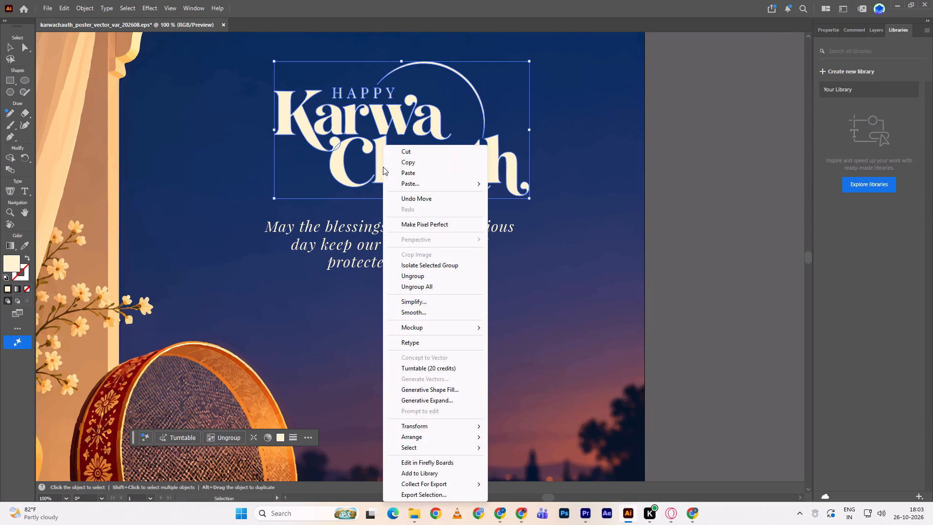
click(374, 139)
right_click(363, 101)
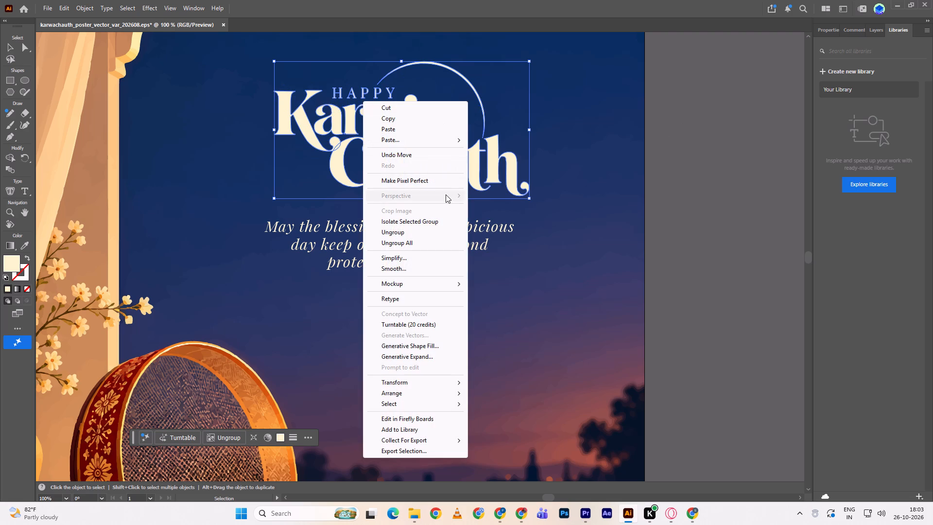
drag(477, 177, 703, 237)
scroll(658, 247, down, 5)
ctrl+scroll(489, 267, down, 6)
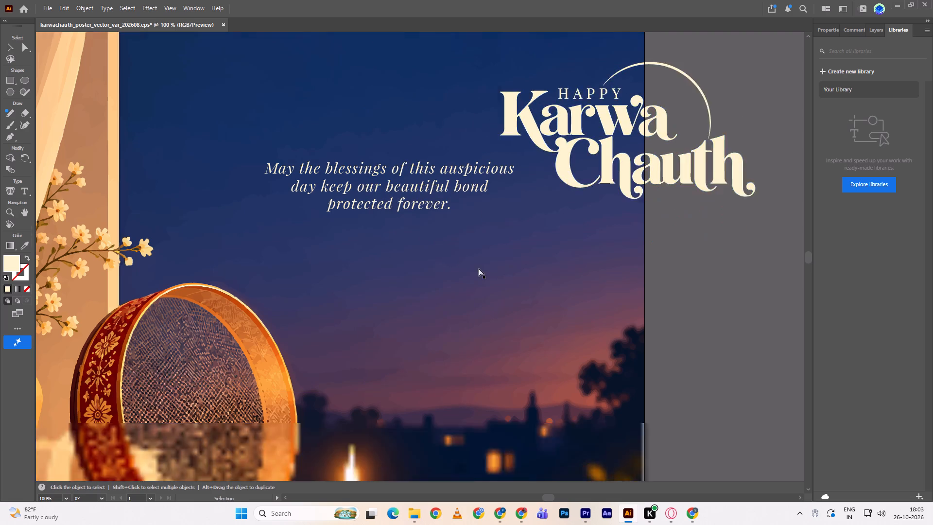
ctrl+scroll(466, 272, down, 6)
scroll(453, 272, up, 4)
ctrl+scroll(452, 272, down, 10)
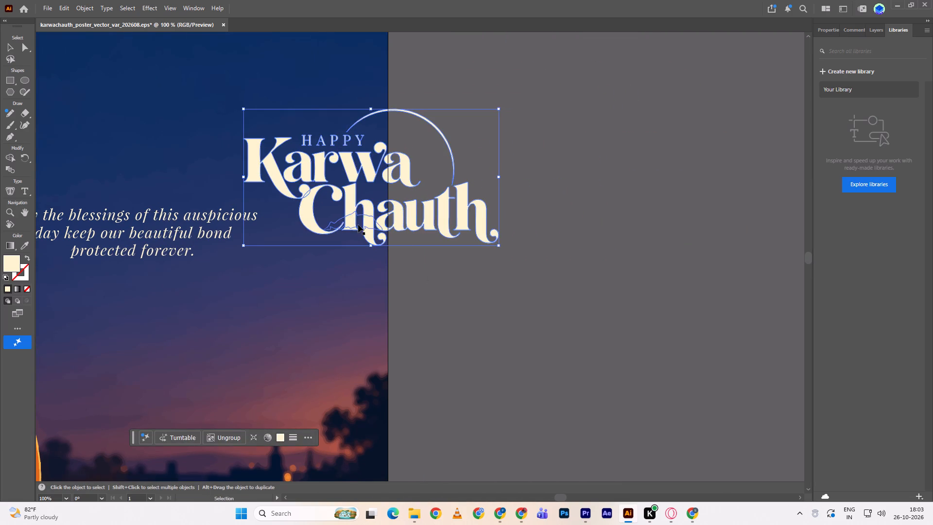
drag(369, 221, 542, 217)
Ungroup the "Happy Karwa Chauth" lettering.
right_click(542, 217)
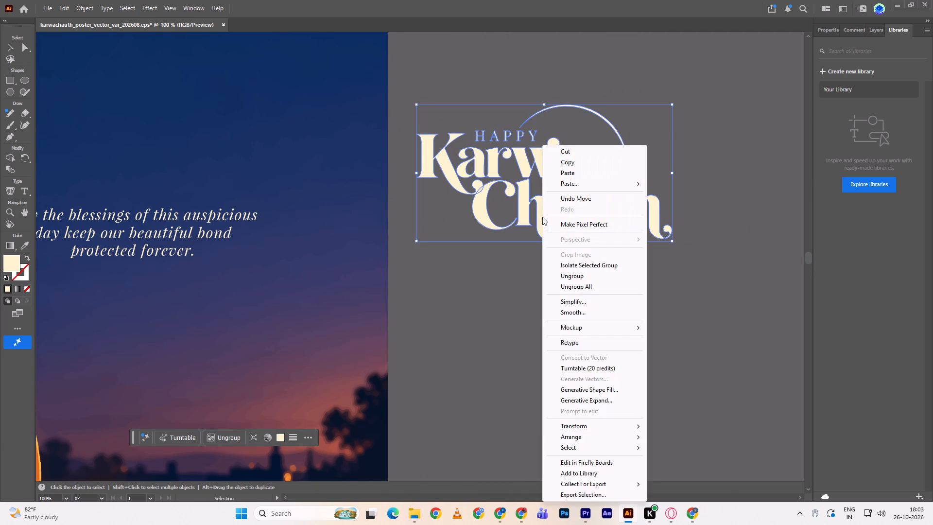
drag(521, 340, 520, 355)
click(528, 210)
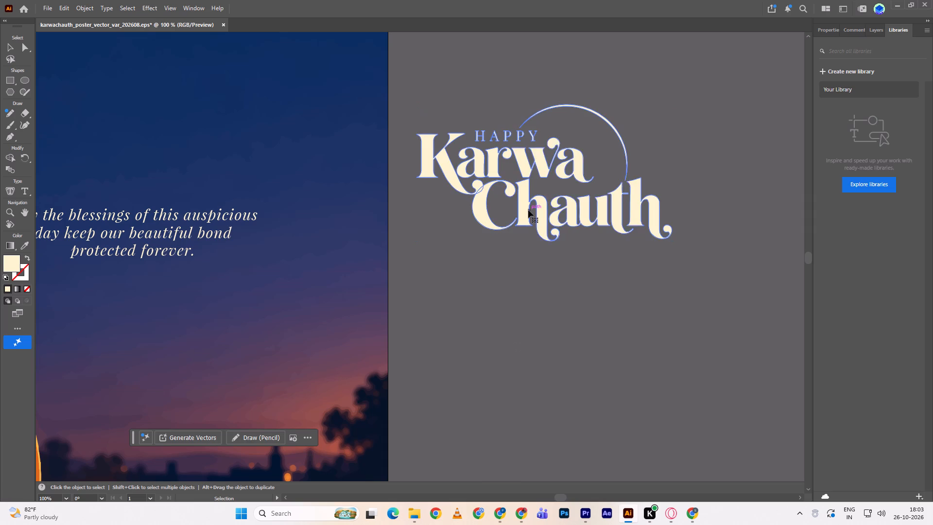
right_click(528, 210)
double_click(567, 276)
click(682, 299)
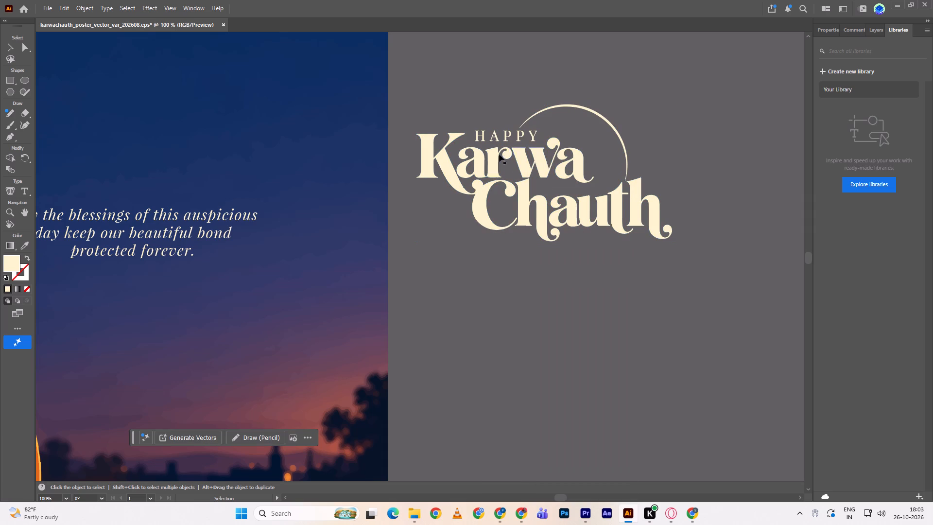
Move the word "HAPPY" well above the lettering and shift the moon arc slightly down and left over "Karwa".
drag(501, 136, 466, 102)
click(466, 102)
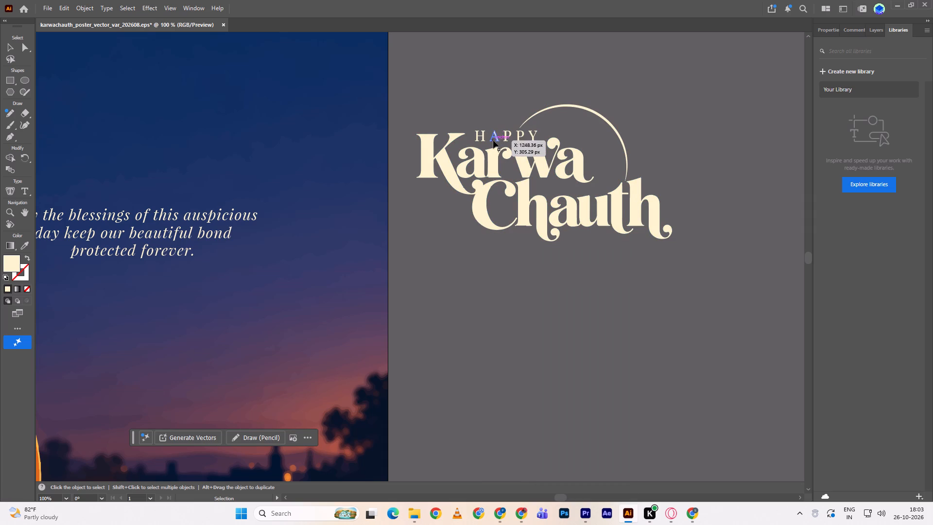
drag(493, 140, 444, 62)
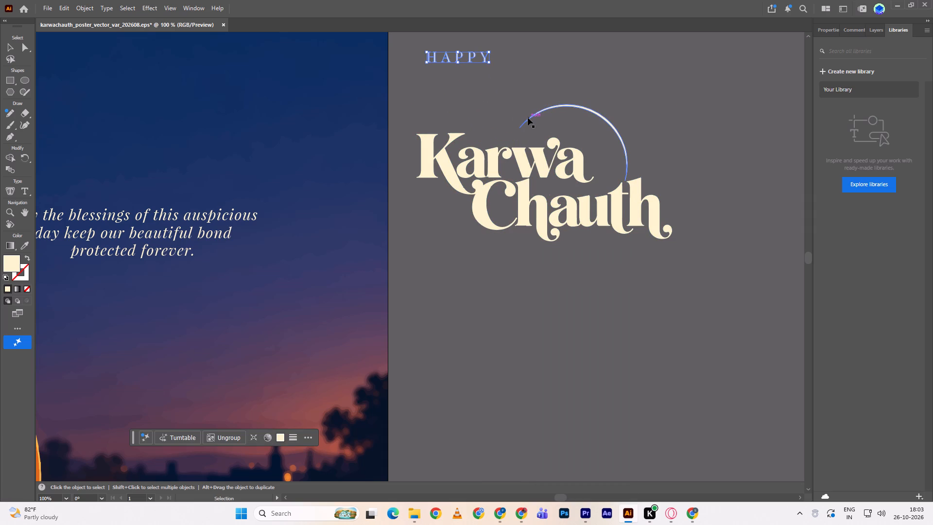
drag(528, 119, 511, 127)
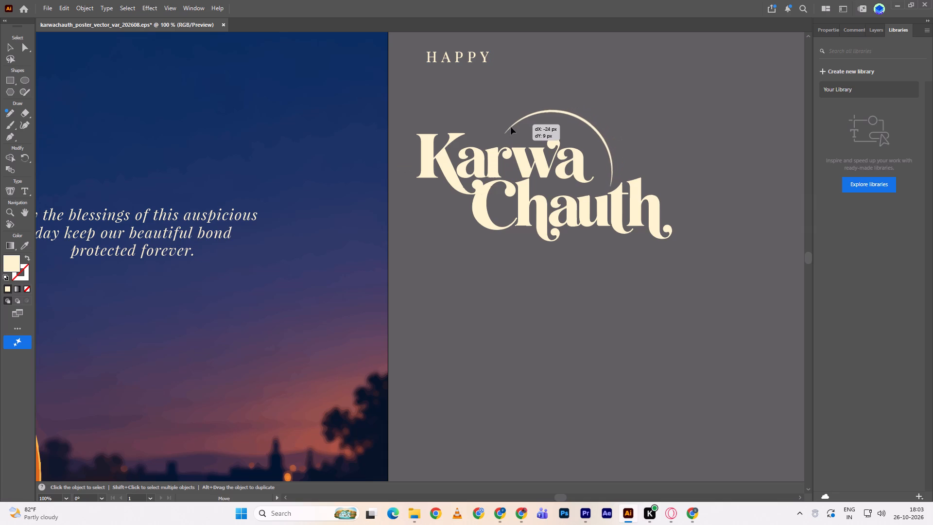
drag(511, 127, 511, 125)
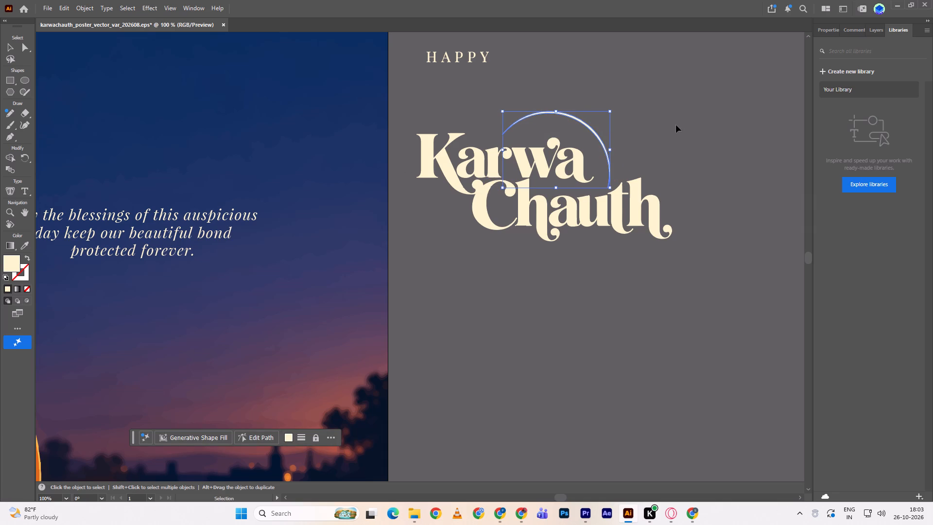
Group the "Karwa Chauth" letters with the moon arc, leaving out "HAPPY".
double_click(676, 125)
drag(445, 80, 651, 210)
click(651, 210)
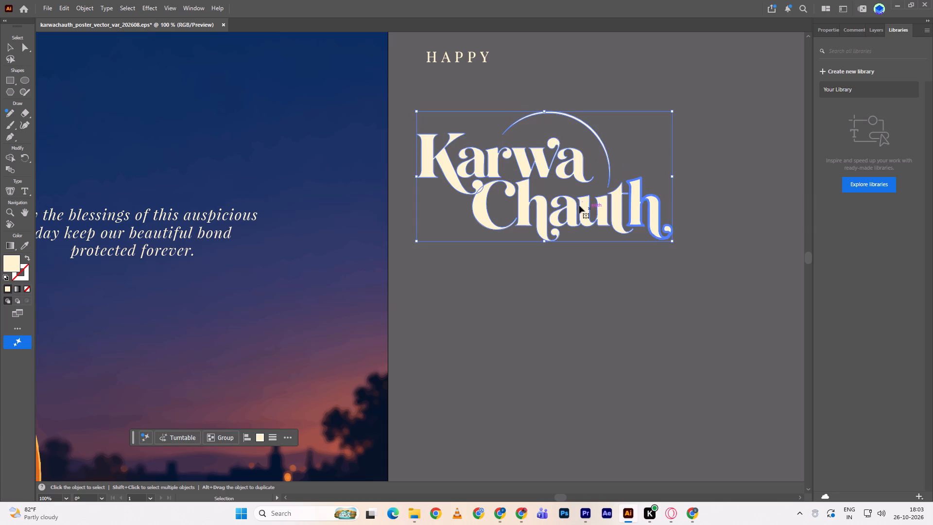
right_click(578, 206)
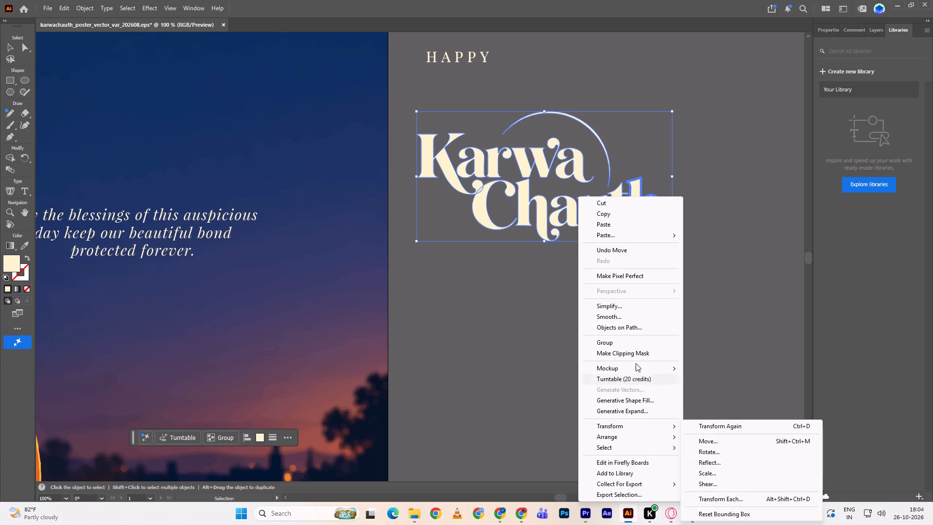
click(632, 346)
click(606, 340)
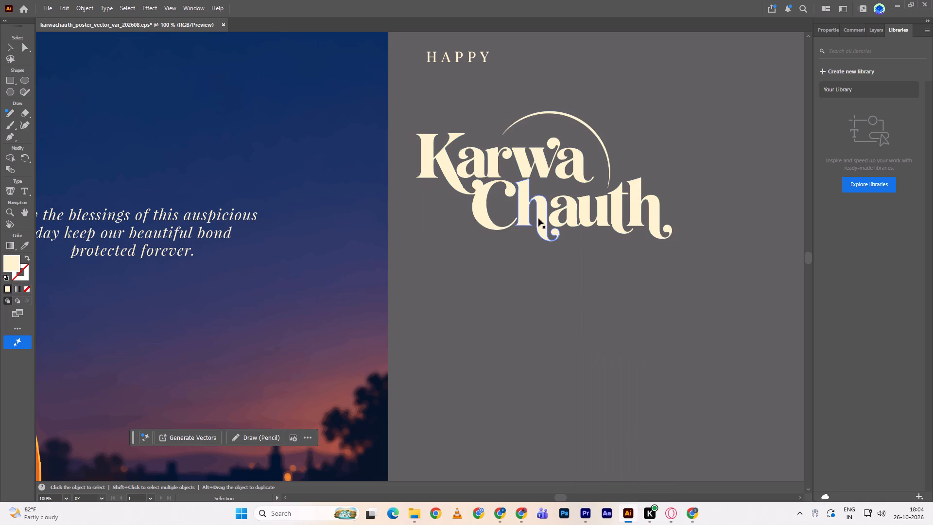
Export the "Karwa Chauth" group as a 1x PNG asset to the Downloads folder.
click(538, 218)
right_click(538, 218)
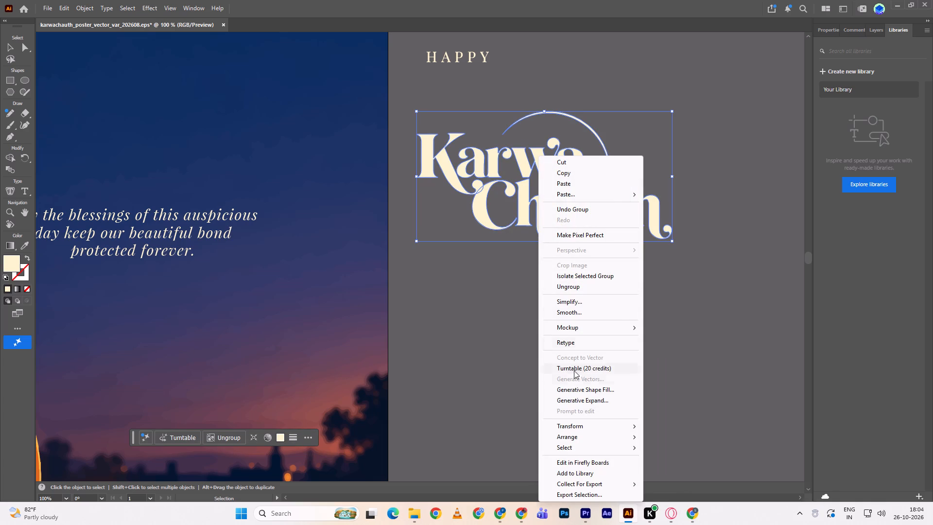
scroll(601, 461, down, 3)
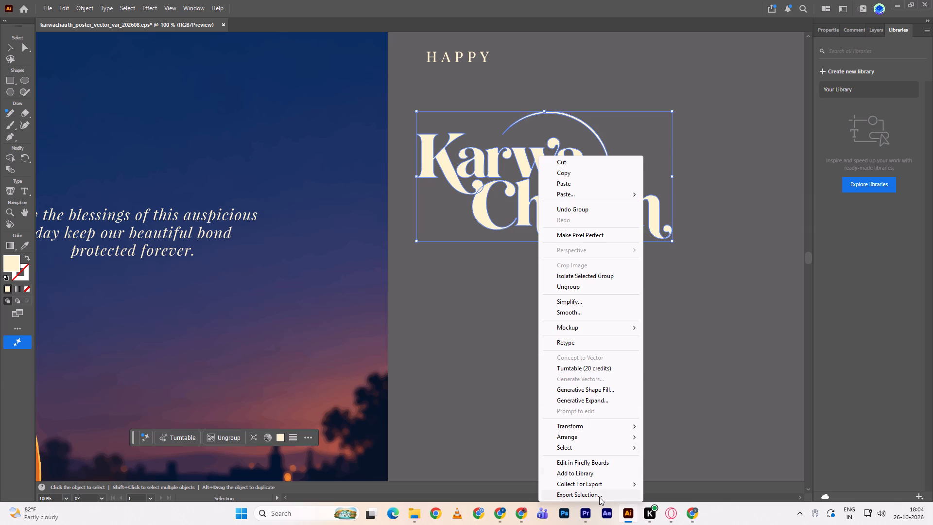
click(599, 497)
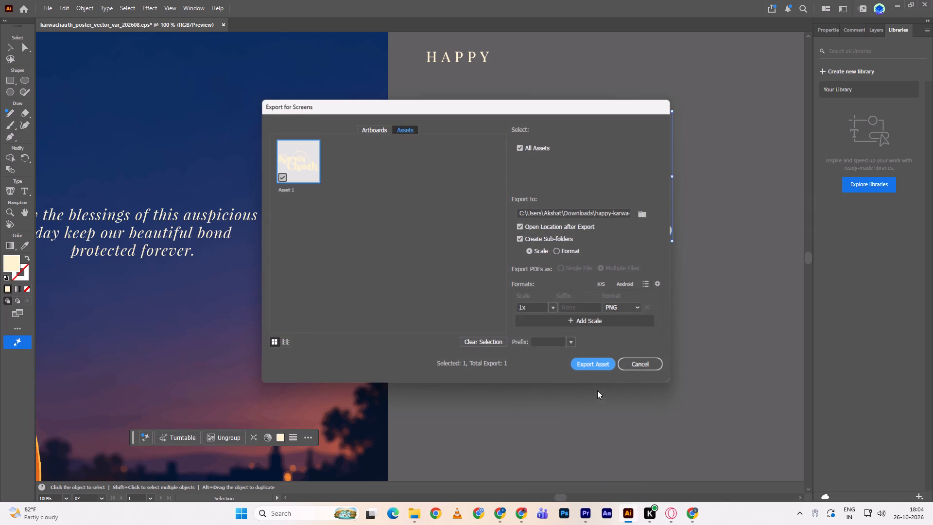
click(640, 210)
click(39, 113)
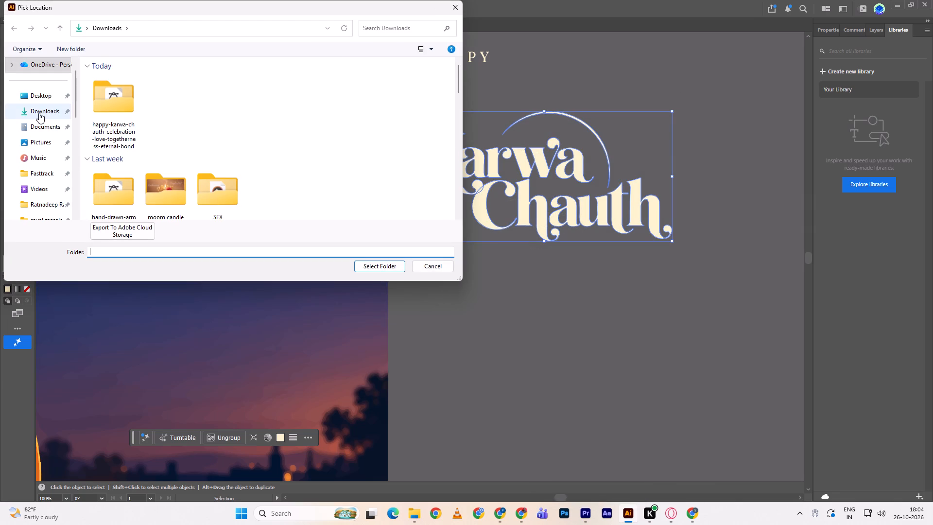
click(393, 271)
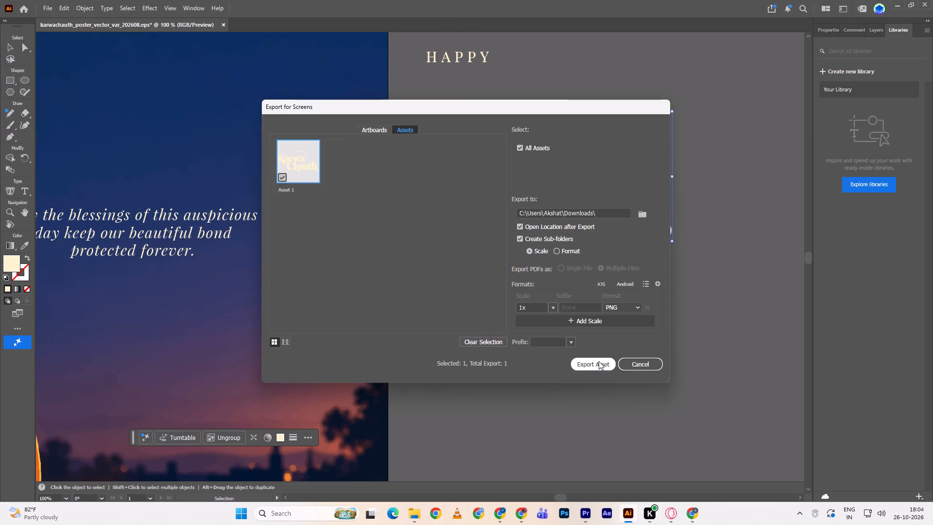
click(599, 361)
click(552, 290)
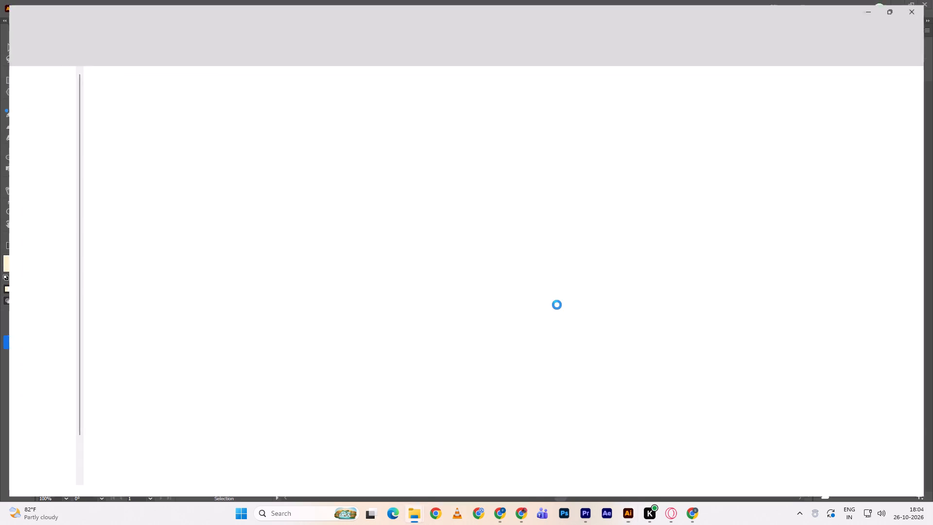
Open the 1x folder in Downloads and import the Asset 1 PNG into the Premiere project.
scroll(236, 218, down, 1)
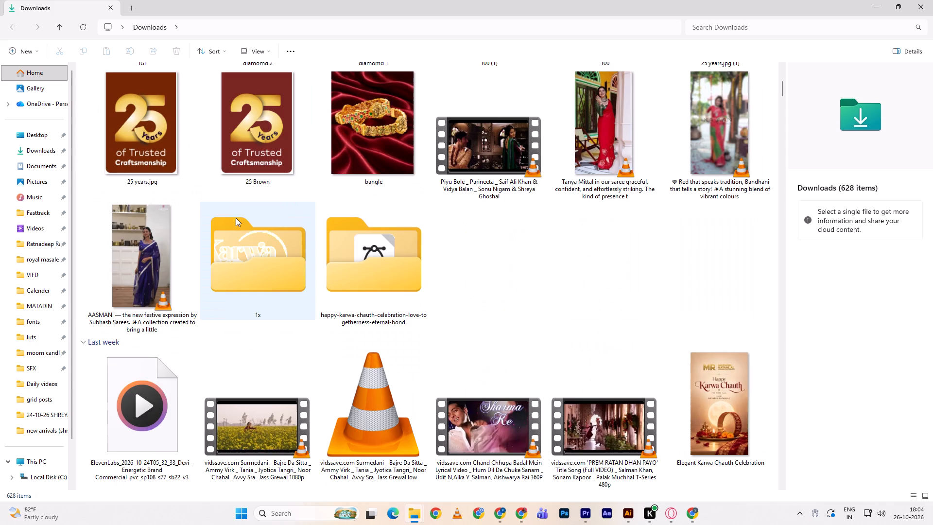
key(alt+Tab)
key(alt+Tab)
double_click(276, 280)
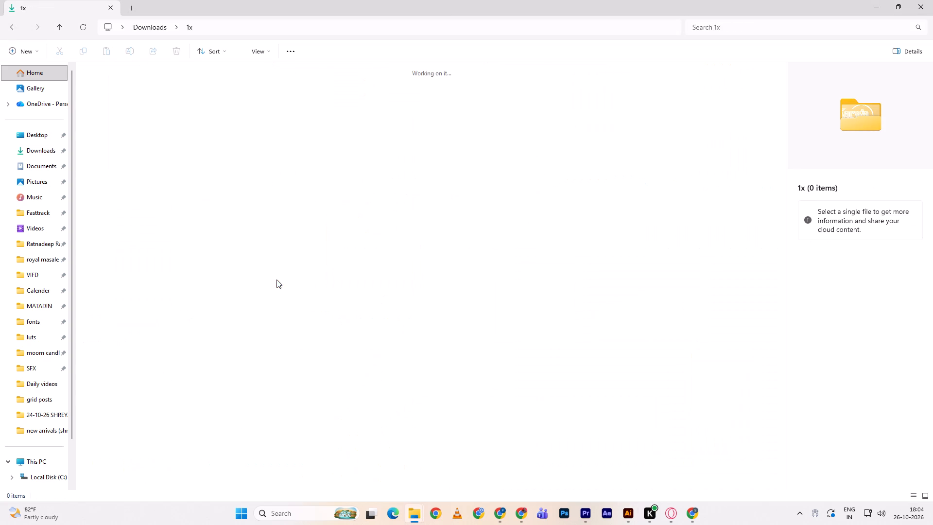
drag(114, 105, 173, 154)
key(alt+Tab)
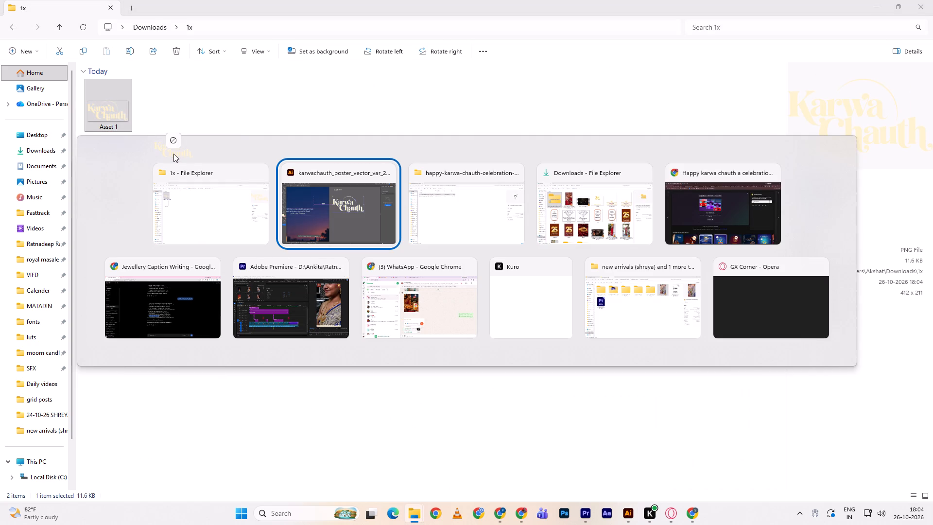
drag(173, 154, 92, 133)
key(alt+Tab)
key(alt+Tab)
key(alt+Tab)
key(alt+Tab)
key(alt+Tab)
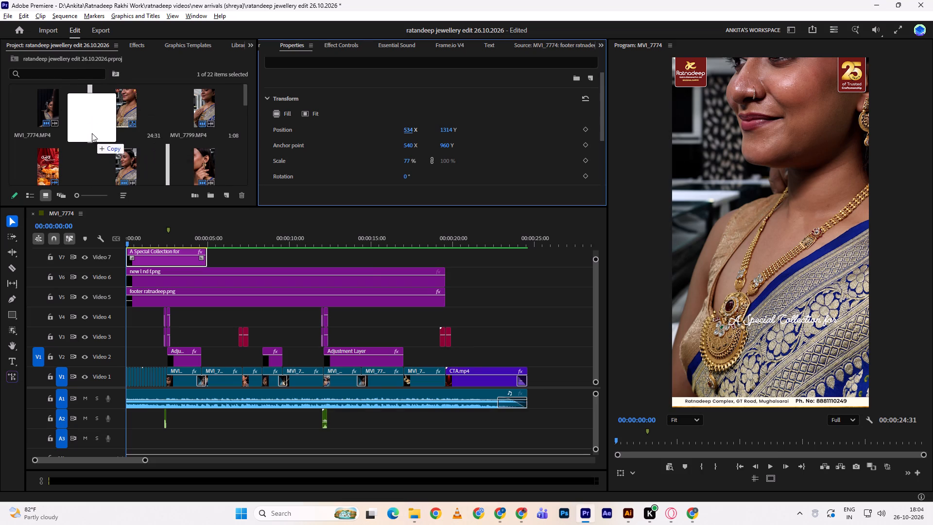
drag(92, 133, 95, 126)
Place Asset 1.png at the sequence start on a new Video 8 track above the "A Special Collection for" clip and select it.
drag(124, 114, 168, 249)
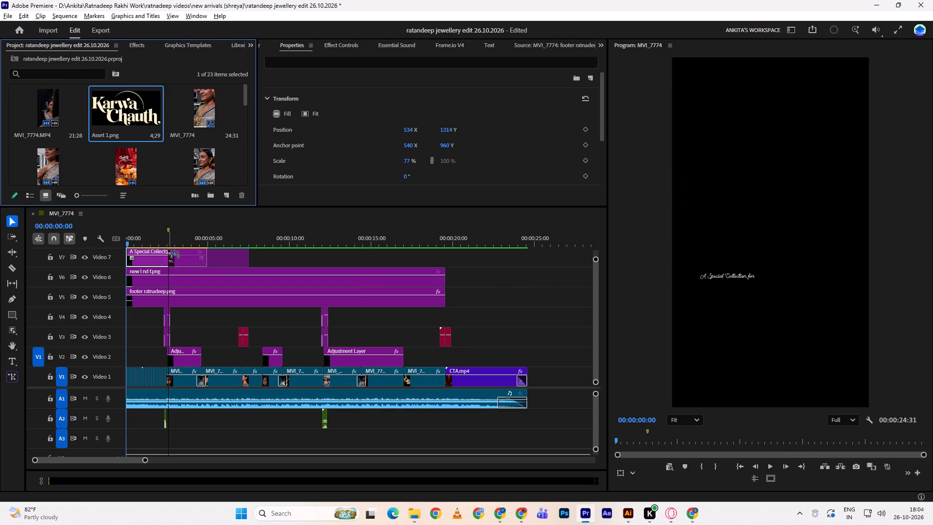
drag(168, 249, 143, 134)
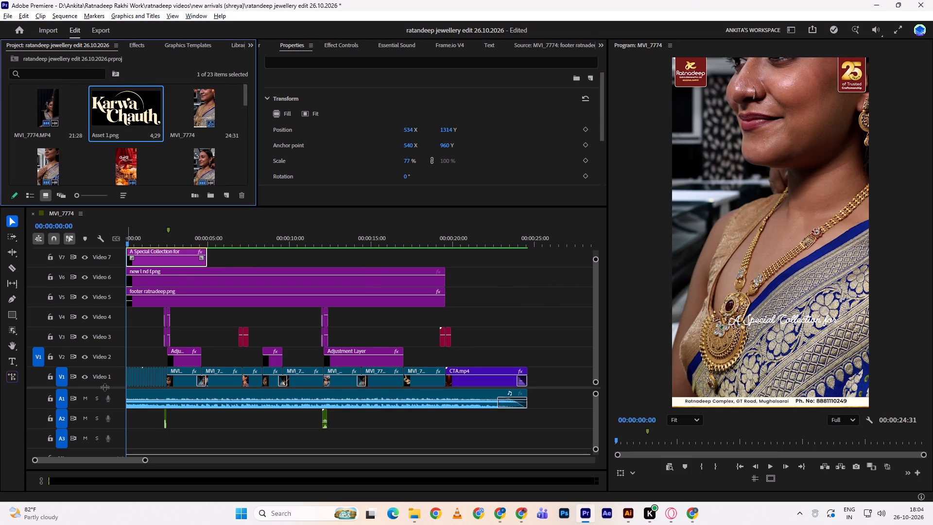
drag(104, 387, 104, 420)
drag(127, 94, 122, 268)
click(143, 270)
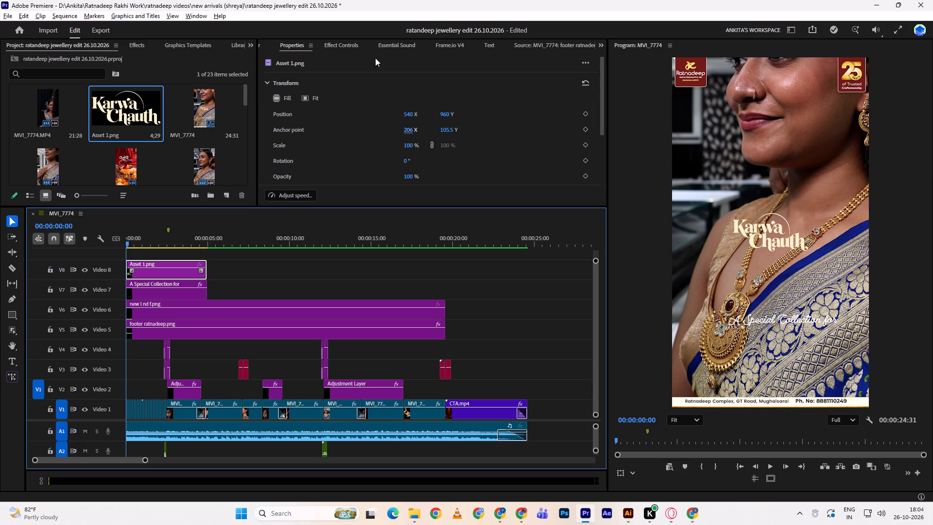
Scale the Asset 1.png "Karwa Chauth" lettering to 147% and move it to about 604, 1446 in the lower frame.
click(358, 46)
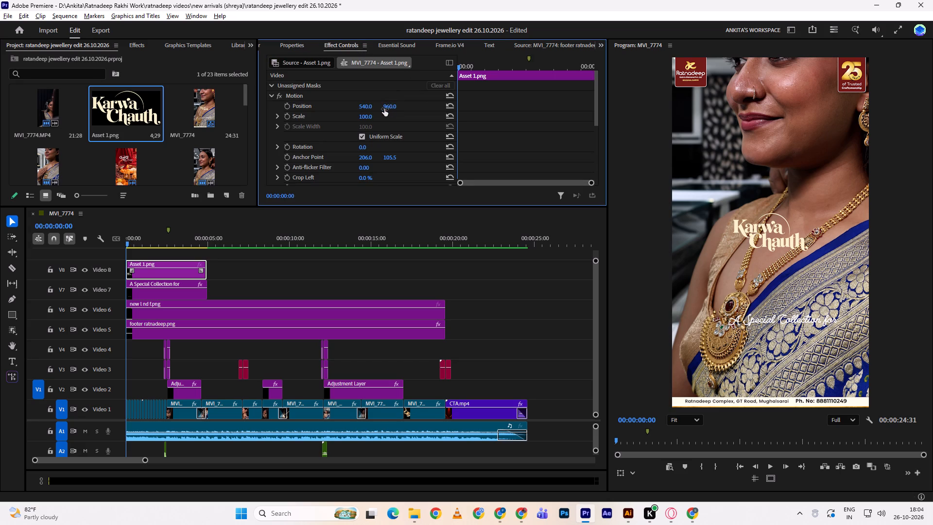
drag(387, 105, 571, 88)
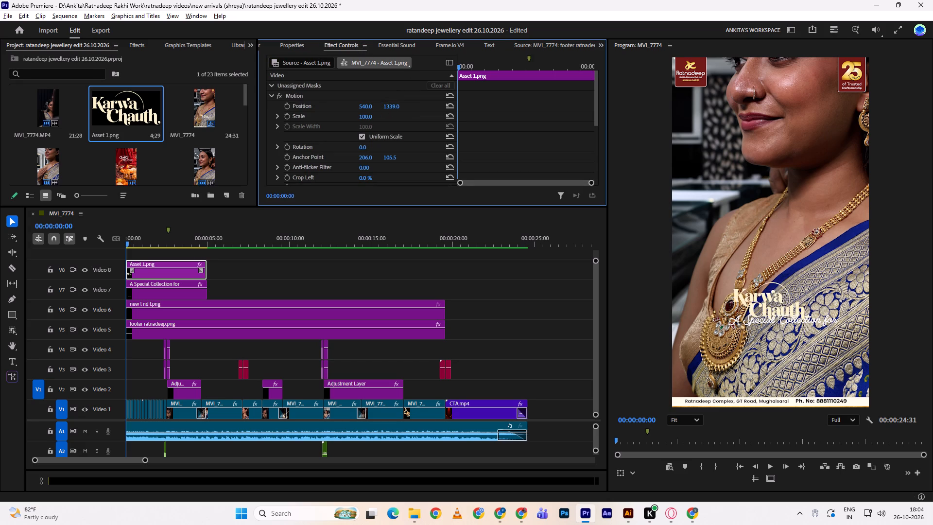
drag(571, 88, 597, 146)
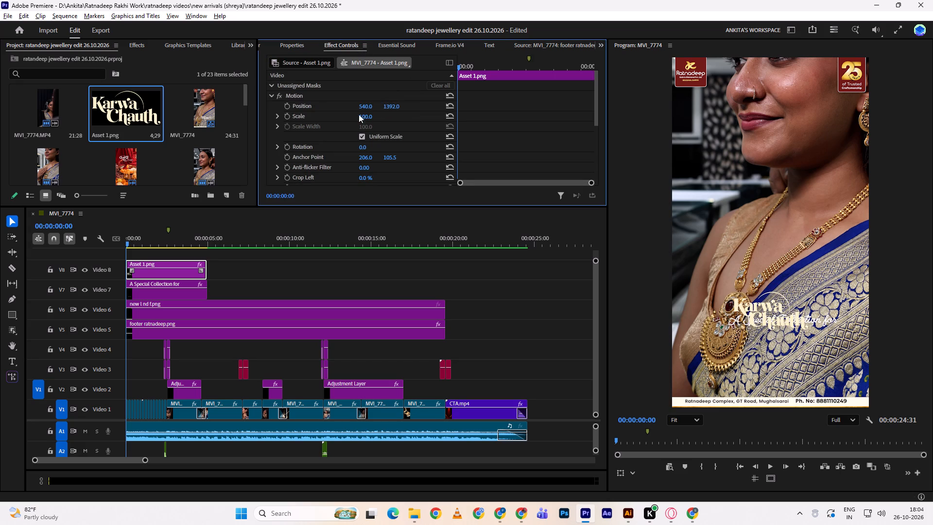
drag(366, 115, 387, 107)
drag(386, 106, 438, 101)
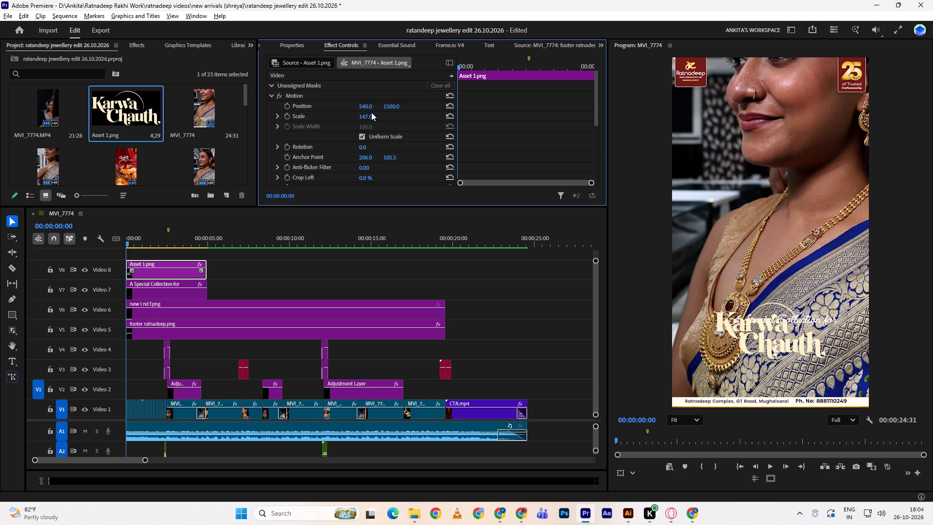
drag(363, 106, 404, 103)
drag(388, 105, 377, 108)
drag(372, 107, 362, 106)
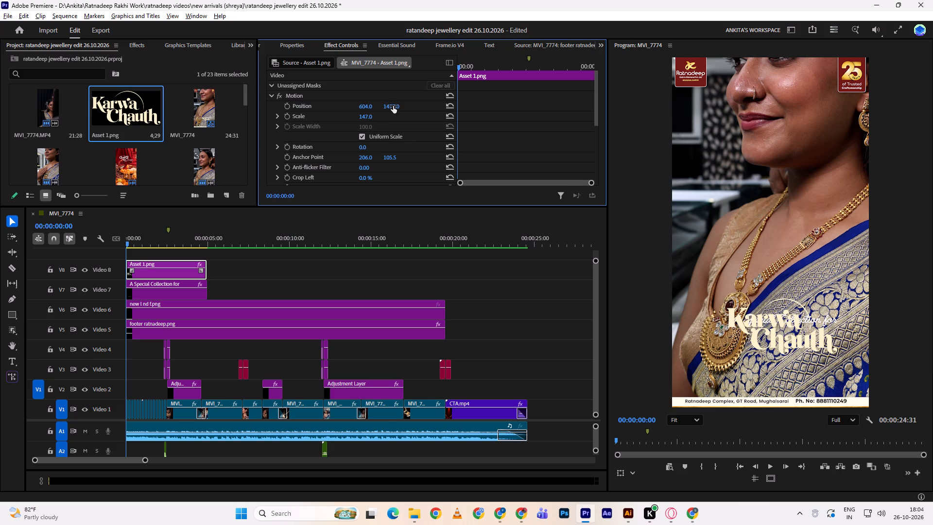
drag(393, 106, 378, 109)
Reposition the "A Special Collection for" text to about 500, 1198, just above the "Karwa Chauth" lettering.
click(248, 303)
click(173, 291)
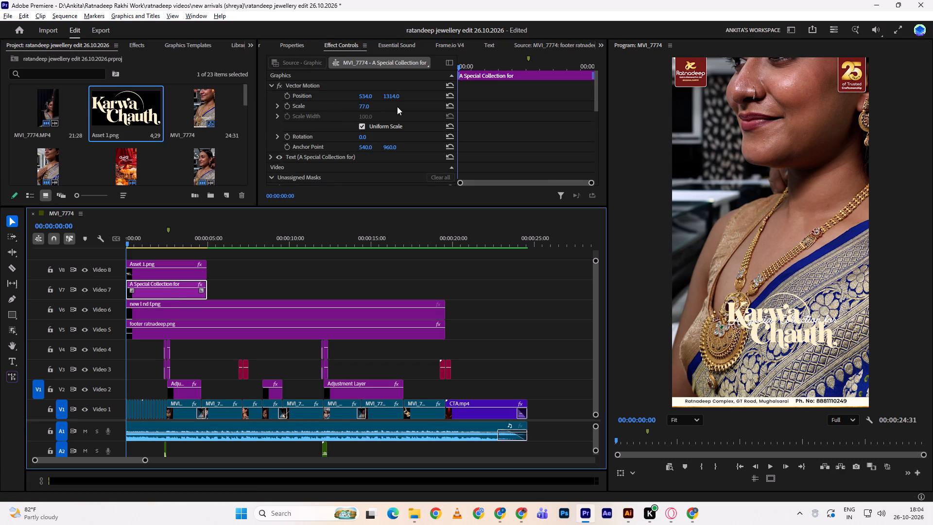
drag(393, 93, 331, 151)
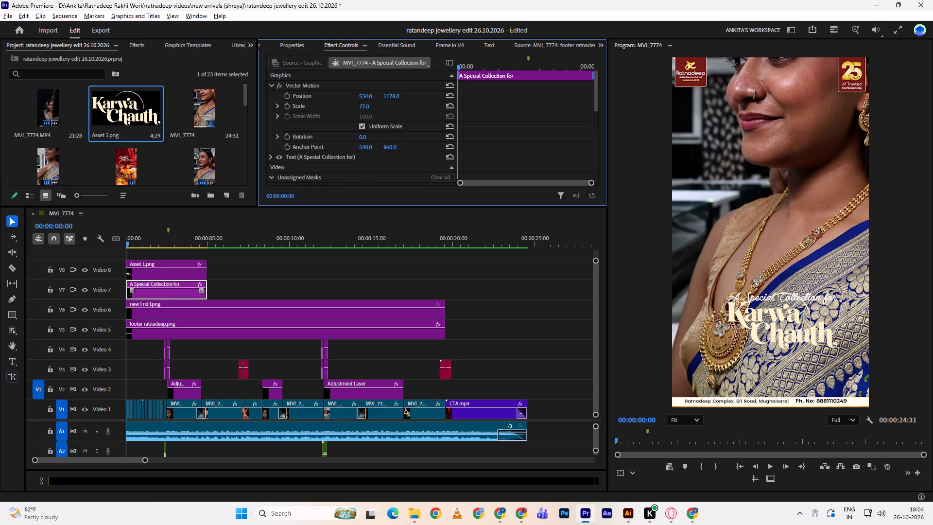
drag(331, 151, 471, 70)
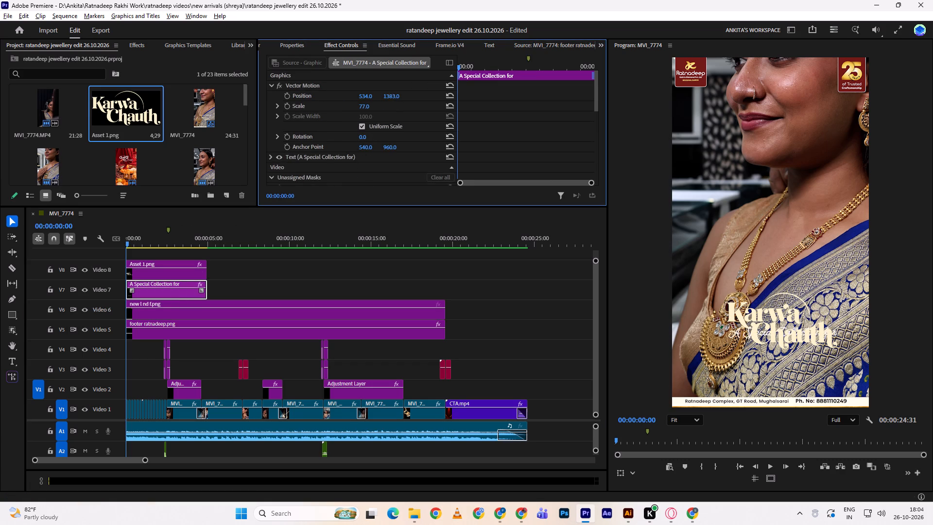
drag(471, 70, 492, 67)
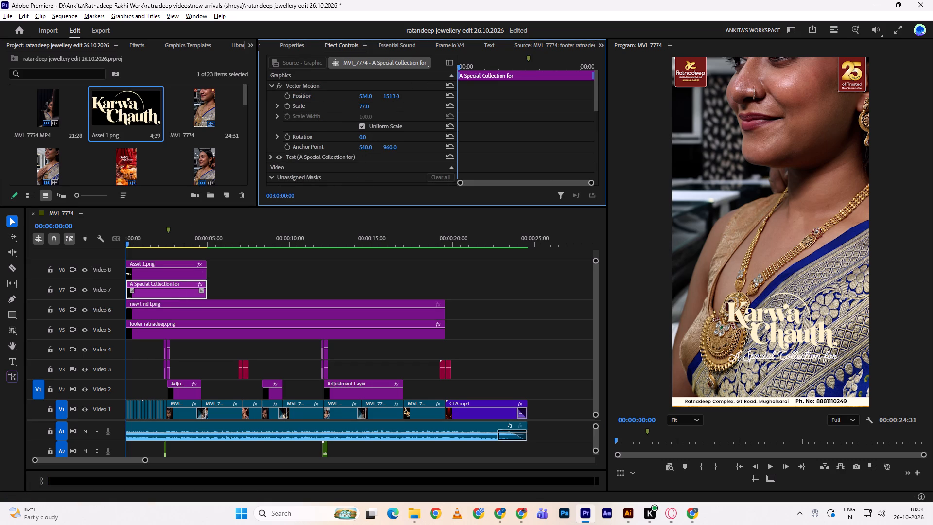
drag(492, 67, 367, 221)
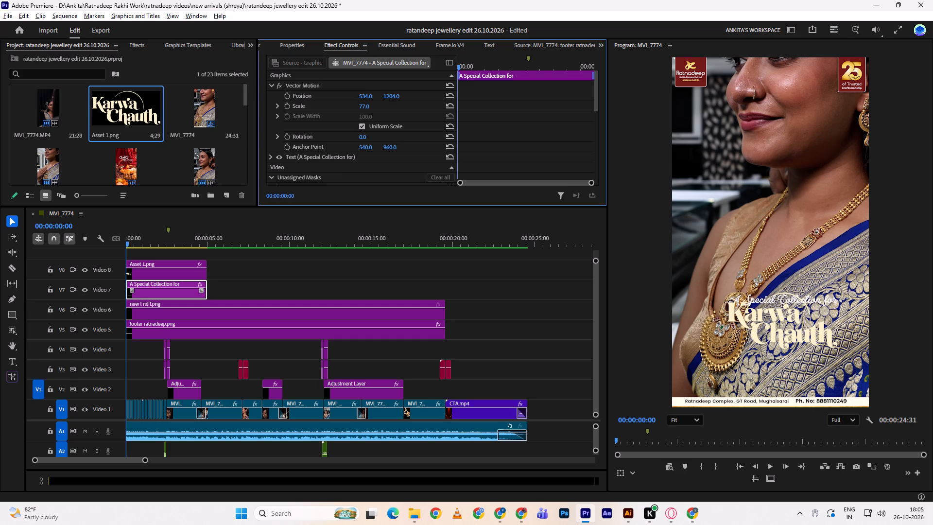
drag(367, 221, 354, 230)
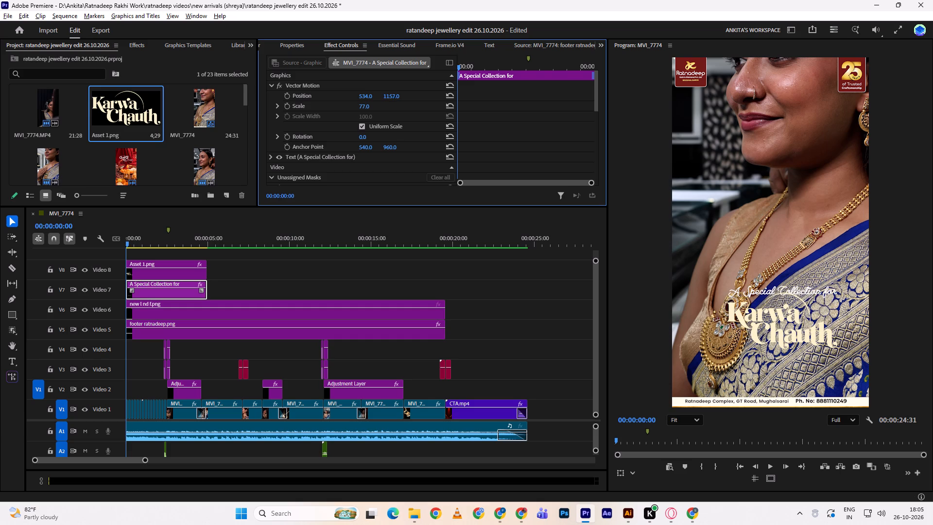
drag(354, 230, 366, 215)
click(394, 94)
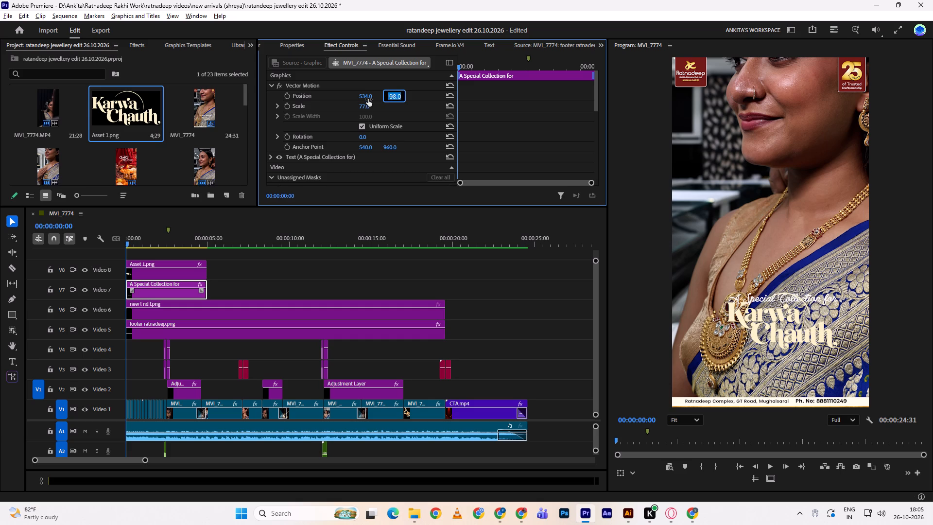
drag(368, 96, 328, 90)
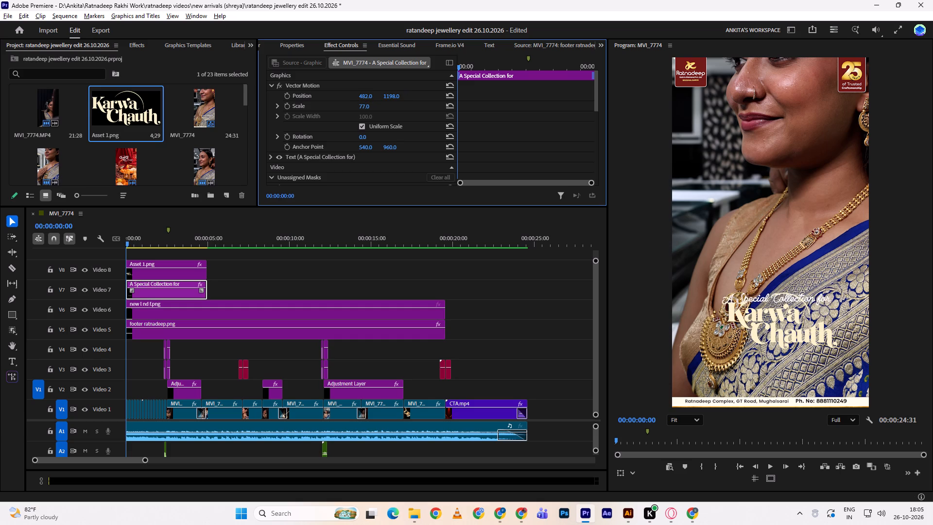
drag(328, 90, 351, 83)
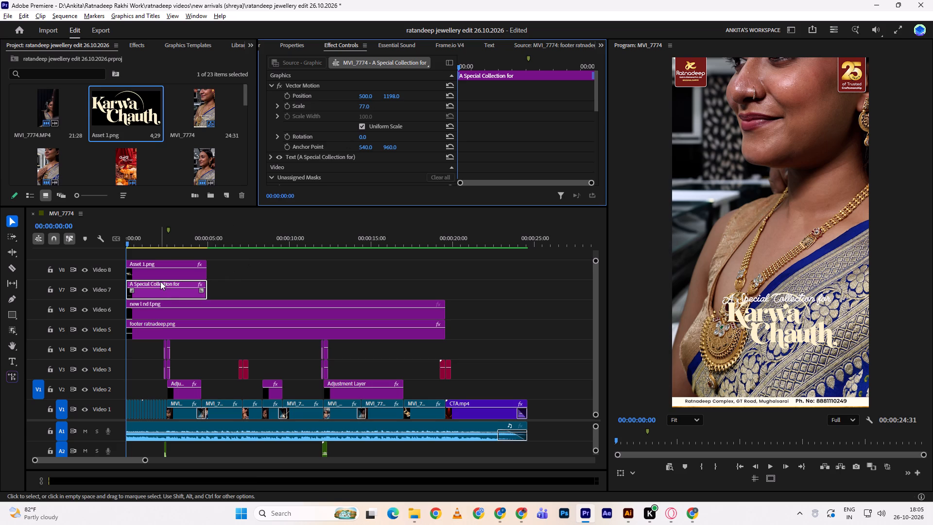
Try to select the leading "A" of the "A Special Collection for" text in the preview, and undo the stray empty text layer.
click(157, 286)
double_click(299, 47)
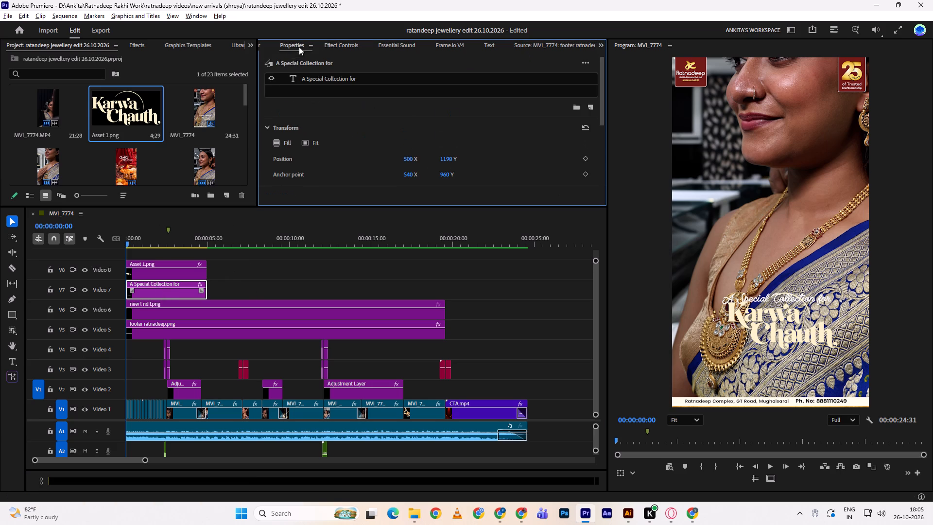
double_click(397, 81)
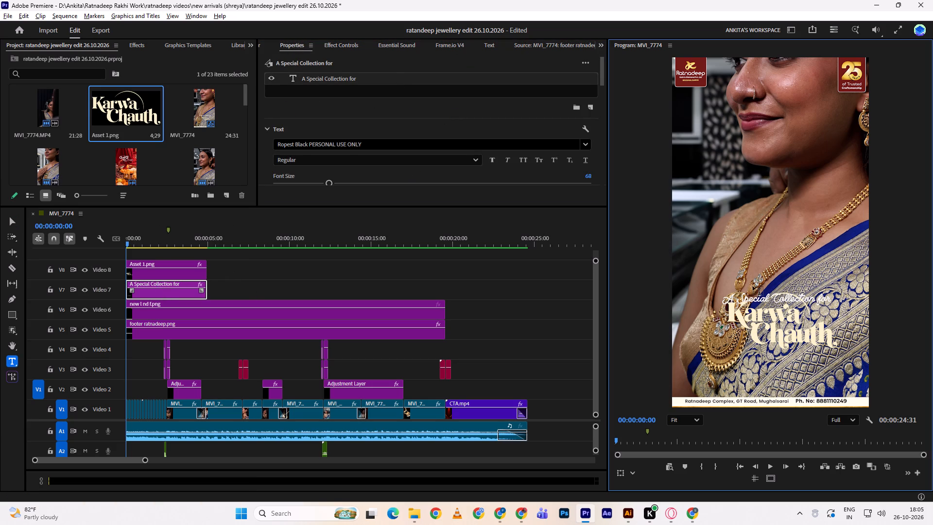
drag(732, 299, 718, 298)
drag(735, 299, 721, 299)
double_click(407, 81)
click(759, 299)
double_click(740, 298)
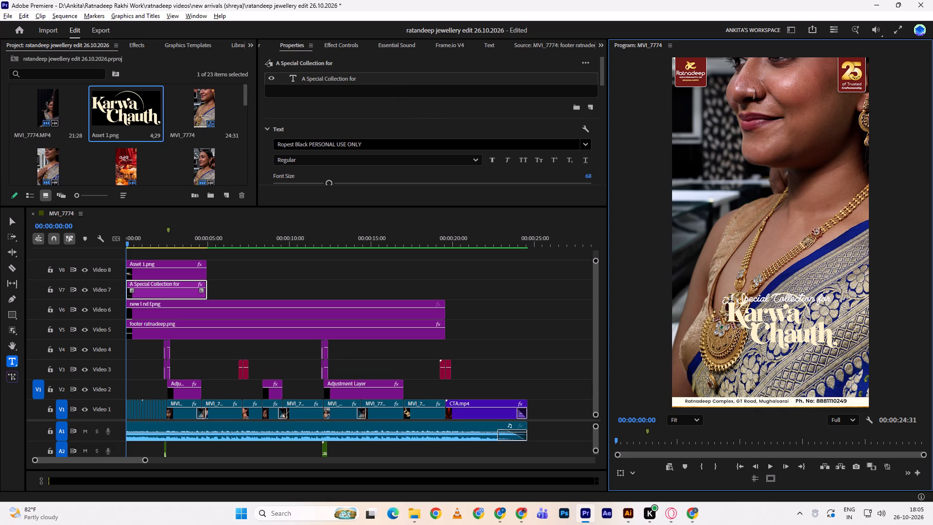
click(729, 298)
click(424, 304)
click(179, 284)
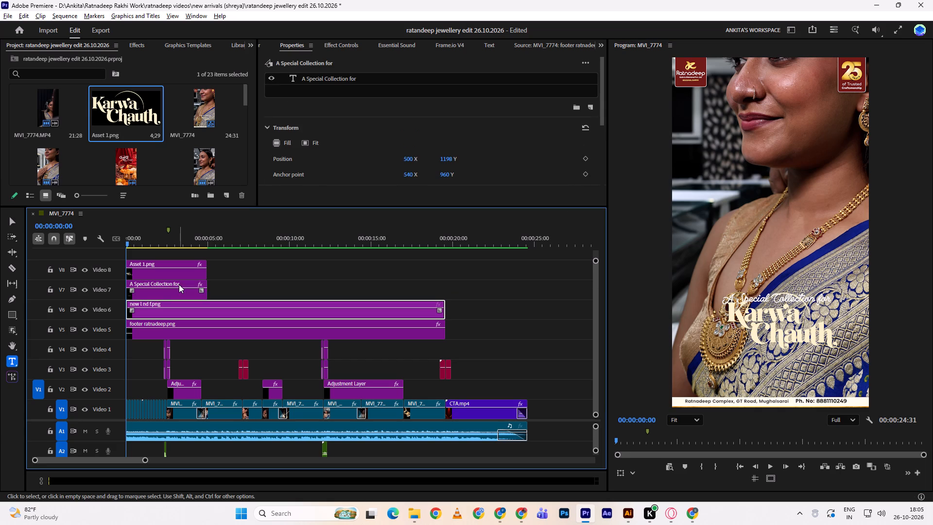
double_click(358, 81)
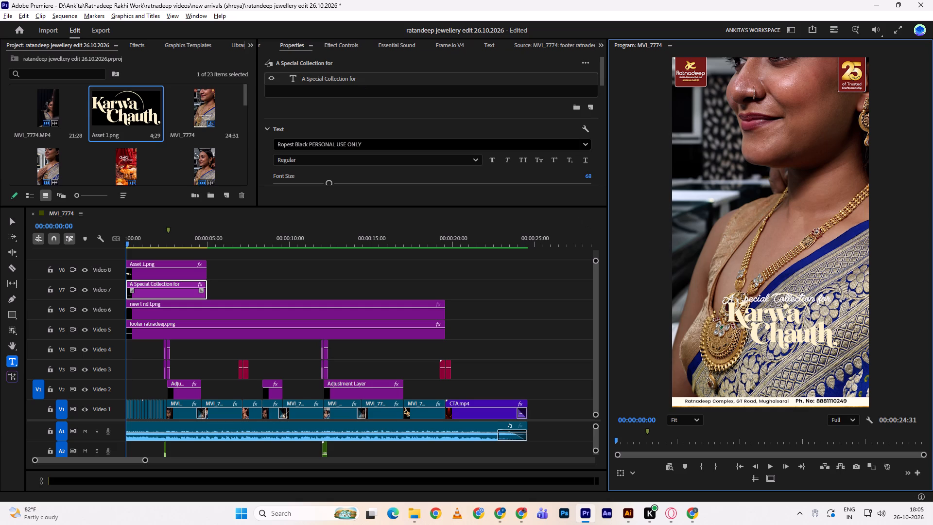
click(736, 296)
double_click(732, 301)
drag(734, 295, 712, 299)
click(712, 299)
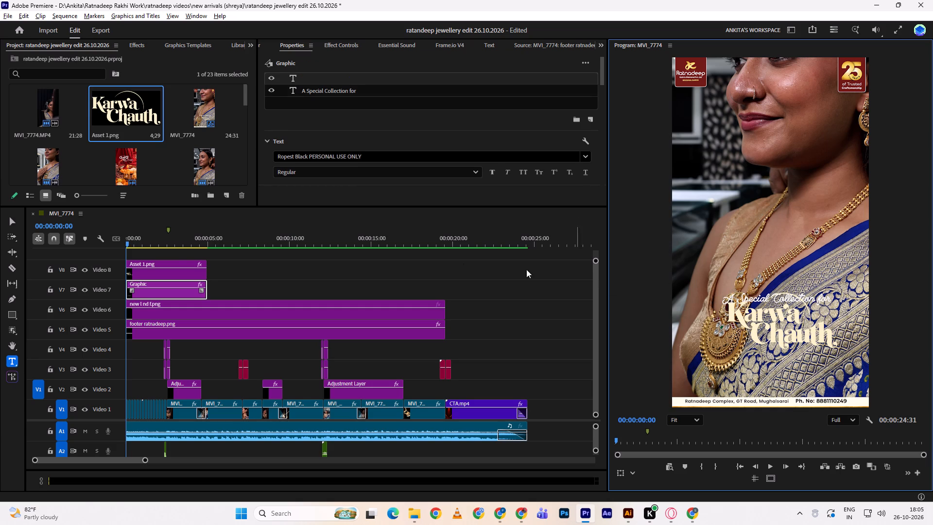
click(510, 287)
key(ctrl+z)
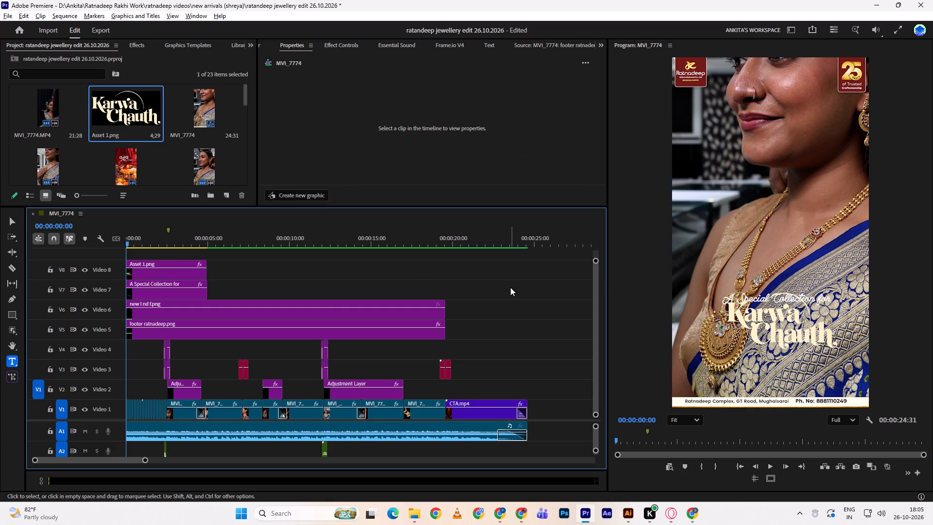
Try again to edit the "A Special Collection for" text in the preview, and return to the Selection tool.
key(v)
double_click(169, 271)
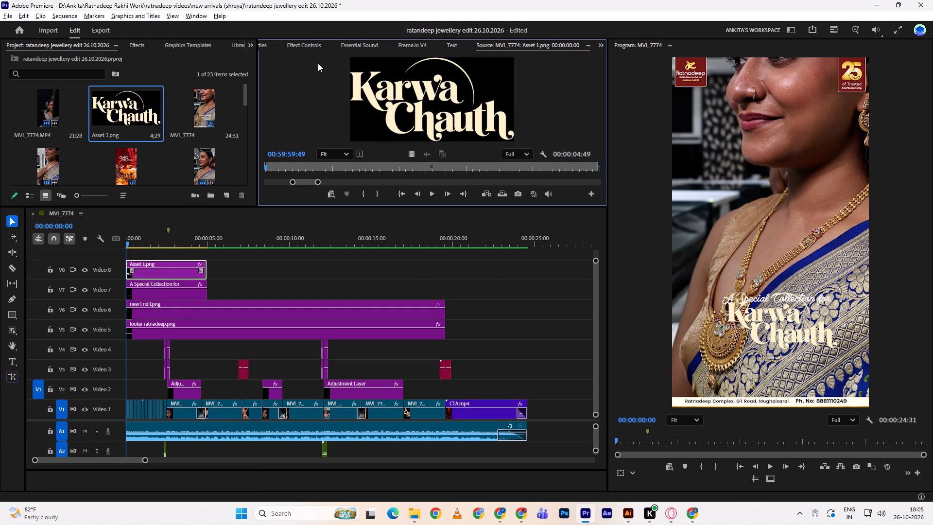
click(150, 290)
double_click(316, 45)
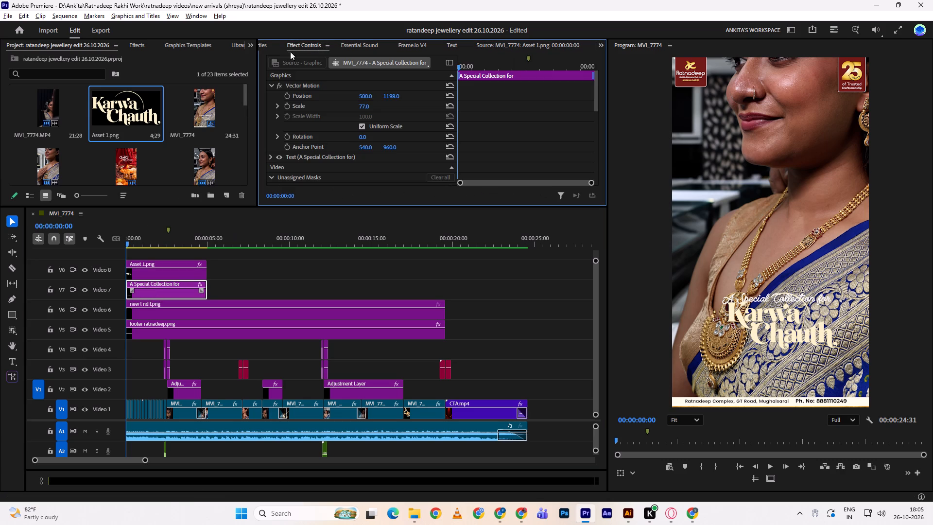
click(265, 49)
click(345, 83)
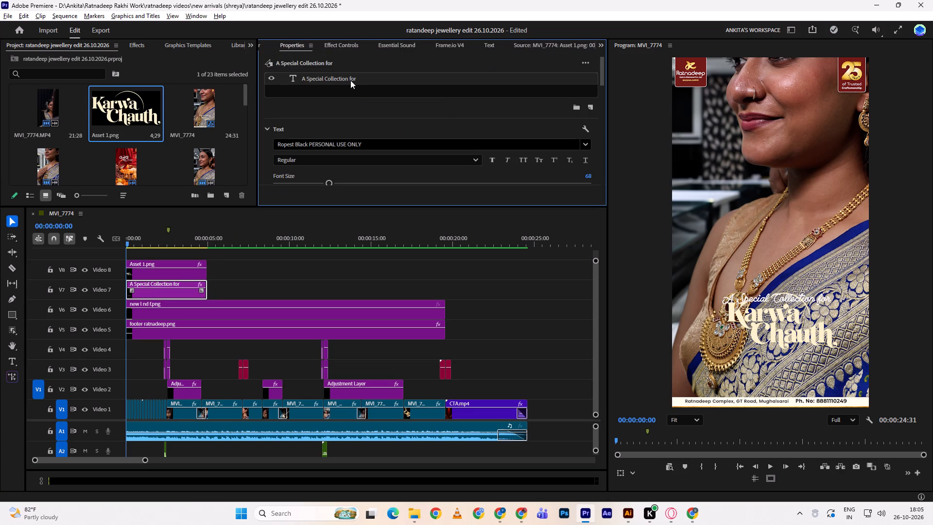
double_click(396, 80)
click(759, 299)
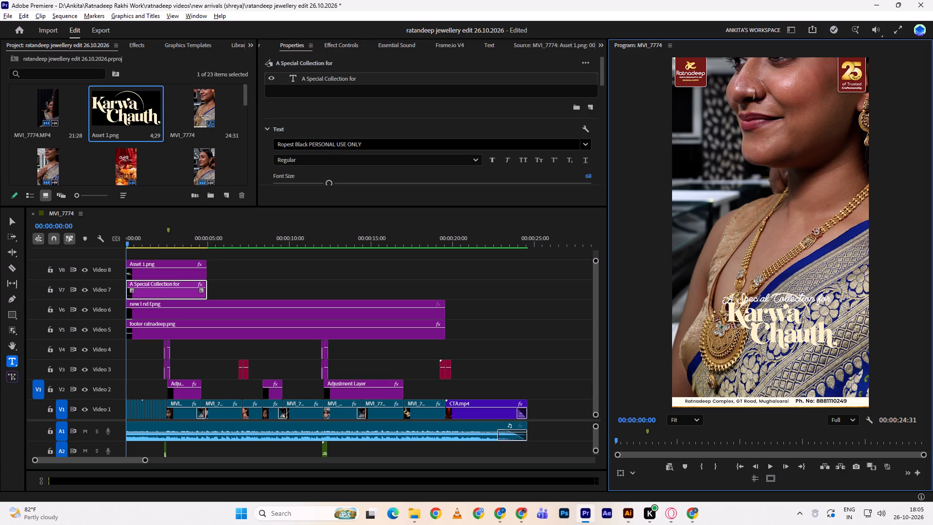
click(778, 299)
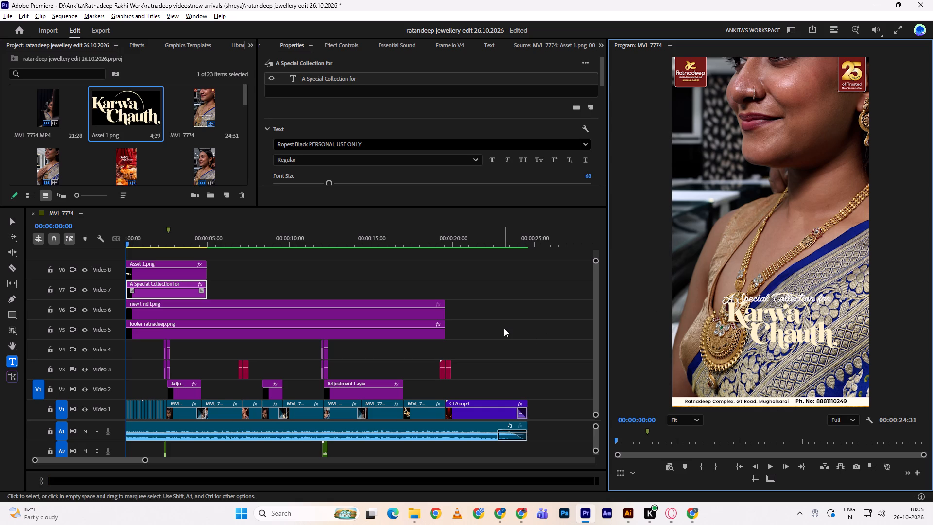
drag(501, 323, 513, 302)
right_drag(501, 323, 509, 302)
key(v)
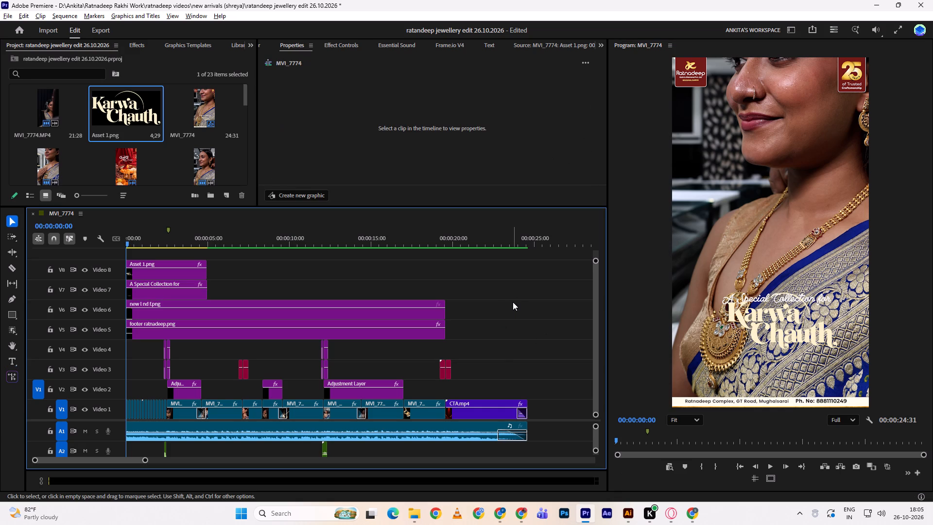
Save the project.
key(ctrl+s)
key(ctrl+s)
key(ctrl+s)
Toggle the Video 7 track's visibility off and on to compare the frame with and without "A Special Collection for".
click(790, 298)
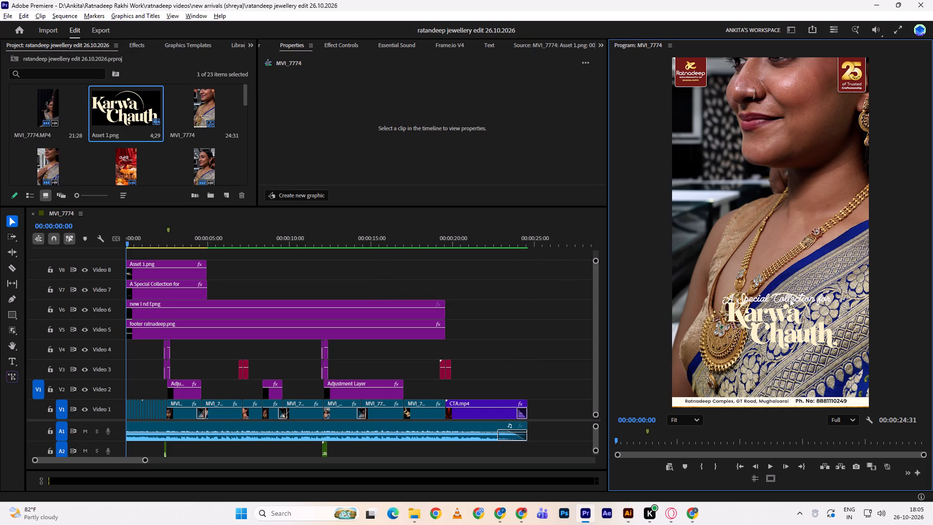
click(787, 297)
click(156, 273)
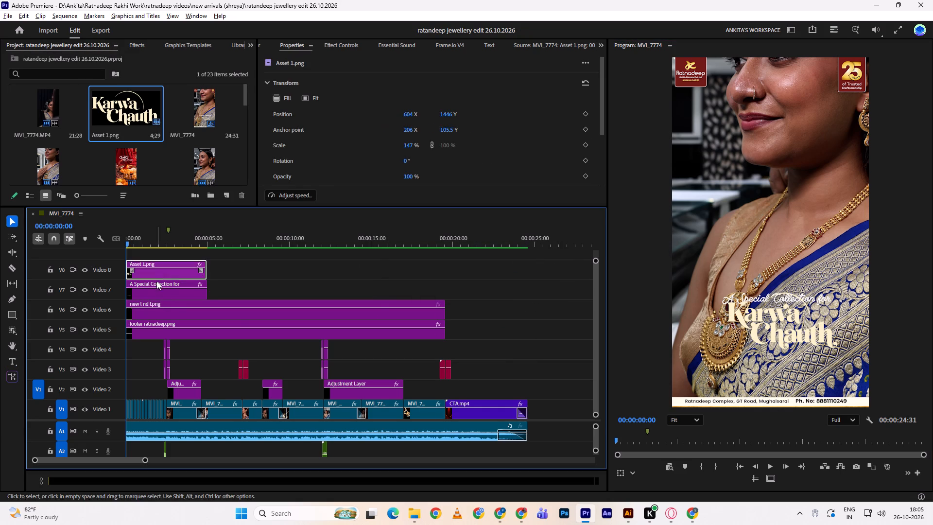
double_click(156, 289)
double_click(84, 291)
click(84, 291)
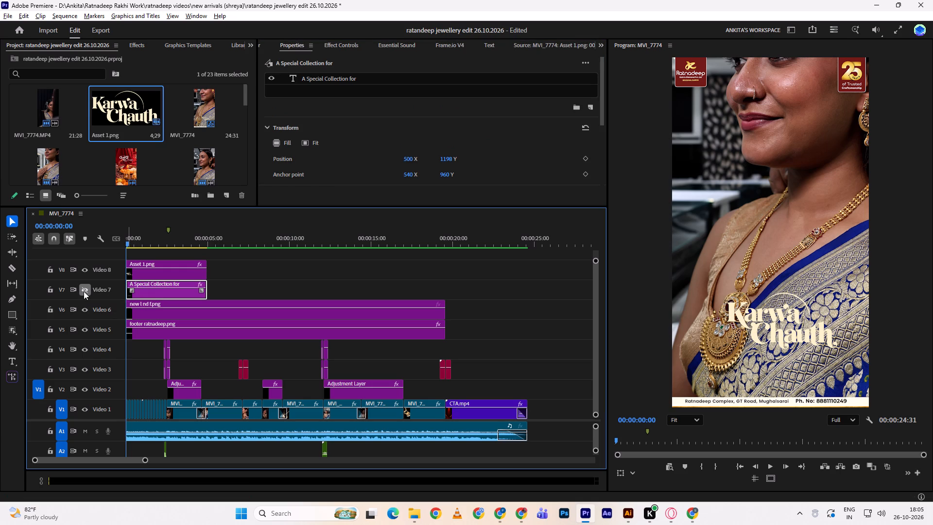
click(84, 291)
Switch to the Chrome window with the "Happy karwa chauth" page.
key(alt+Tab)
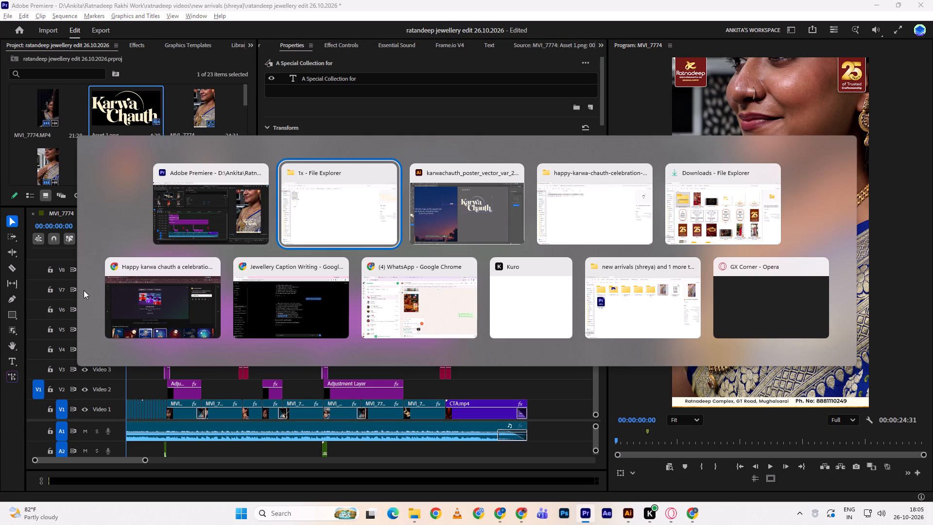
key(alt+Tab)
key(alt+Tab)
key(alt+Tab)
key(alt+Tab)
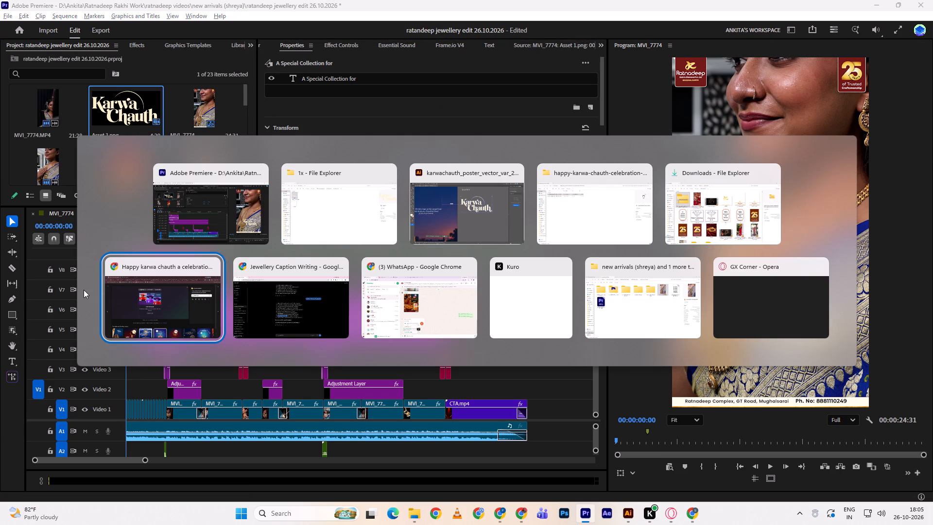
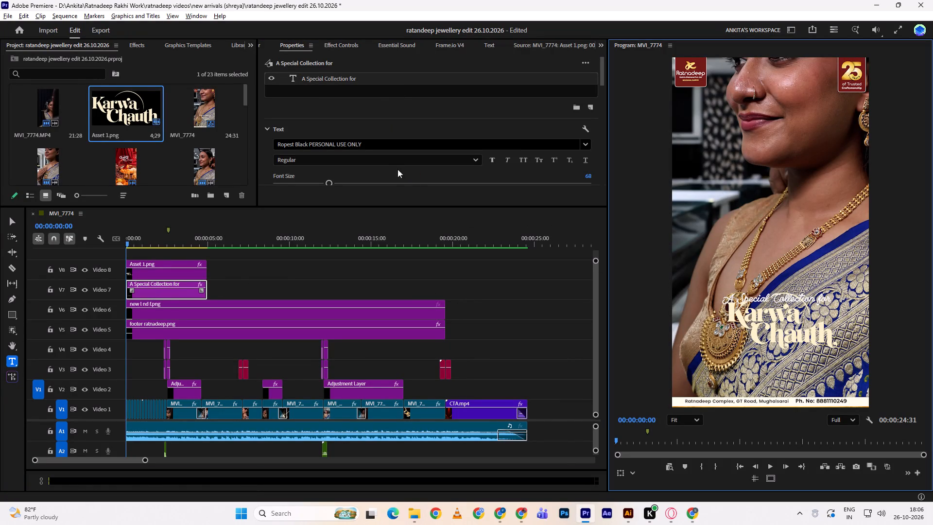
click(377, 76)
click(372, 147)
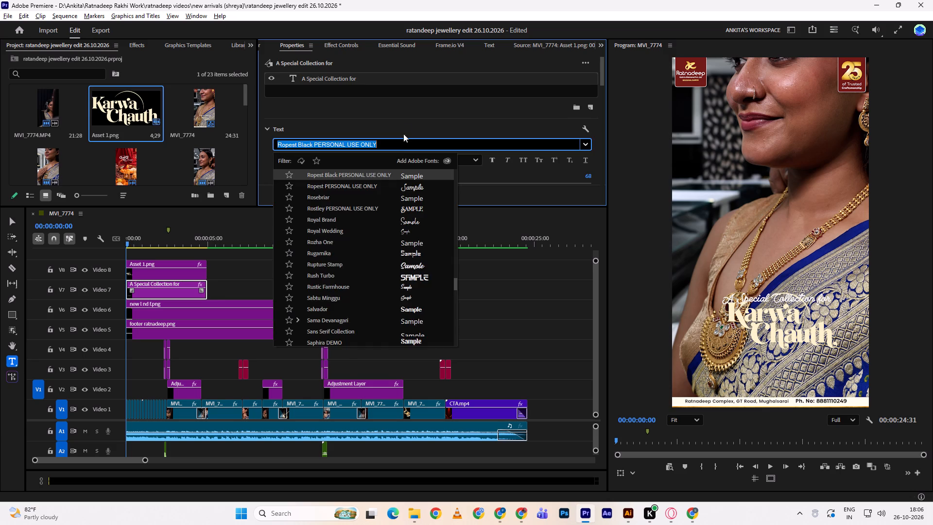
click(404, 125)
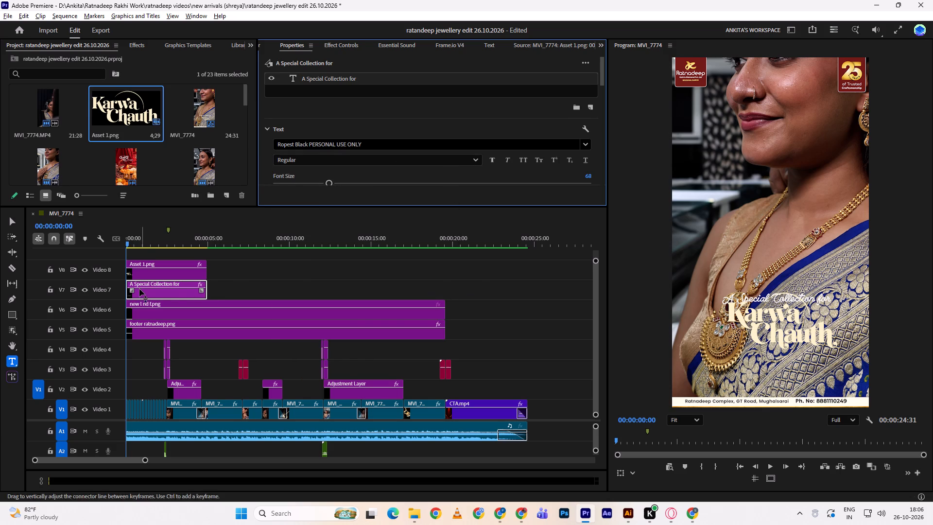
Delete the "A Special Collection for" title clip from the Video 7 track.
key(d)
click(258, 292)
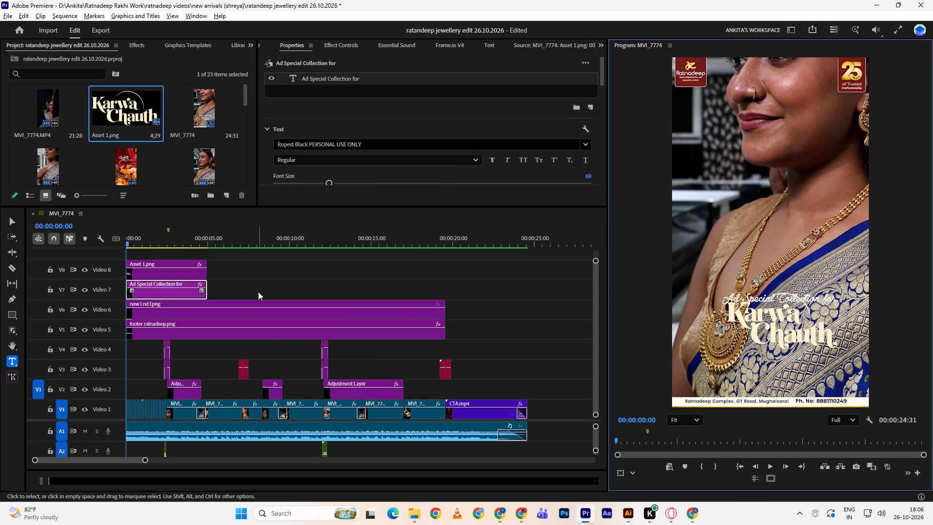
key(d)
click(147, 287)
key(d)
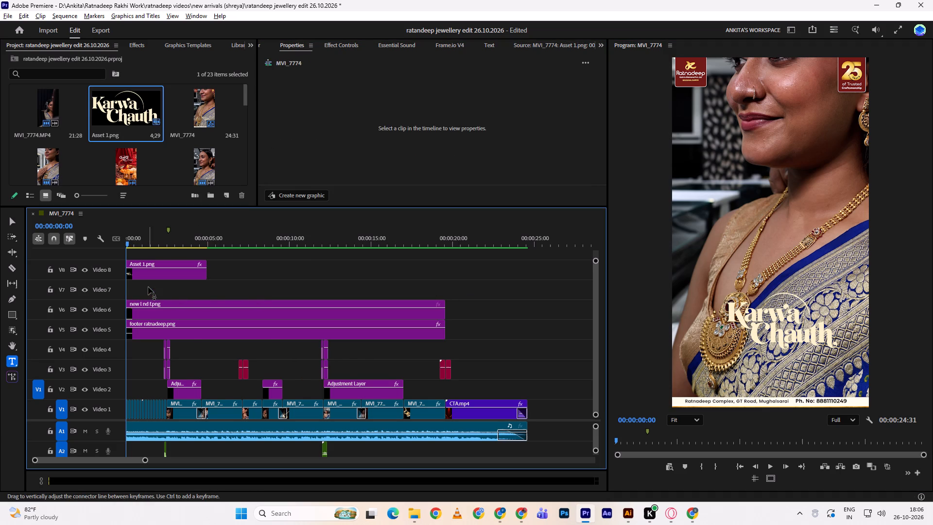
Move the Karwa Chauth Asset 1.png clip down from Video 8 into the emptied Video 7 track, still starting at 00:00.
drag(157, 271, 155, 290)
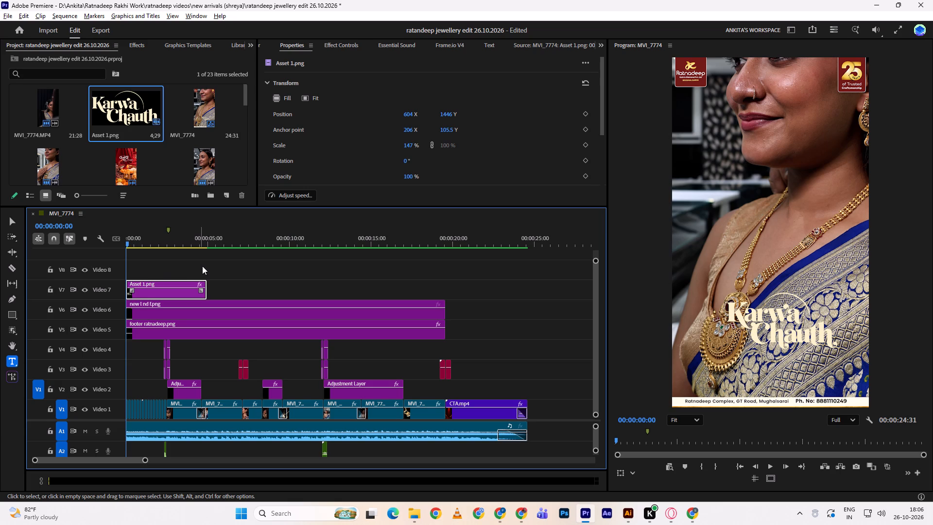
Play the opening shots, and raise the Karwa Chauth lettering to a vertical position of 1382.
key(space)
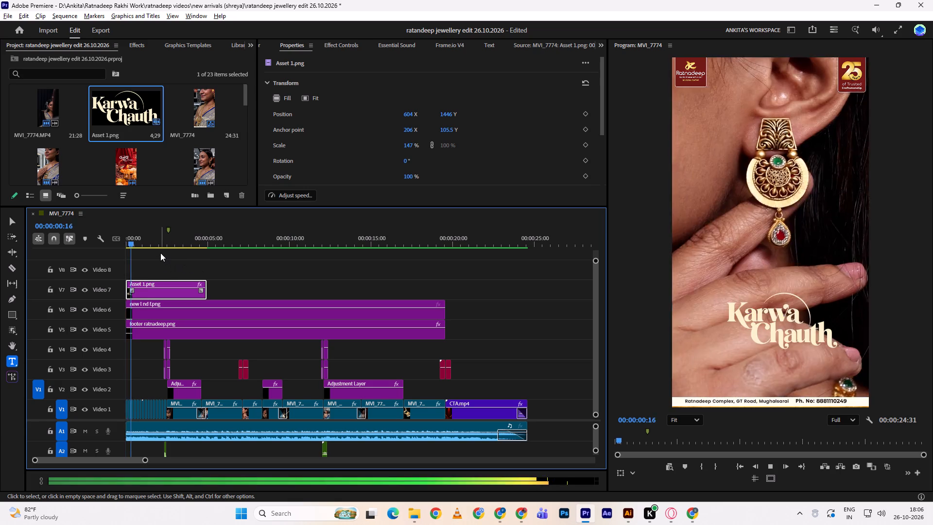
key(space)
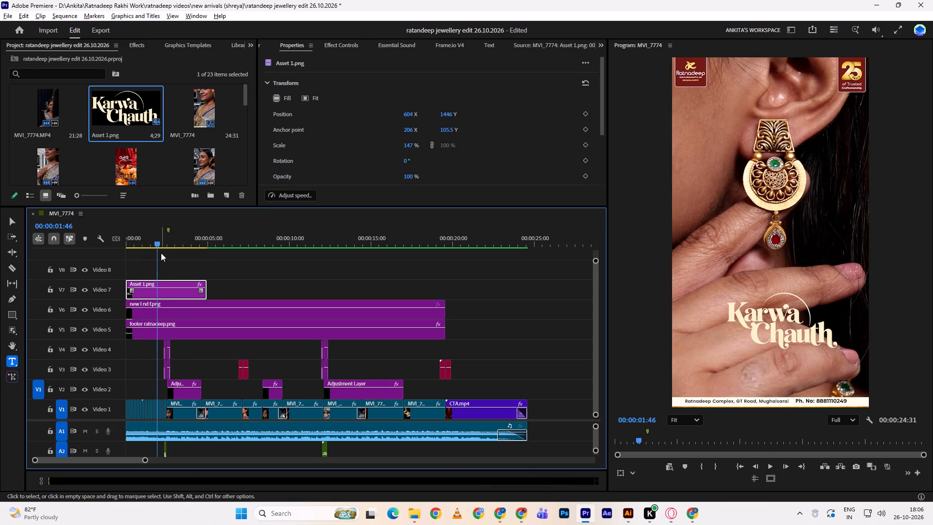
key(space)
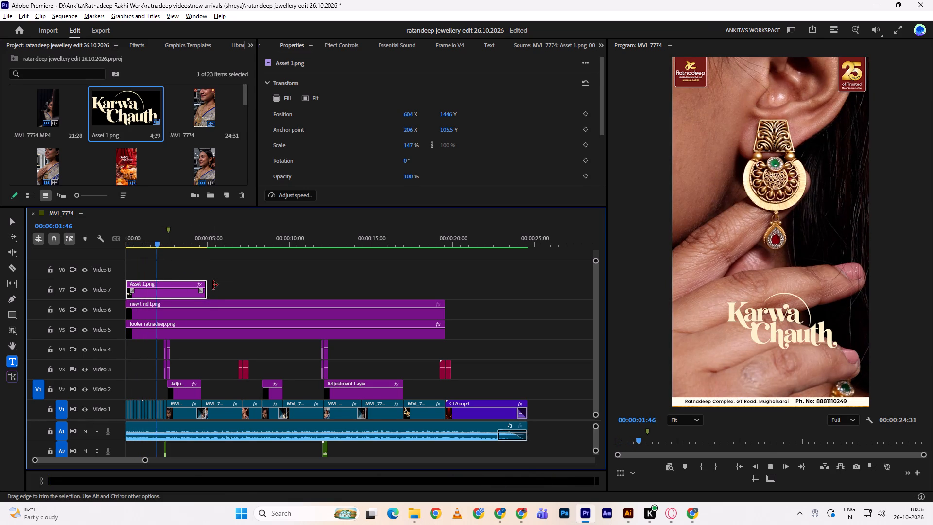
key(space)
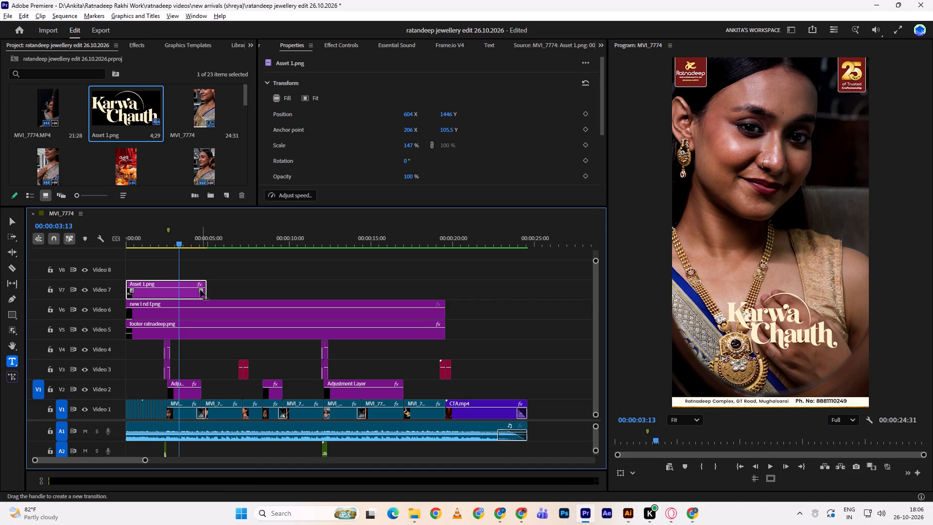
drag(451, 117, 434, 125)
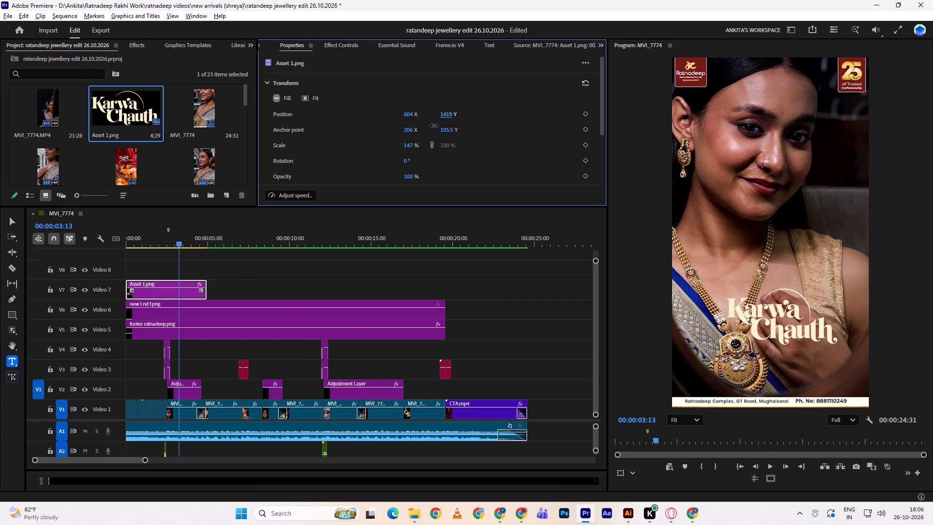
drag(434, 125, 426, 123)
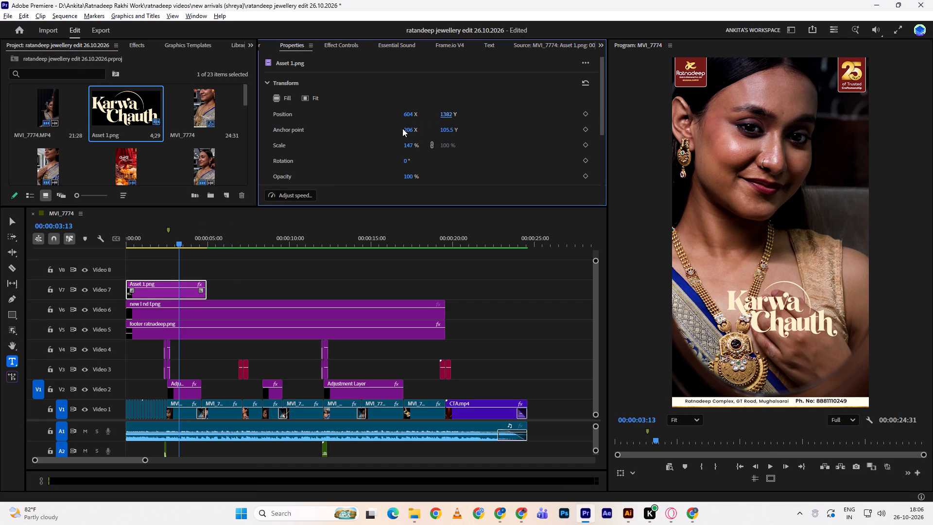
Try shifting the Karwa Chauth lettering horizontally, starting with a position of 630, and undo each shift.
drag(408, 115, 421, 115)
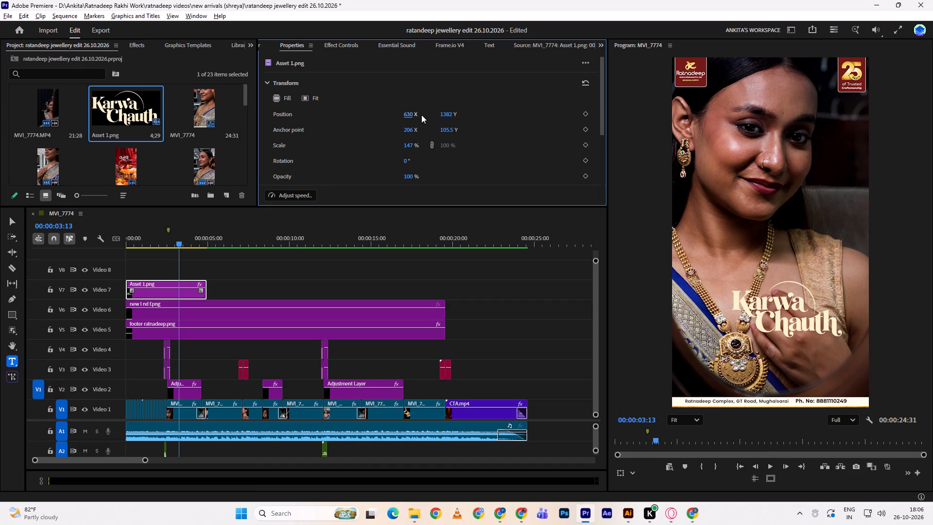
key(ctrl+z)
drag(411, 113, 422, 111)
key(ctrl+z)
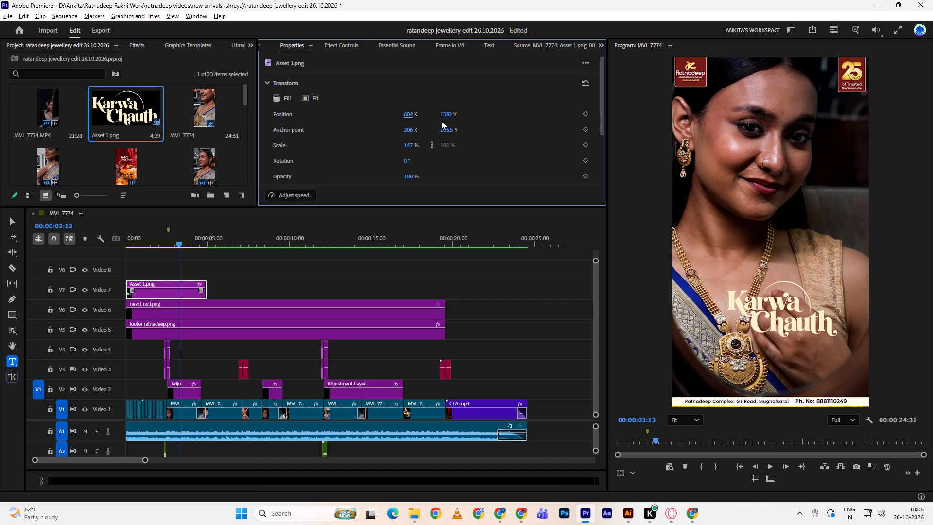
Enlarge the Karwa Chauth lettering to 178% scale and set its horizontal position to 553.
drag(406, 145, 423, 141)
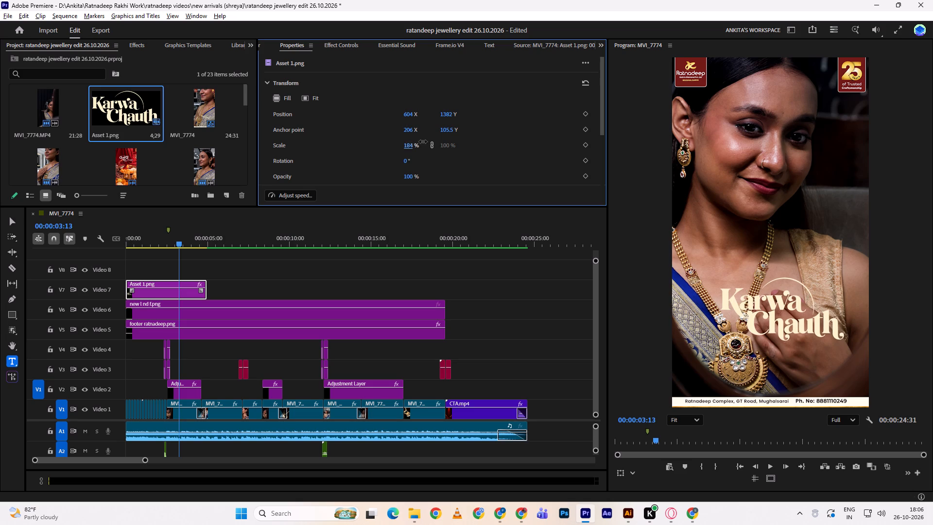
drag(423, 141, 420, 141)
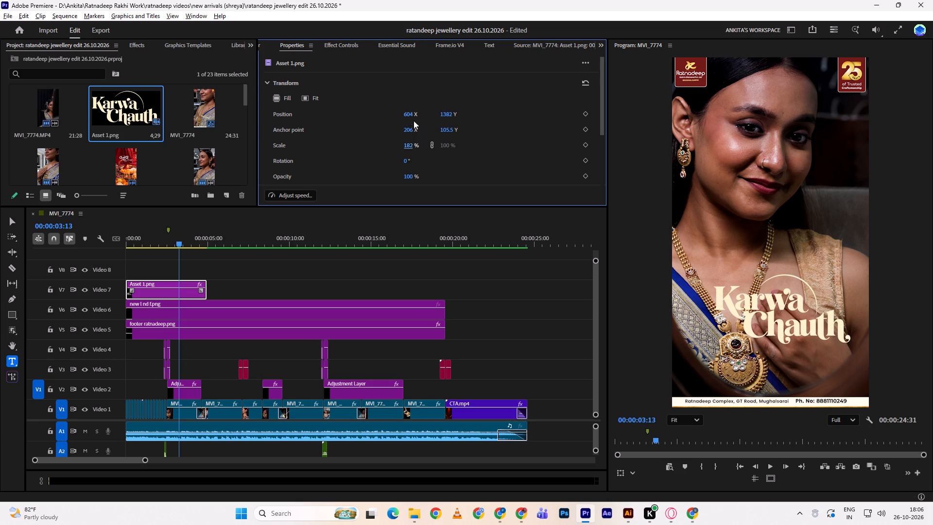
drag(412, 116, 384, 114)
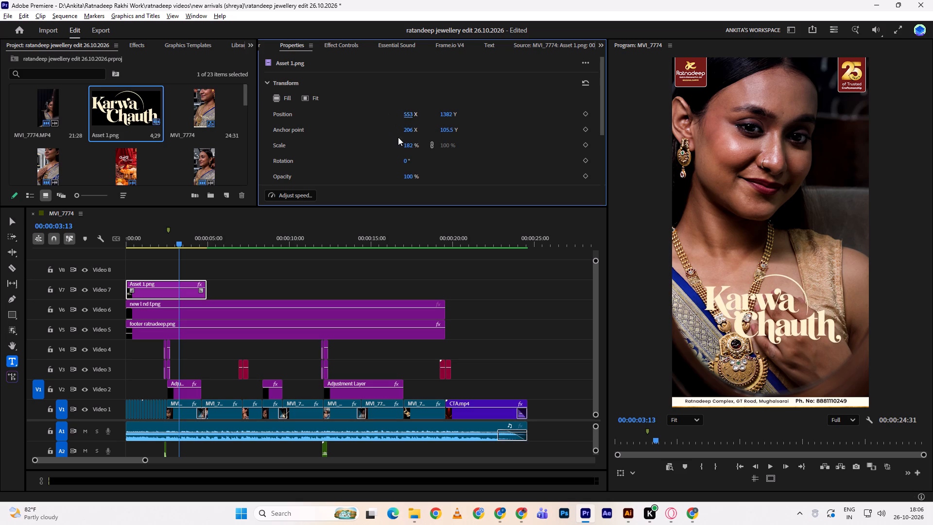
drag(411, 131, 401, 132)
key(ctrl+z)
click(411, 146)
click(407, 146)
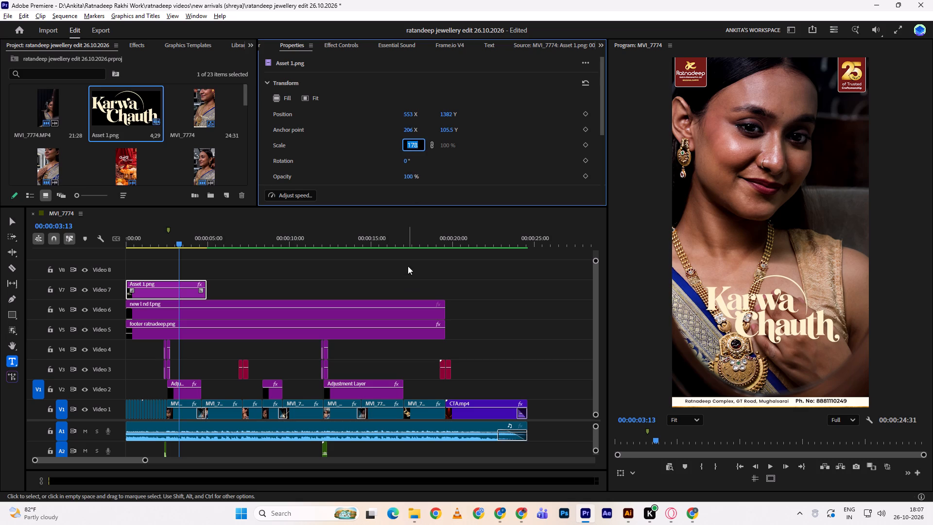
click(408, 266)
Extend the Asset 1.png clip on Video 7 so it ends where the logo and footer clips end.
key(space)
key(space)
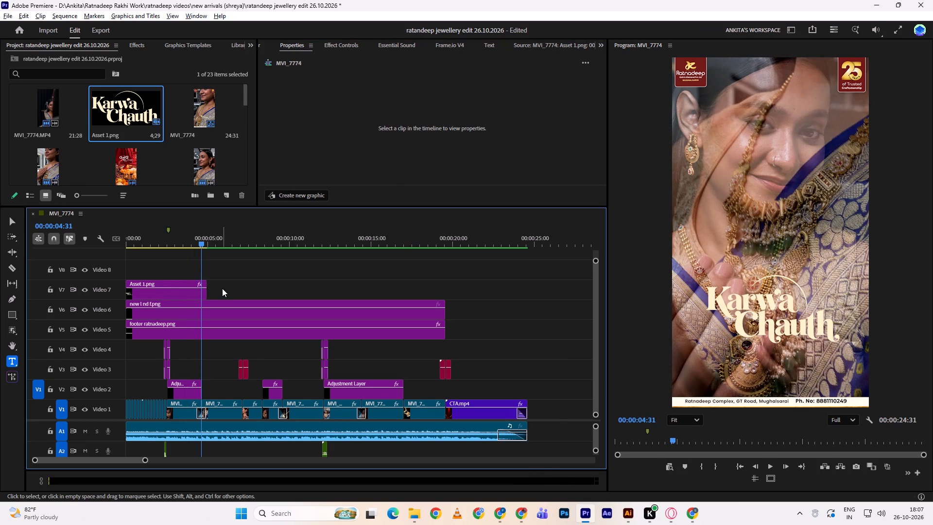
key(space)
key(space)
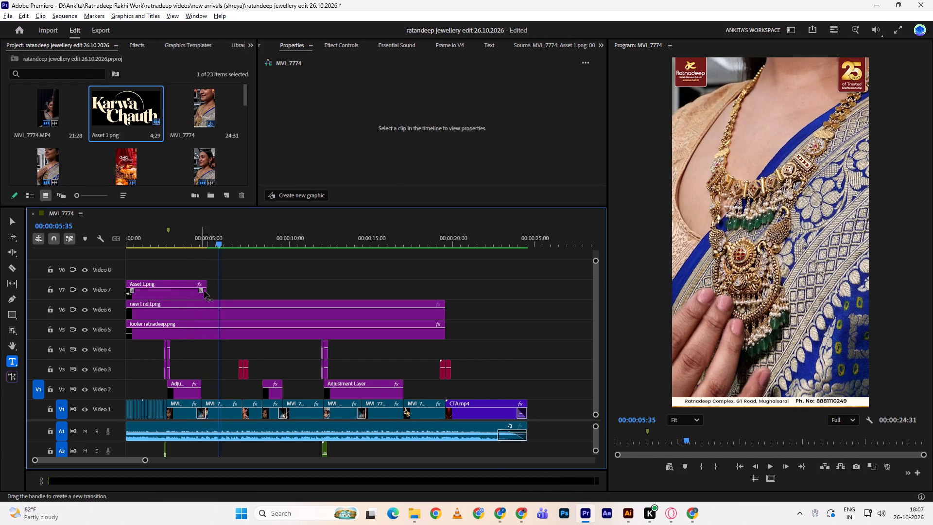
drag(210, 291, 446, 274)
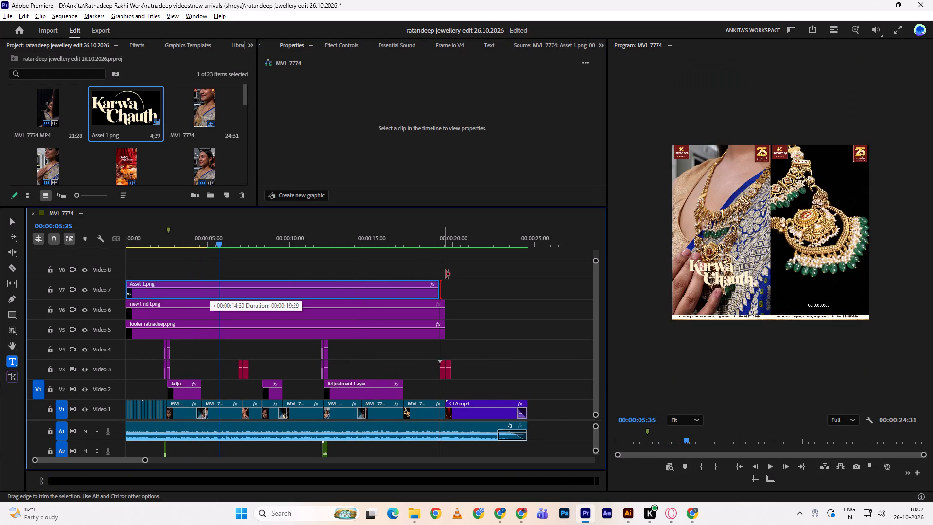
drag(446, 274, 448, 273)
click(476, 288)
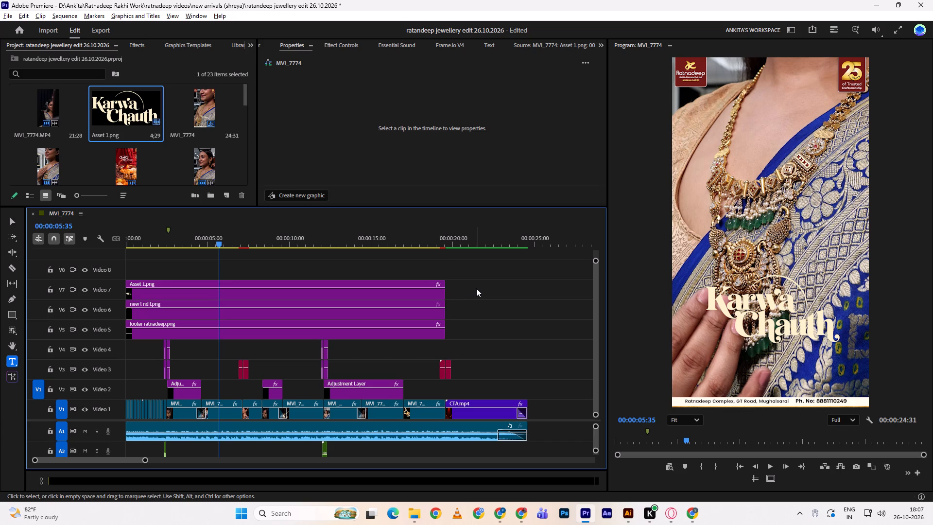
Save the project.
key(ctrl+s)
key(ctrl+s)
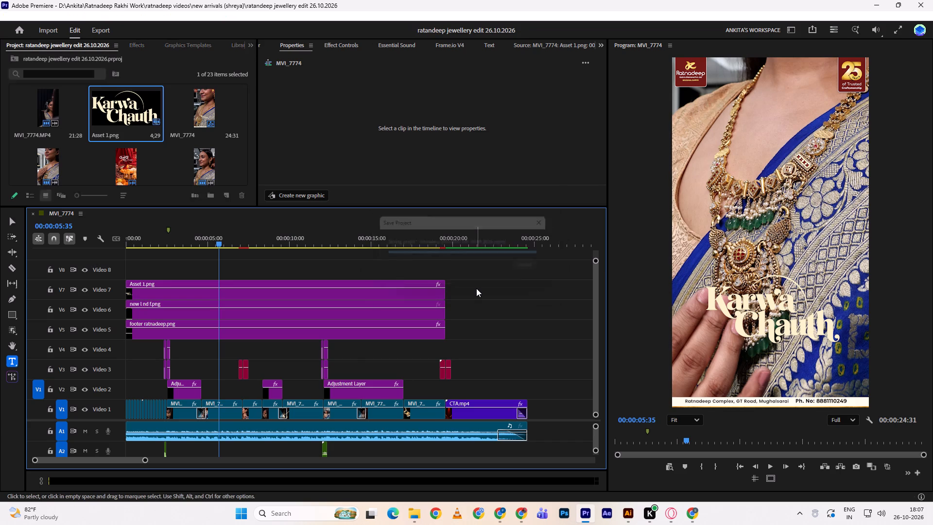
Play on to 00:00:09:17 and add a "special" text just above the Karwa Chauth lettering.
key(space)
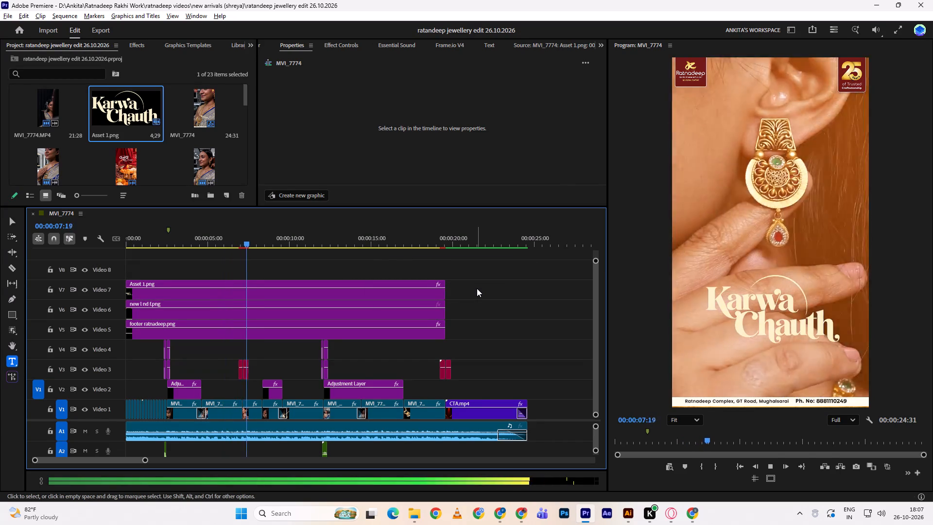
key(space)
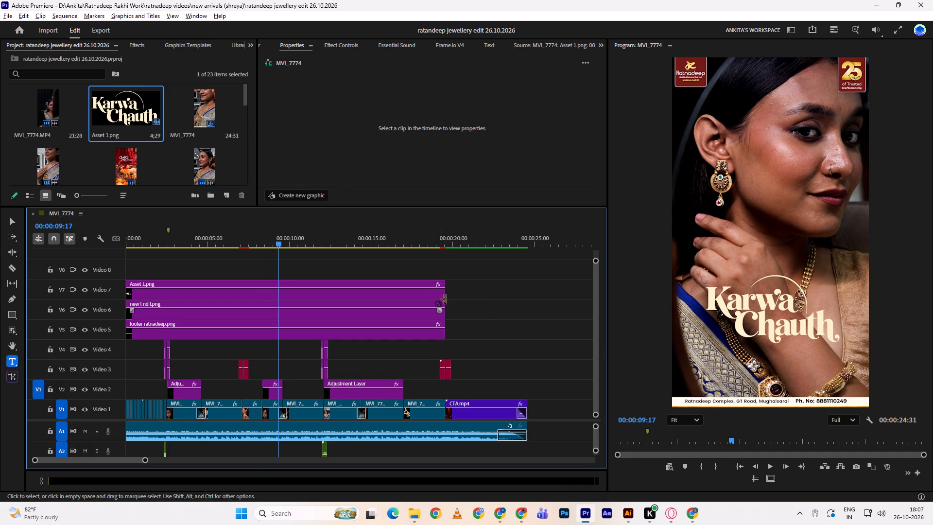
key(t)
click(724, 270)
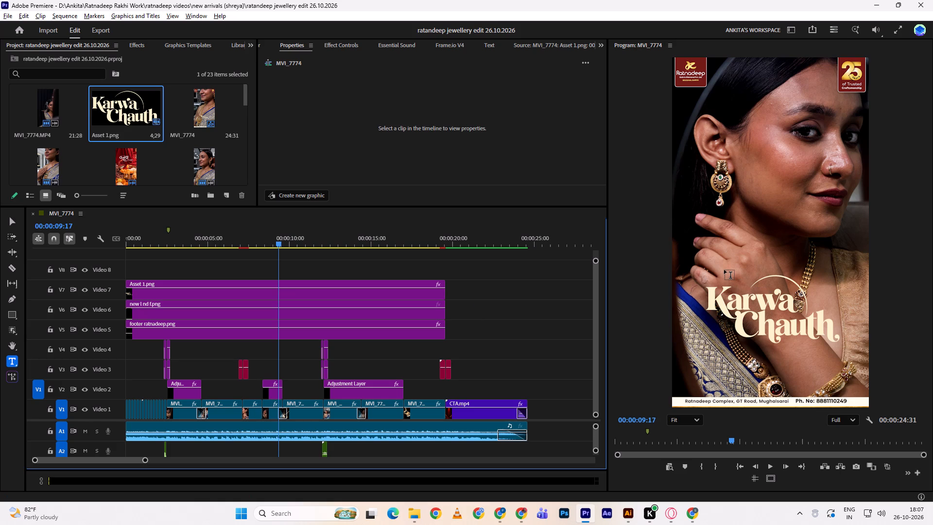
key(s)
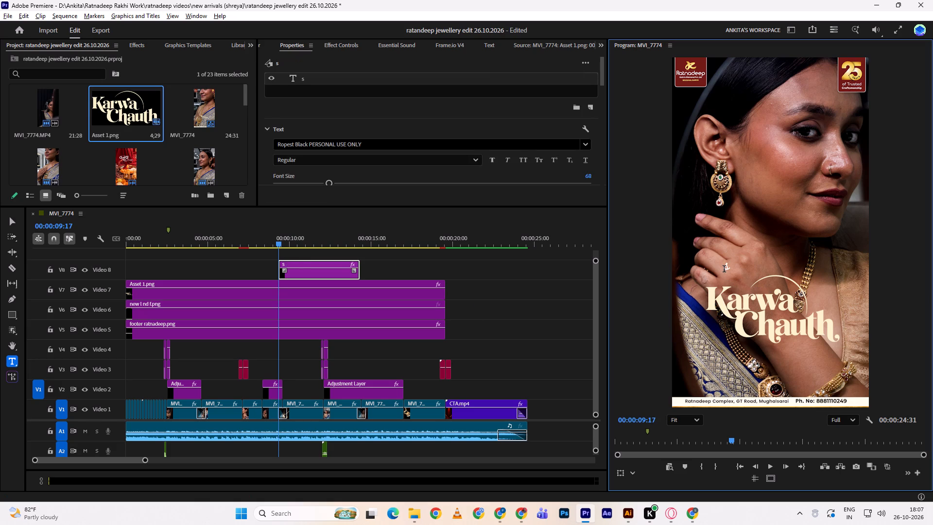
text(pecial)
click(511, 324)
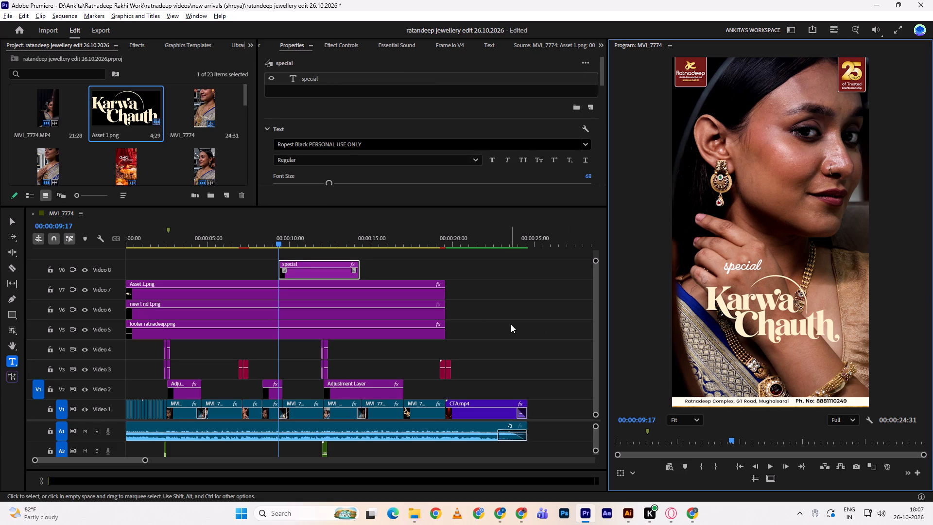
Move the "special" text clip on Video 8 to the start of the timeline.
key(v)
click(334, 273)
drag(325, 274, 153, 274)
Preview the frame at 00:00:00:28 and set the "special" text's font to Rostley PERSONAL USE ONLY.
drag(147, 242, 137, 238)
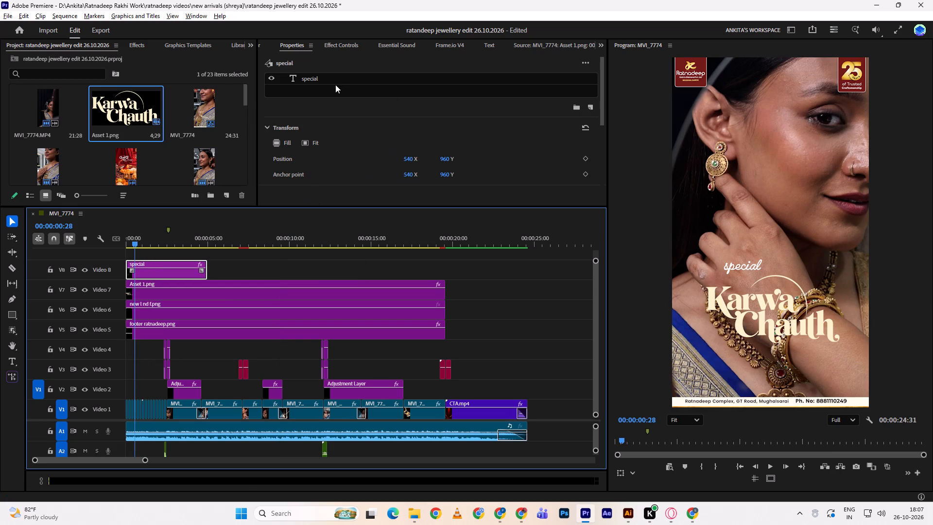
click(332, 79)
scroll(460, 128, down, 2)
click(583, 128)
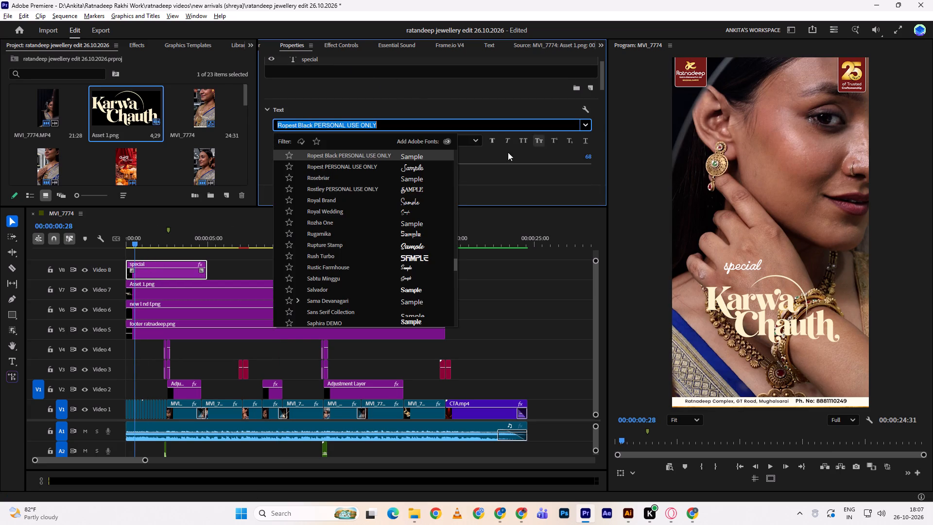
click(418, 191)
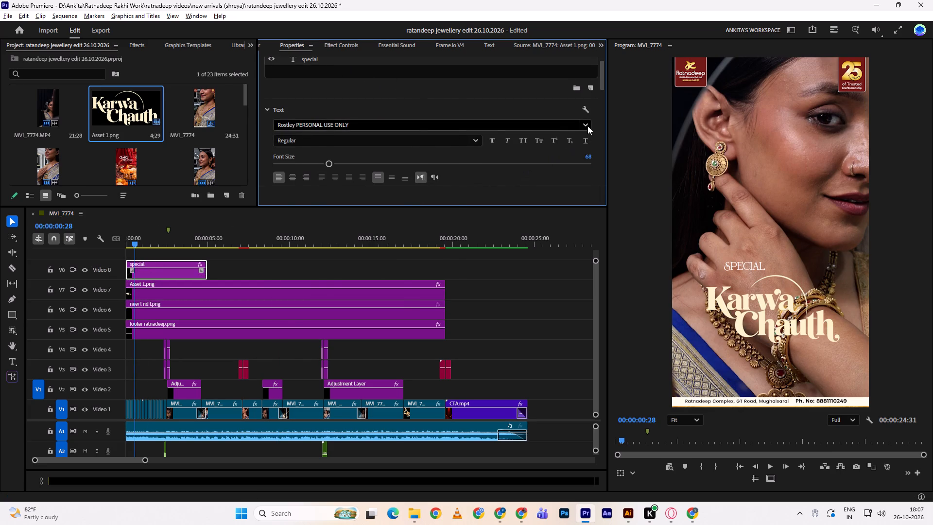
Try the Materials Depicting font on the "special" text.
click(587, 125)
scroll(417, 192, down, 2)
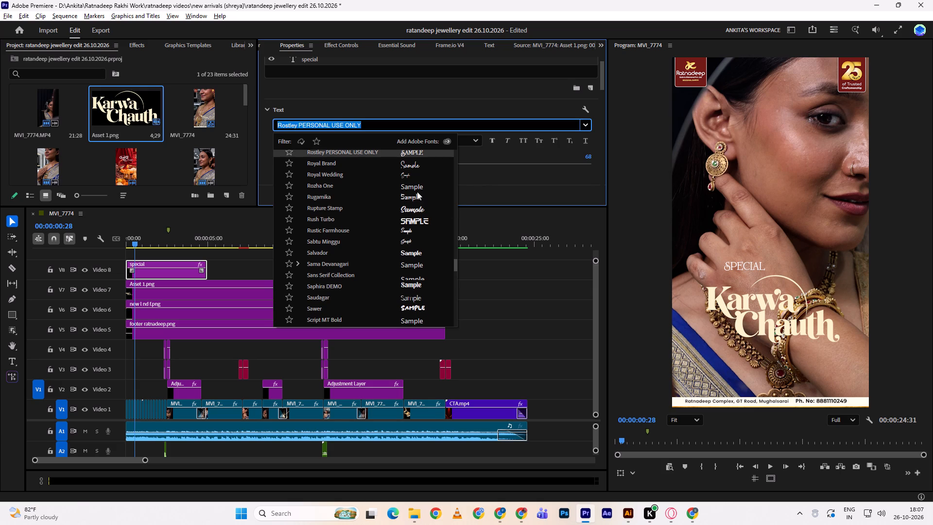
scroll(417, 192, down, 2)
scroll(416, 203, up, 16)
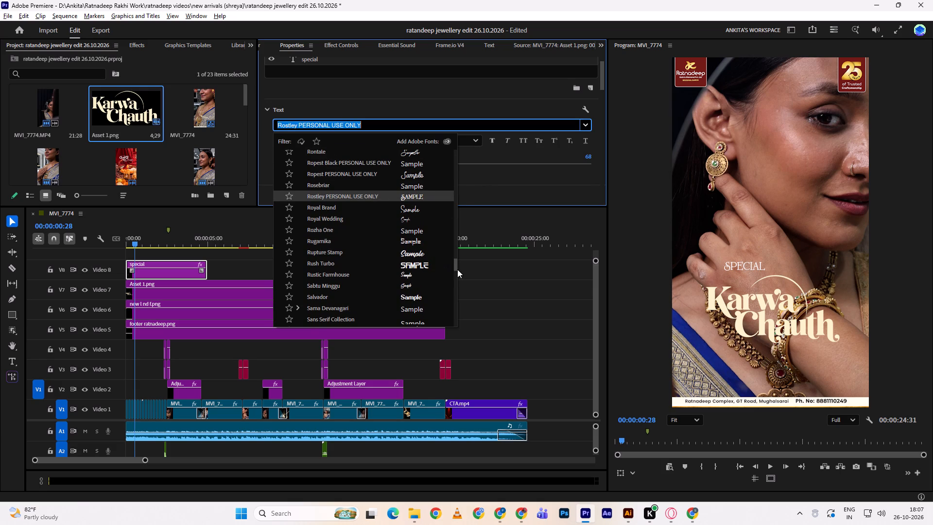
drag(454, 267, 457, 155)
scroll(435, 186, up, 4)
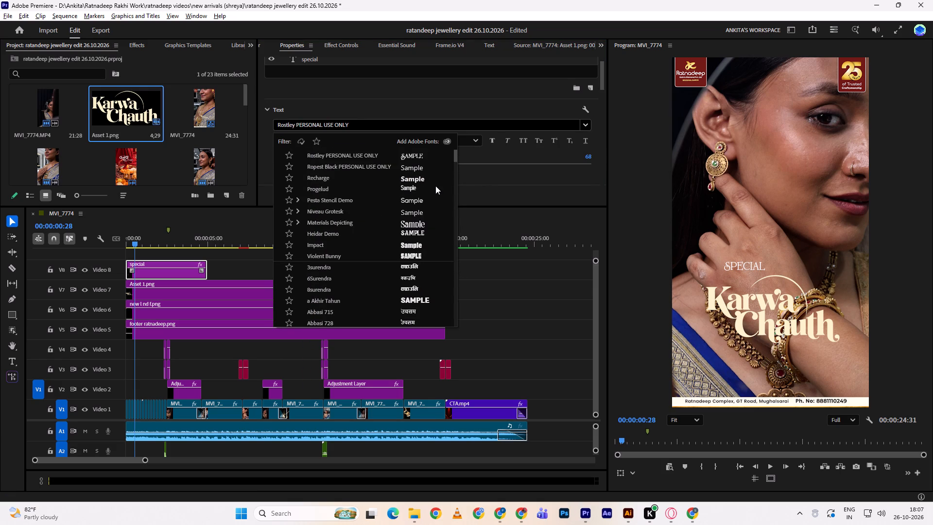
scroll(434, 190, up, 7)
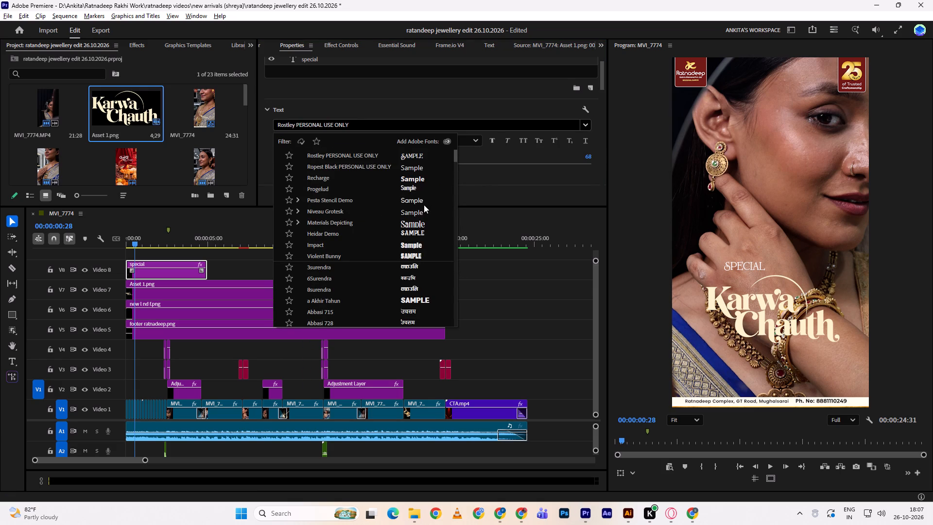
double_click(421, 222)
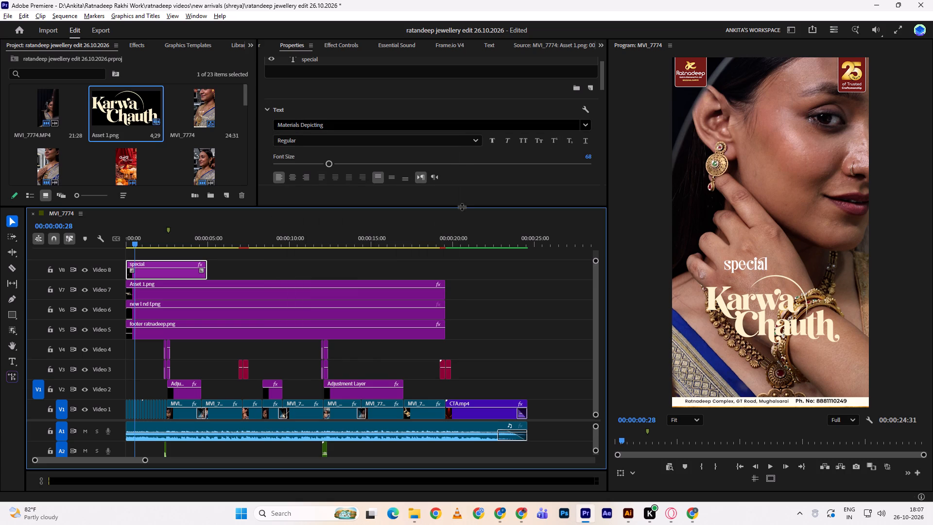
Browse the fonts listed before Materials Depicting for one that suits the "special" text.
double_click(580, 124)
double_click(585, 123)
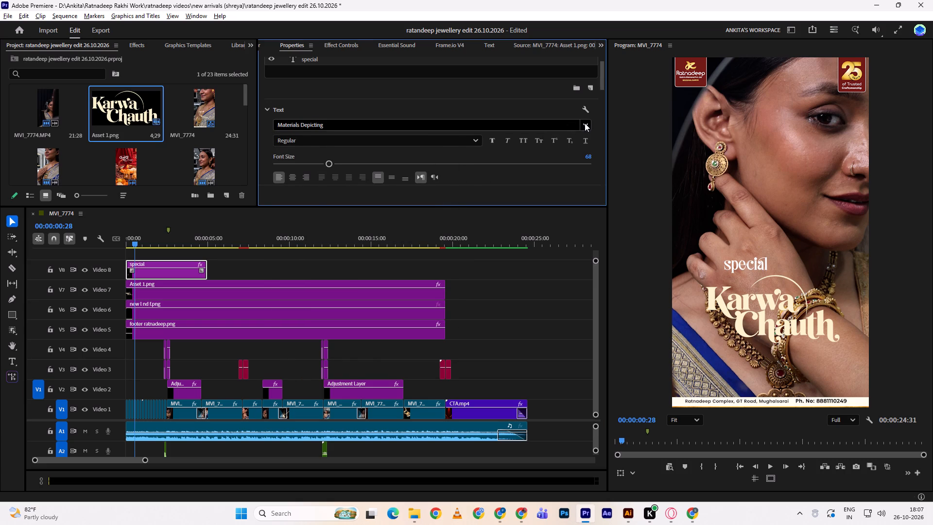
click(584, 129)
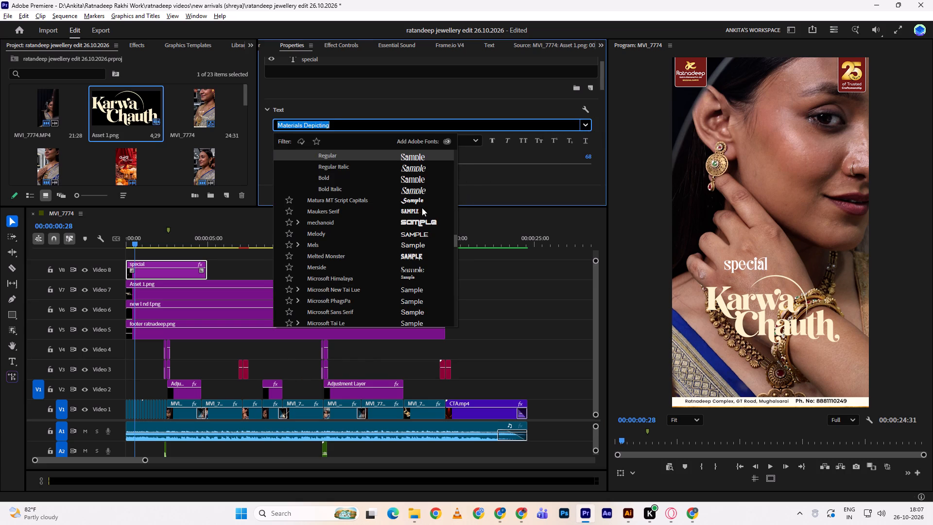
scroll(420, 208, up, 19)
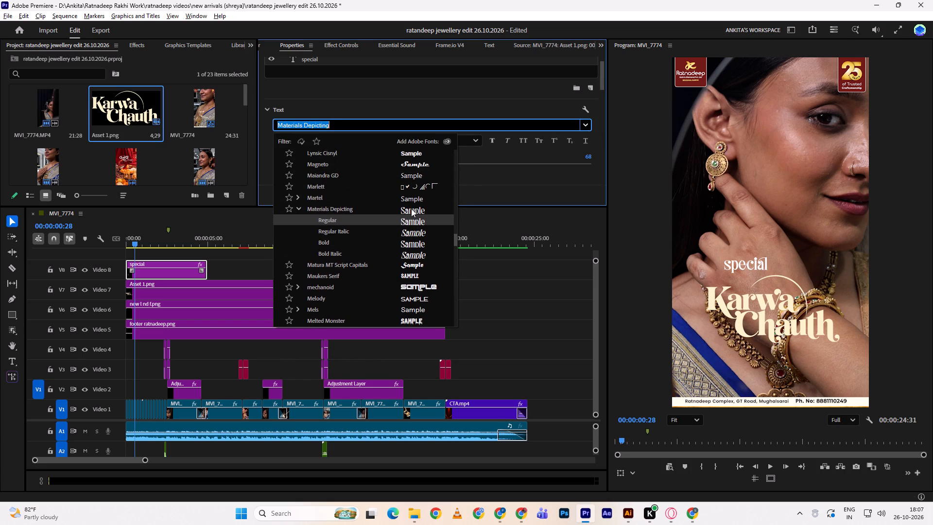
scroll(411, 209, up, 7)
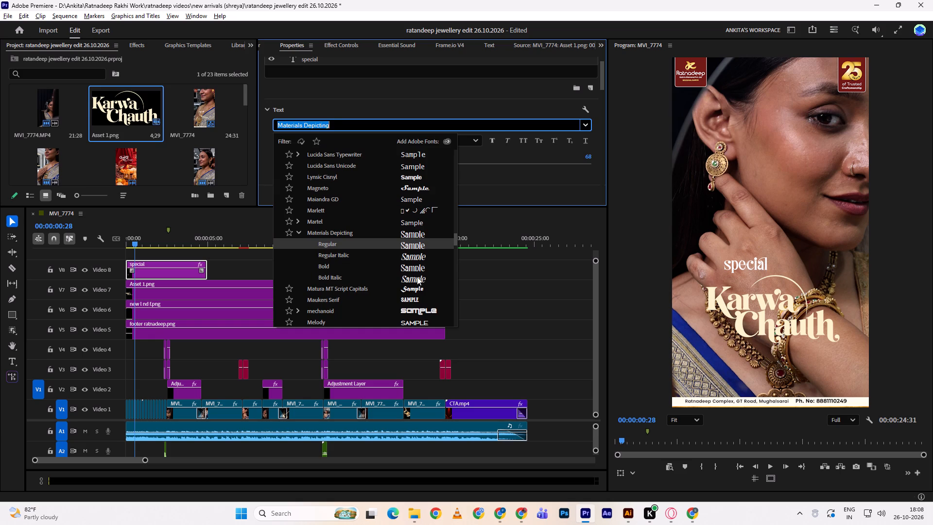
scroll(417, 277, up, 20)
scroll(417, 277, up, 8)
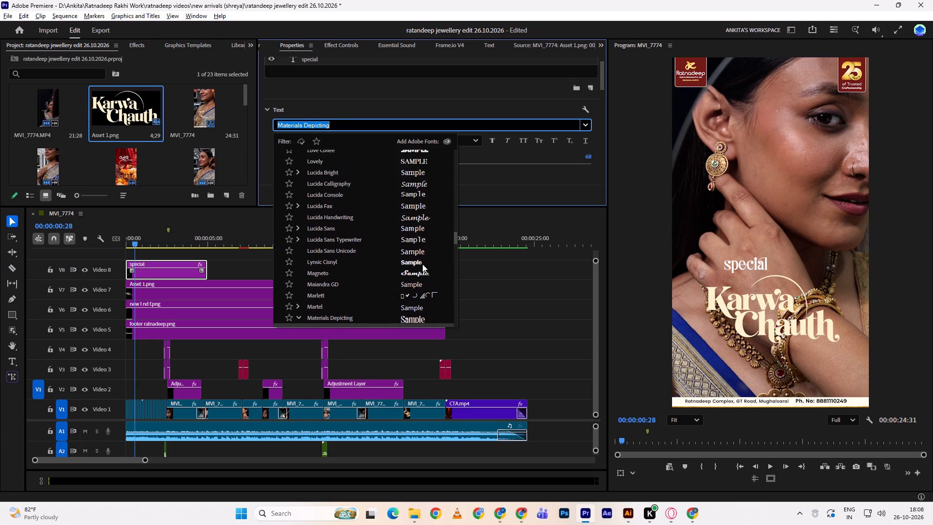
scroll(422, 264, up, 2)
scroll(415, 207, up, 4)
click(419, 189)
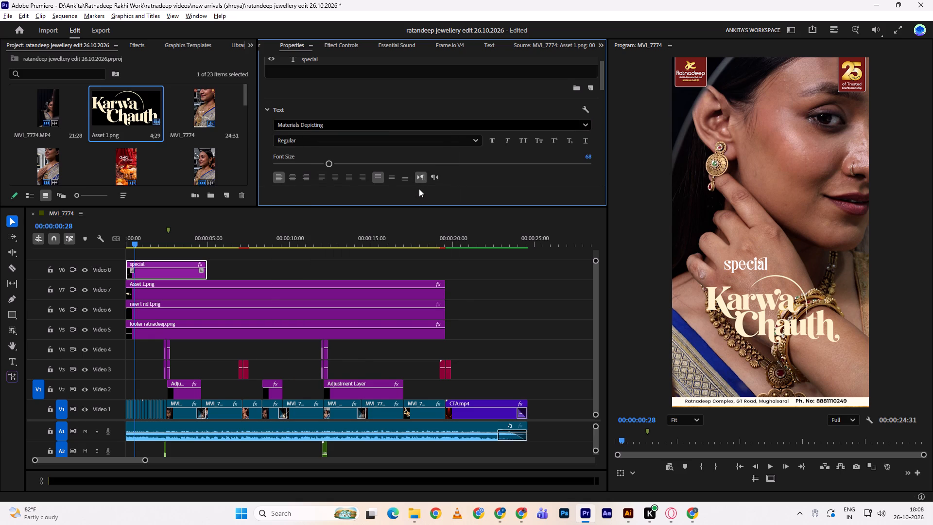
Set the "special" text's font to Laisha.
click(581, 126)
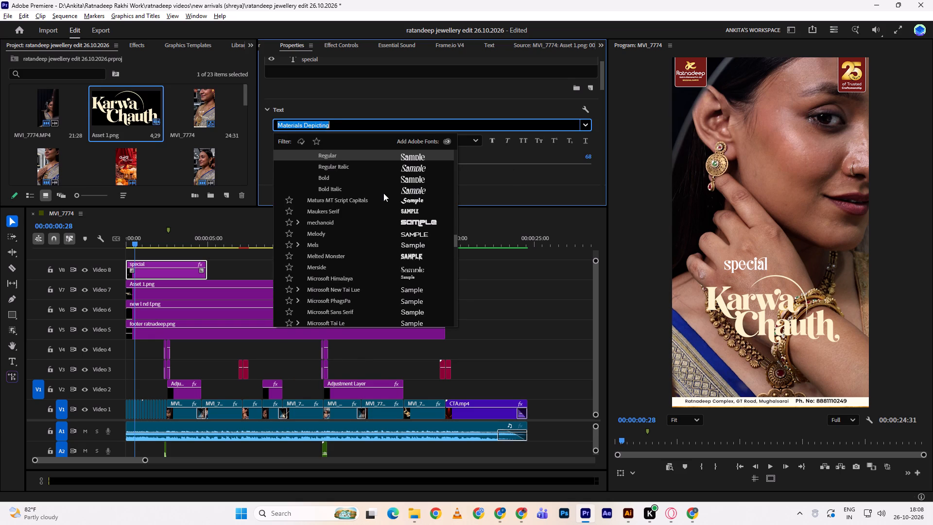
scroll(406, 189, up, 4)
scroll(409, 189, up, 20)
scroll(409, 189, up, 7)
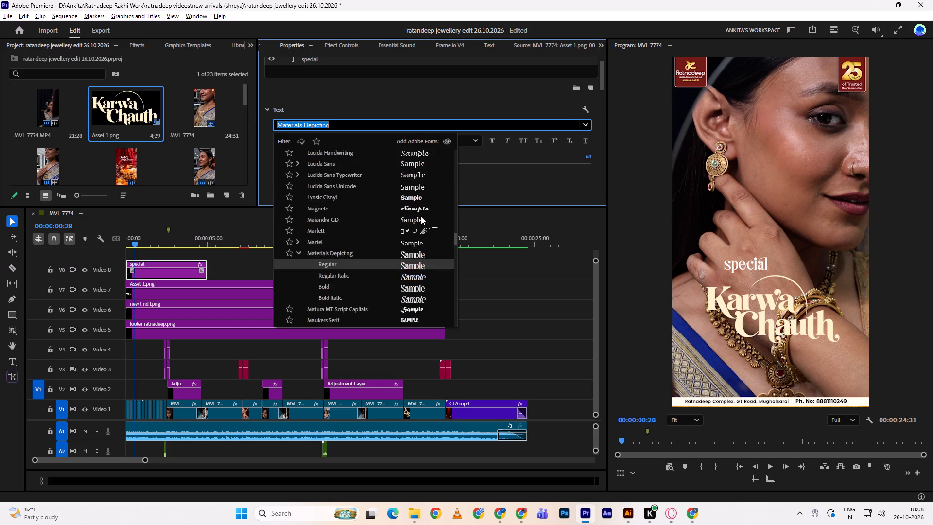
scroll(421, 216, up, 20)
scroll(421, 216, up, 10)
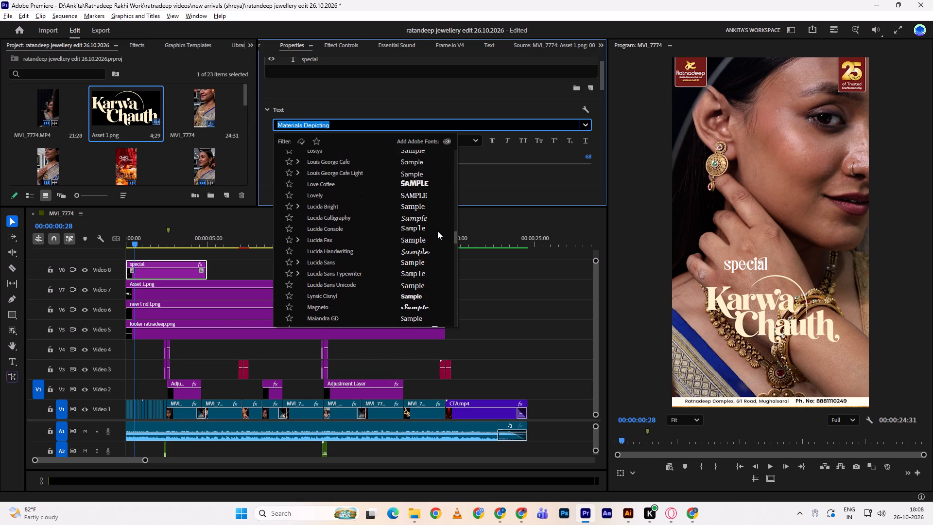
scroll(426, 225, up, 15)
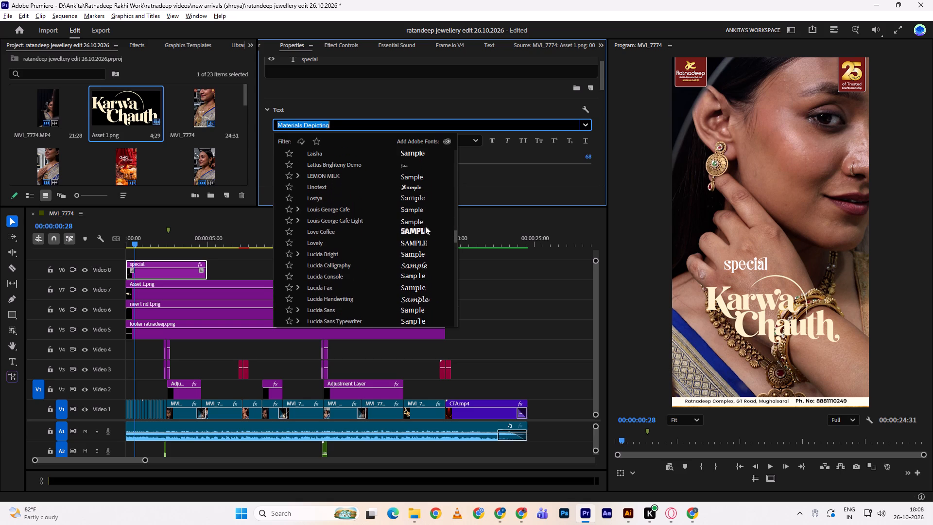
scroll(425, 226, up, 6)
click(415, 176)
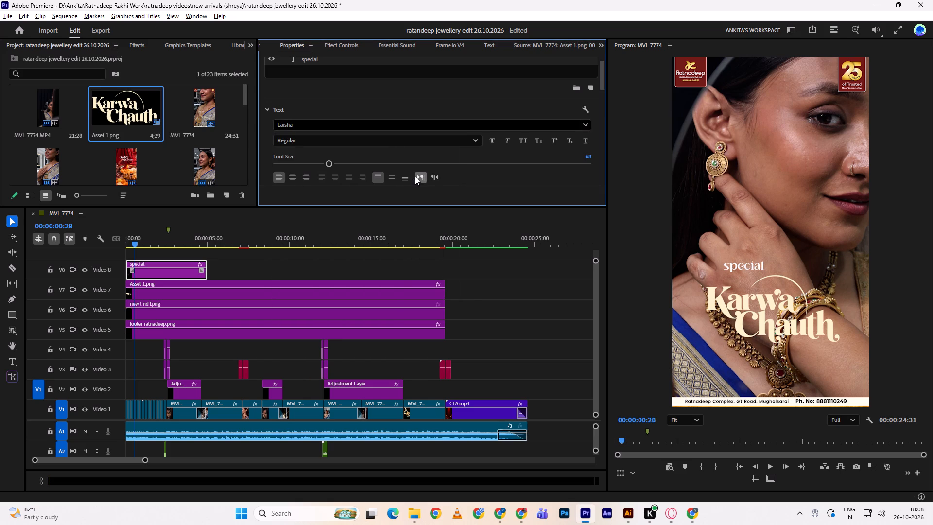
Enlarge the "special" text to font size 89.
drag(329, 163, 337, 164)
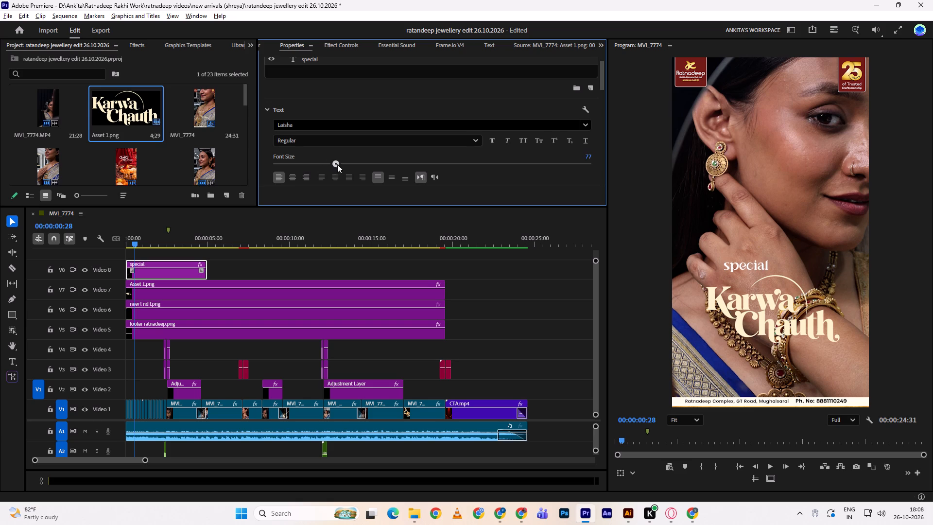
drag(337, 164, 347, 165)
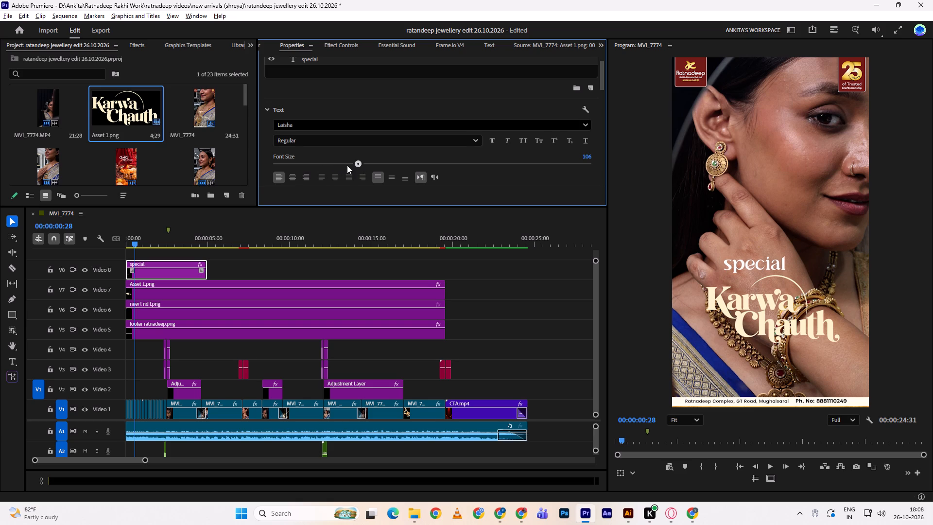
drag(347, 165, 346, 165)
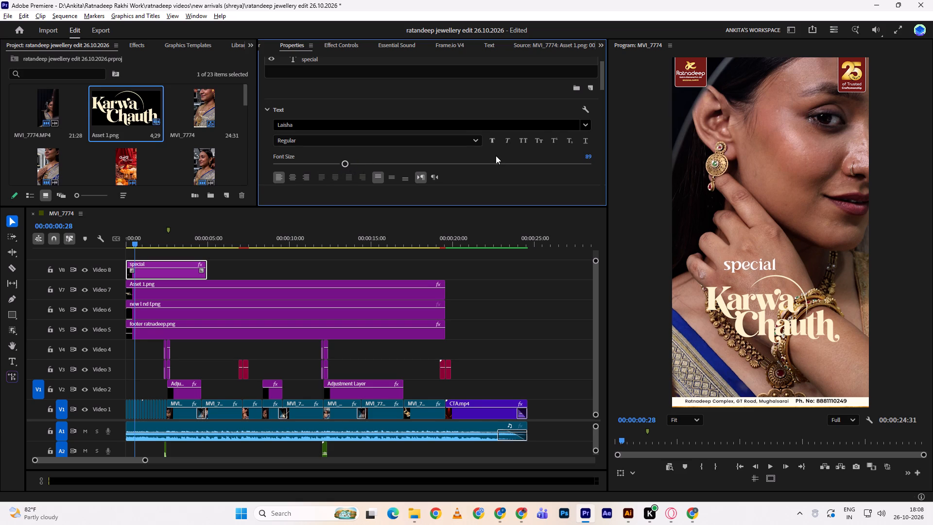
At 00:00:01:07, move the "special" text down close above the Karwa Chauth lettering, to position 593, 1062.
click(494, 247)
click(154, 272)
drag(152, 237, 145, 238)
click(221, 253)
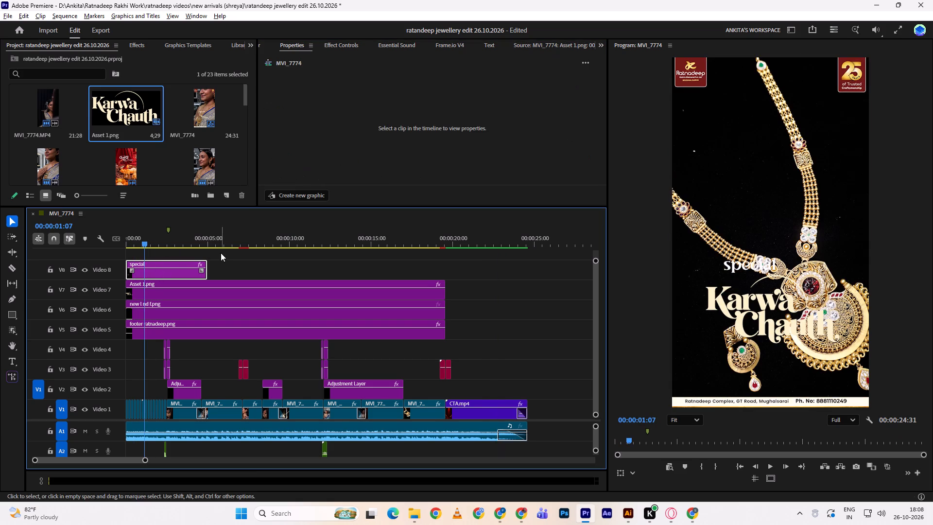
click(157, 272)
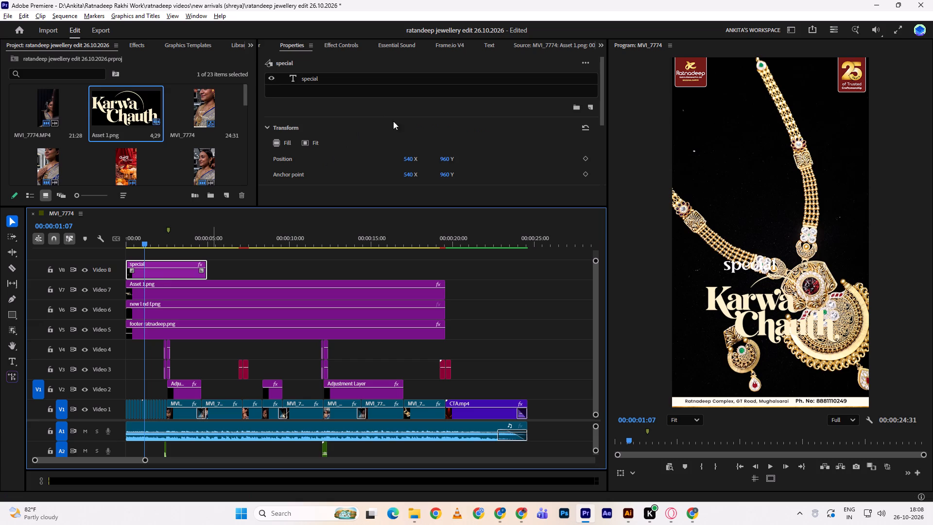
drag(446, 157, 464, 155)
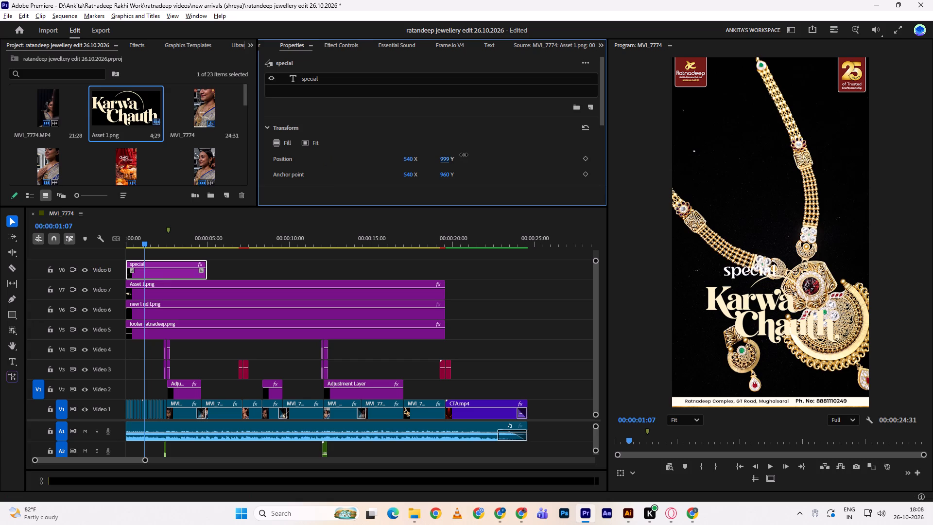
drag(464, 155, 484, 147)
drag(415, 157, 358, 155)
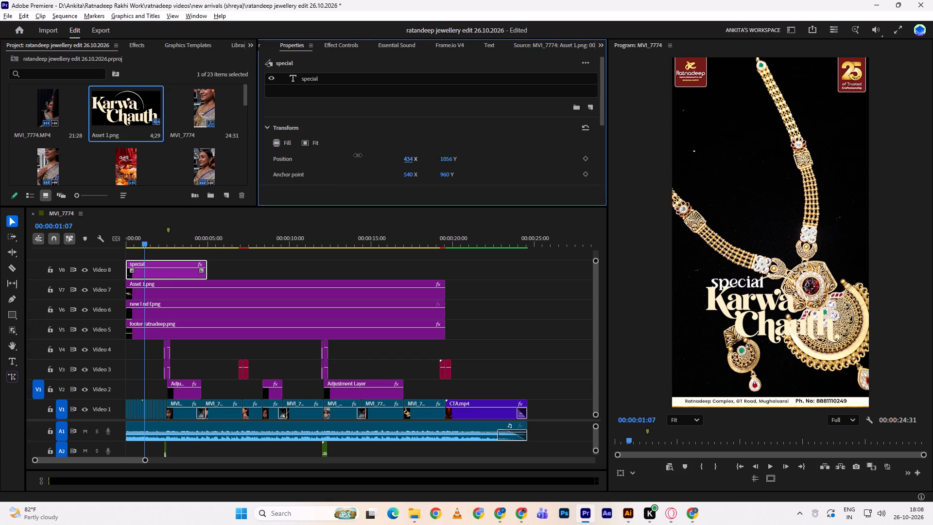
drag(358, 155, 432, 157)
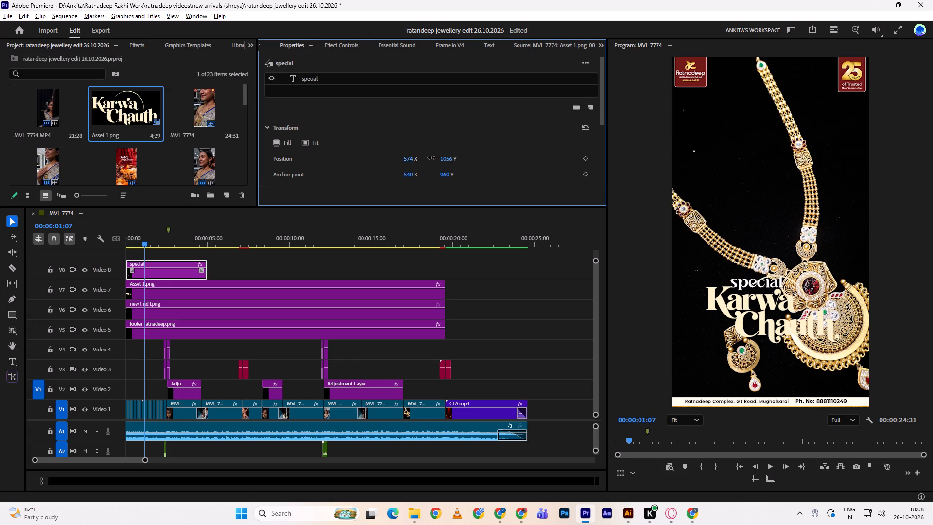
drag(432, 157, 416, 157)
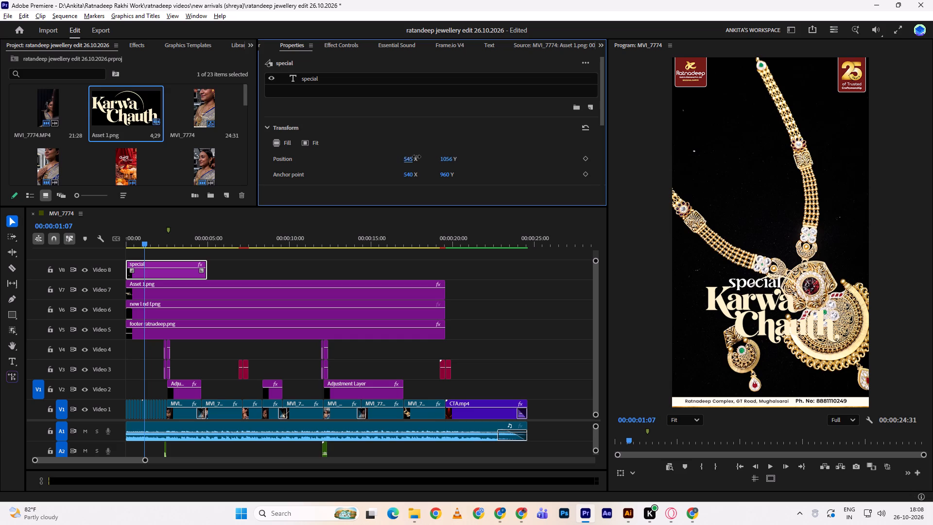
drag(416, 157, 384, 162)
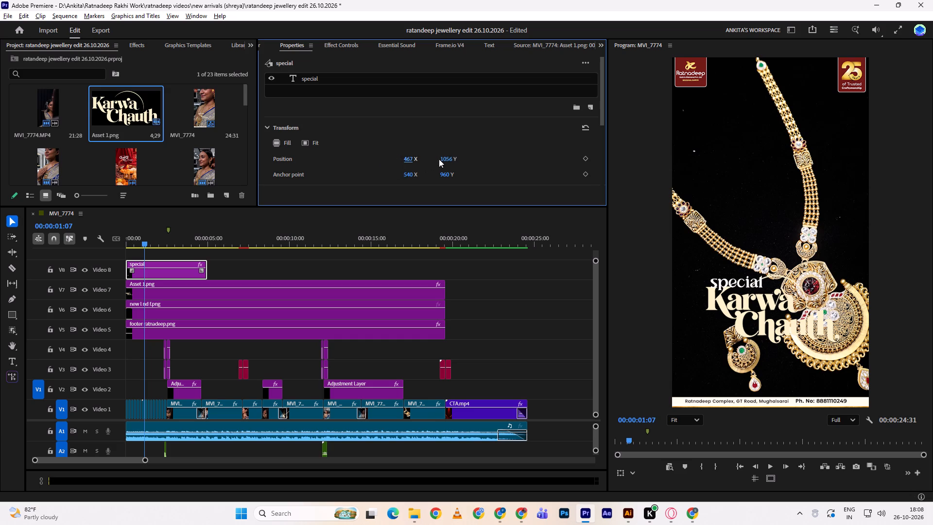
drag(446, 158, 431, 170)
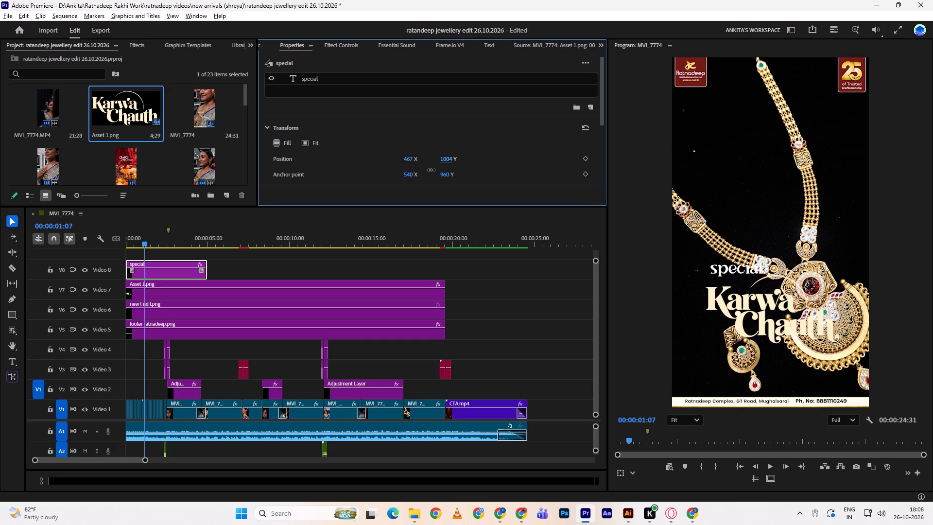
drag(431, 170, 433, 167)
drag(406, 160, 446, 161)
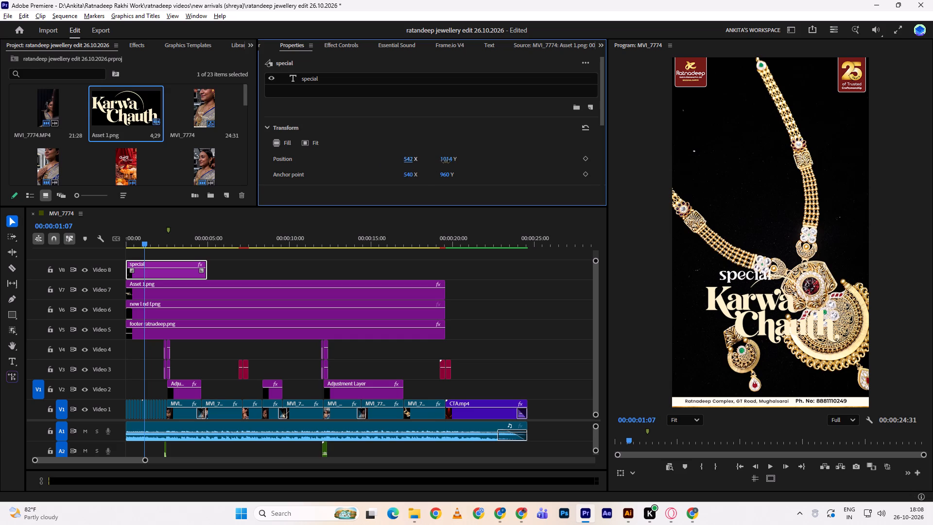
drag(446, 161, 458, 159)
drag(450, 160, 466, 157)
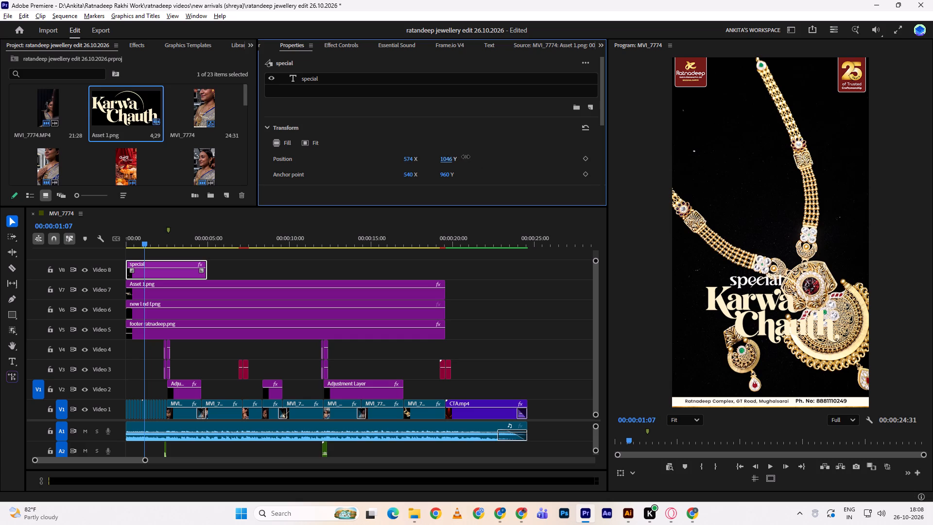
drag(466, 157, 470, 155)
drag(414, 155, 424, 155)
Scale the "special" text to 81% and refit it above the lettering at position 565, 1094.
scroll(432, 133, down, 4)
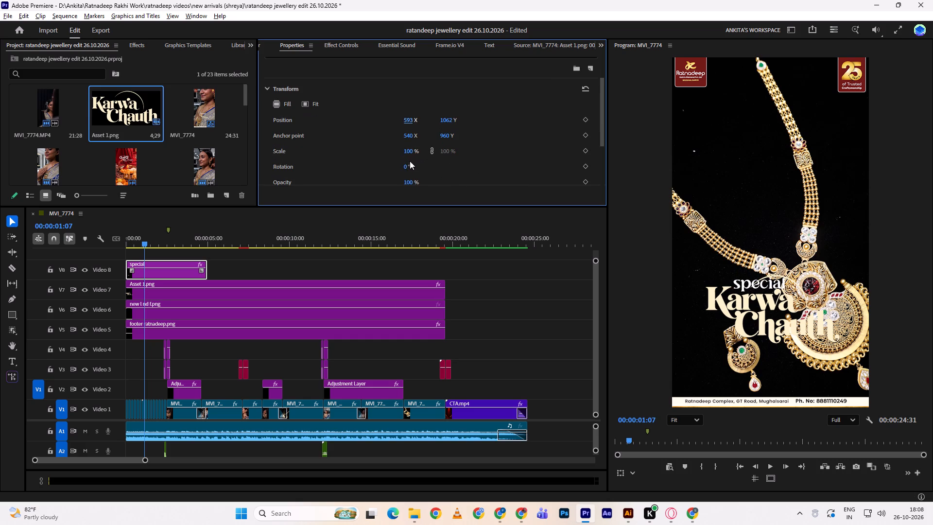
drag(410, 151, 400, 152)
drag(449, 123, 464, 122)
drag(408, 121, 395, 122)
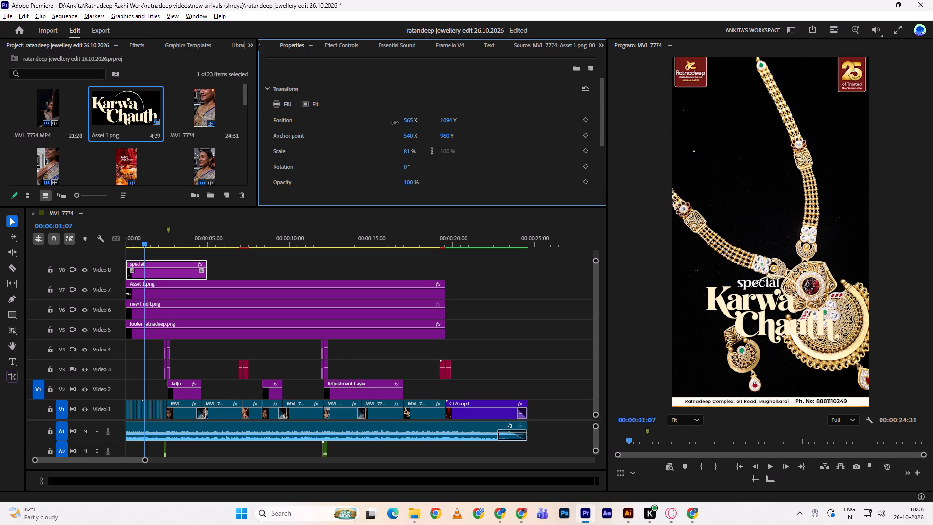
Play the sequence on to 00:00:01:35 to check the "special" text over the footage.
click(489, 258)
key(space)
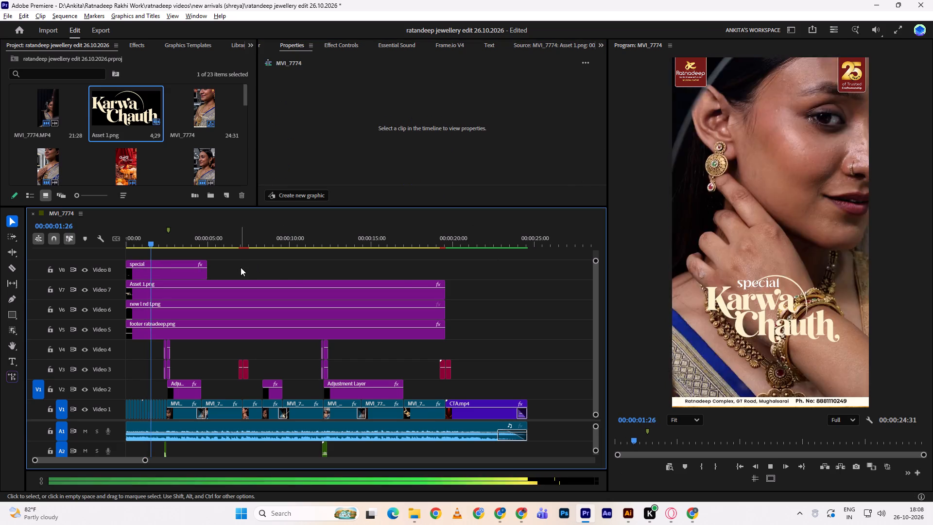
key(space)
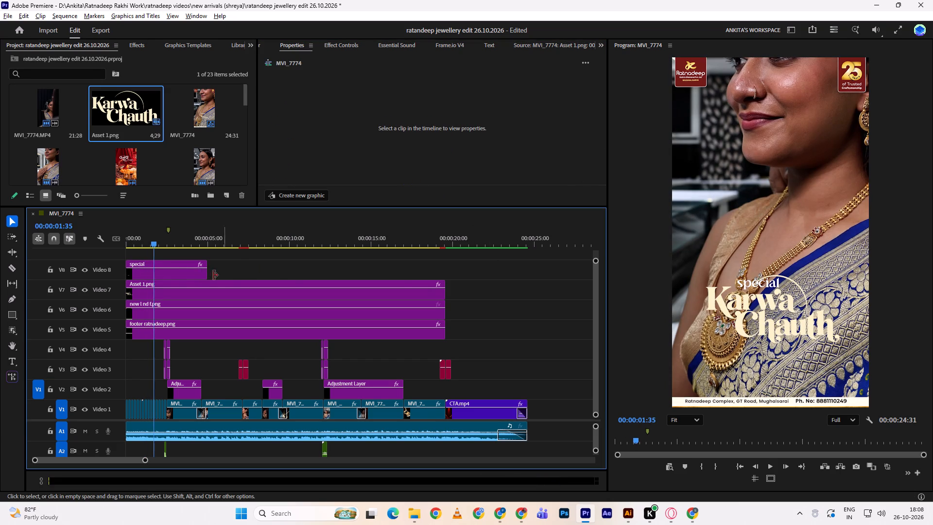
Duplicate the "special" text clip onto Video 9 and move the copy below the Karwa Chauth lettering, to Y position 1476.
alt+drag(188, 274, 187, 257)
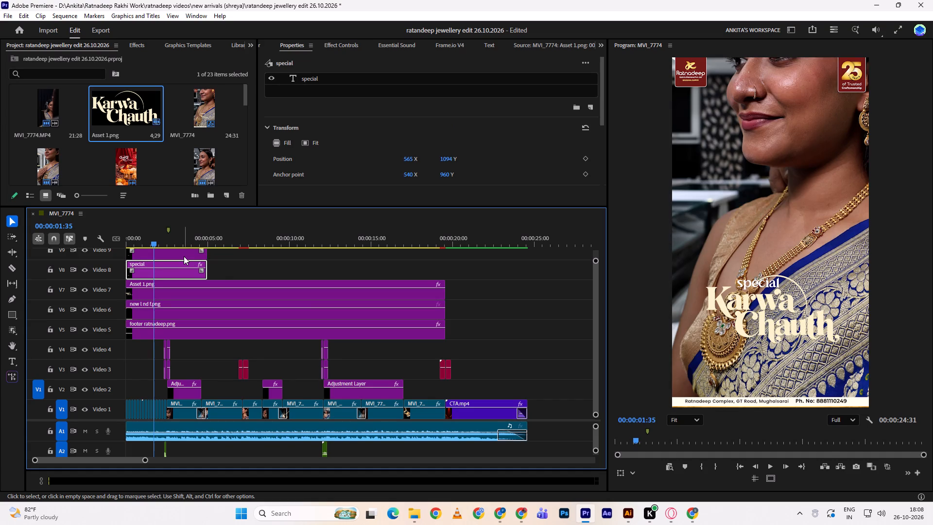
click(184, 256)
drag(449, 158, 637, 159)
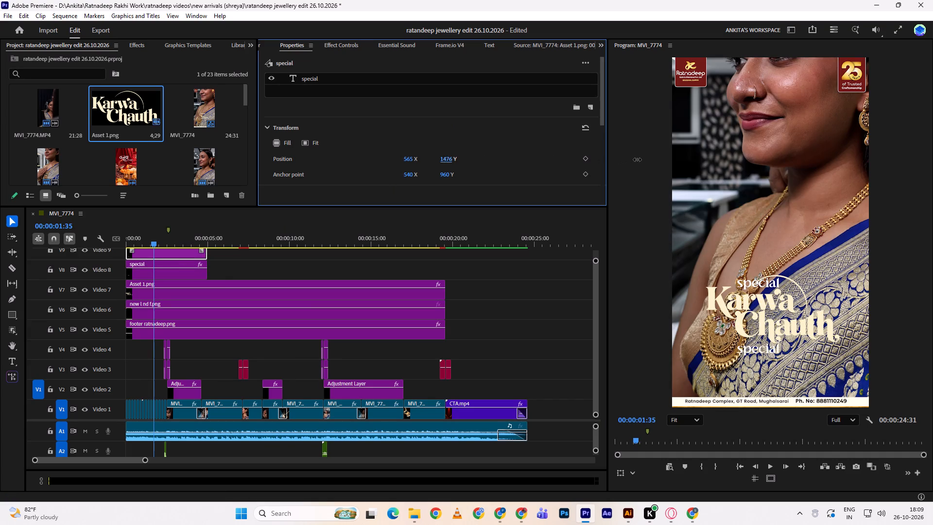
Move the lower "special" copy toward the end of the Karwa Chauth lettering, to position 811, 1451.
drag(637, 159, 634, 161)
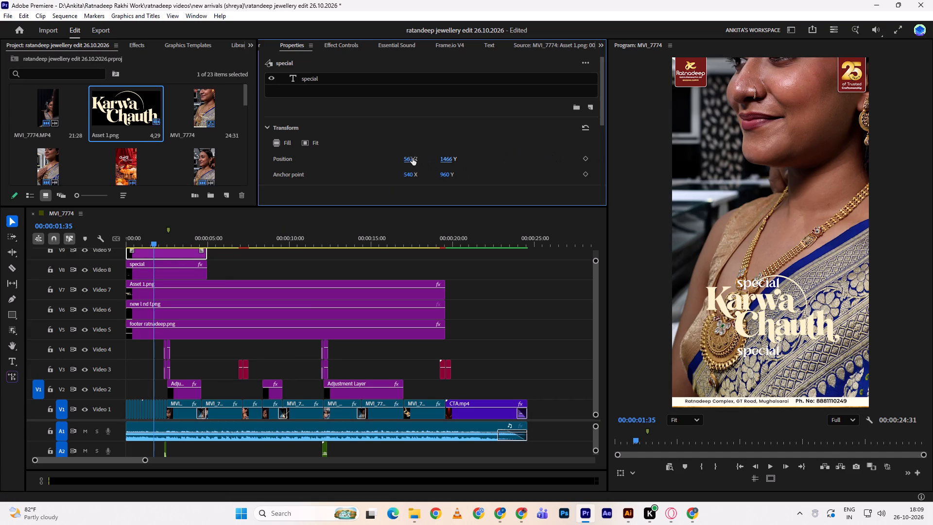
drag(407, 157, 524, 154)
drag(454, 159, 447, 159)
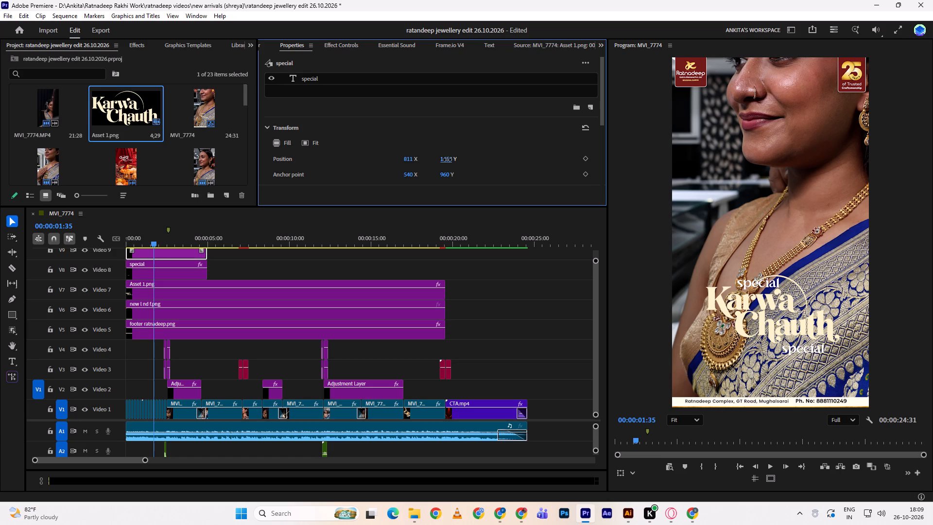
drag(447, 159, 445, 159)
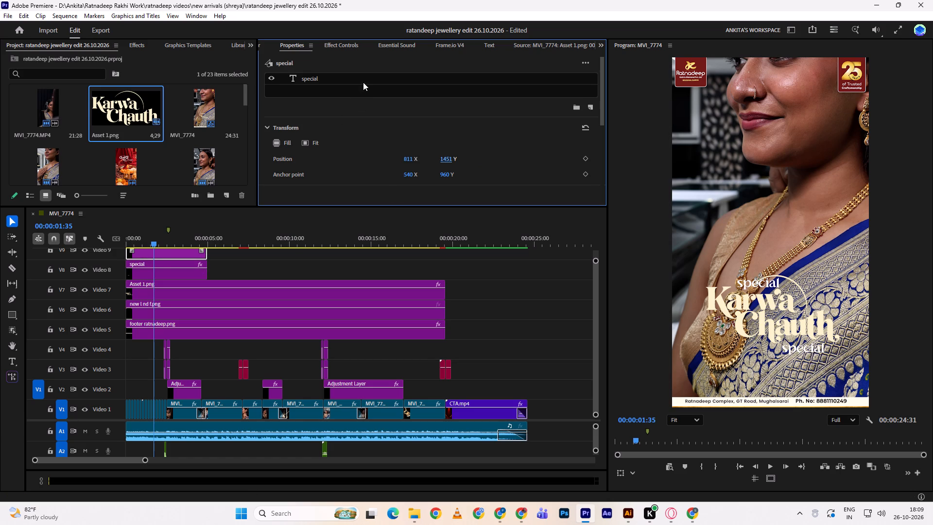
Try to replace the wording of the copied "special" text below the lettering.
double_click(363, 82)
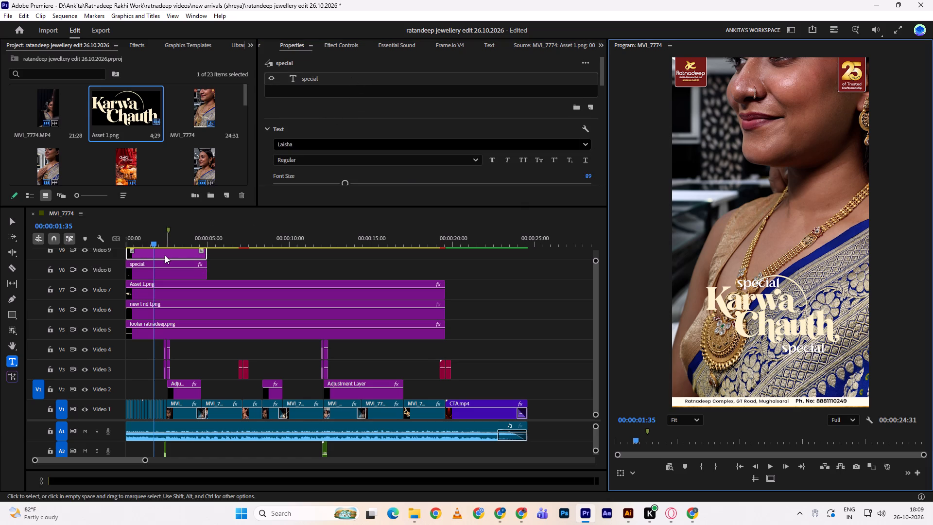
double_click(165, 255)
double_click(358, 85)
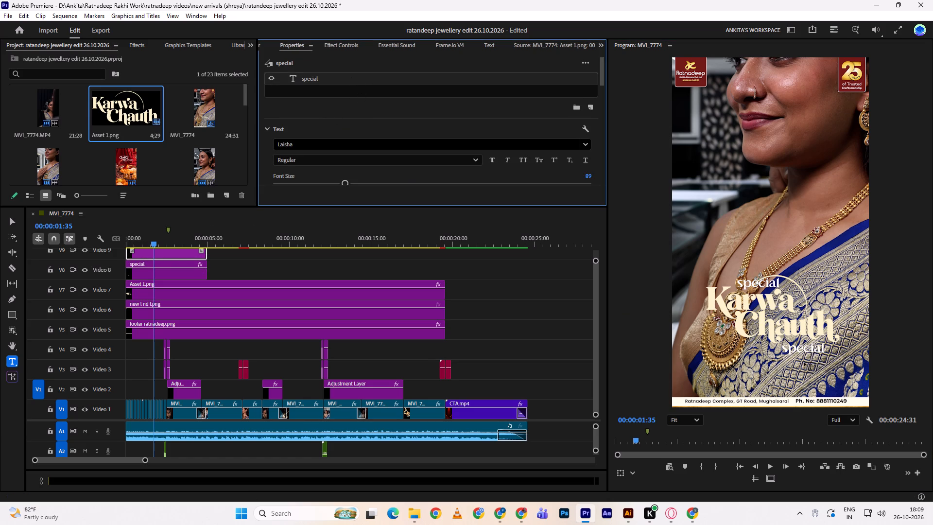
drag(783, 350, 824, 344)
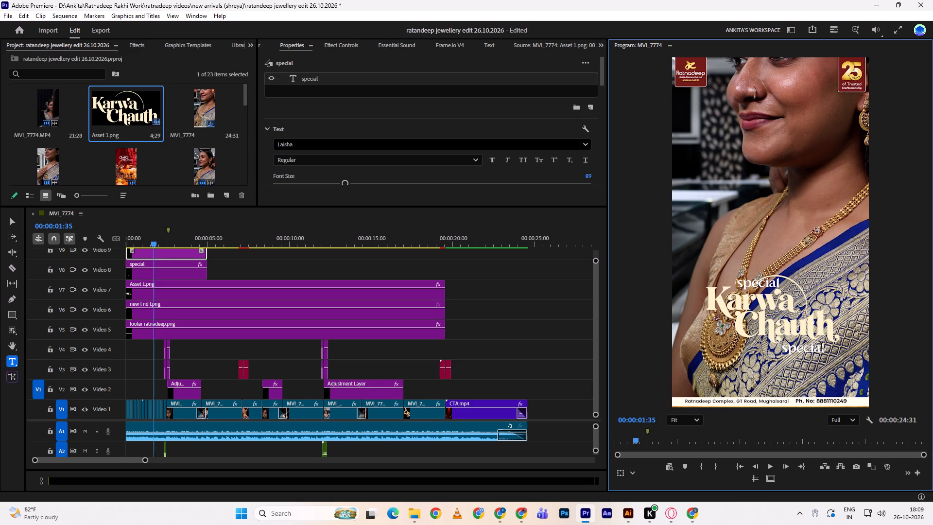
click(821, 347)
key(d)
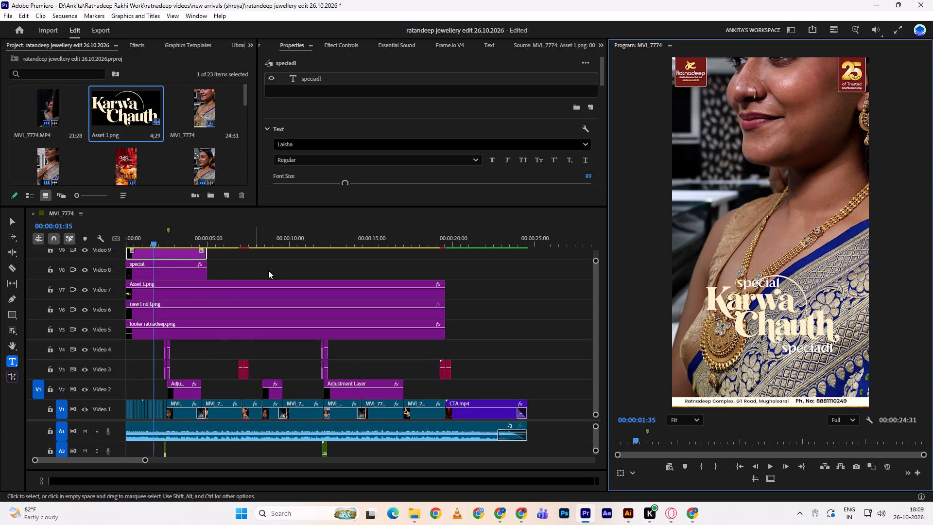
Delete the copied text clip from Video 9.
click(273, 270)
click(168, 259)
key(d)
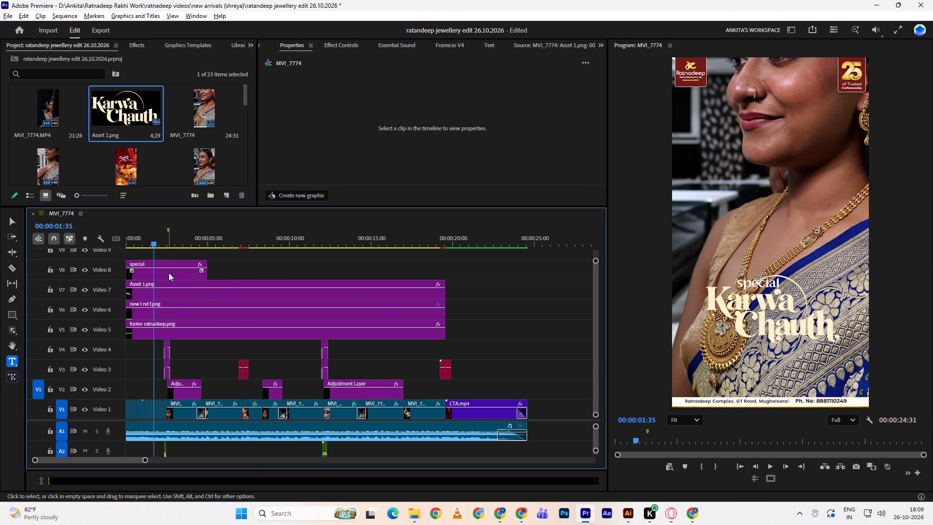
Add a new Laisha text reading "collection" just below the Karwa Chauth lettering.
key(t)
click(759, 353)
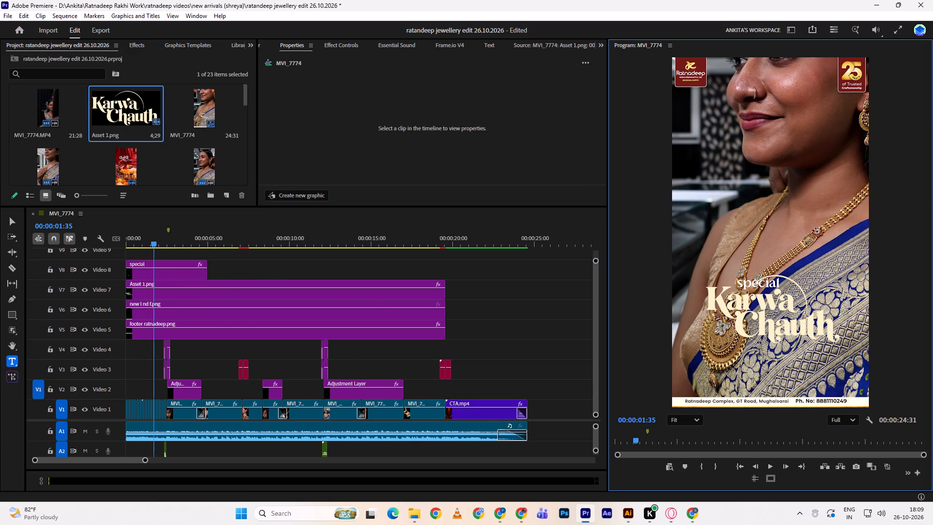
key(shift+c)
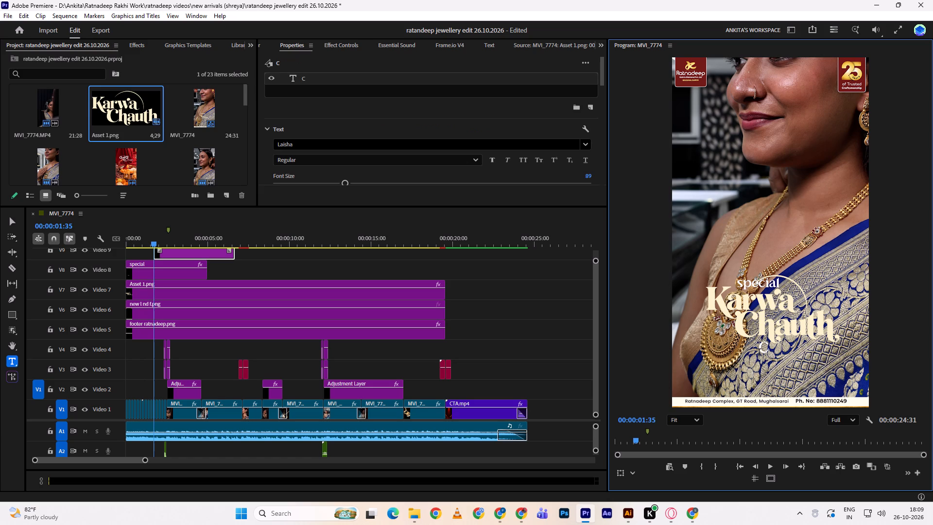
key(BackSpace)
text(collection)
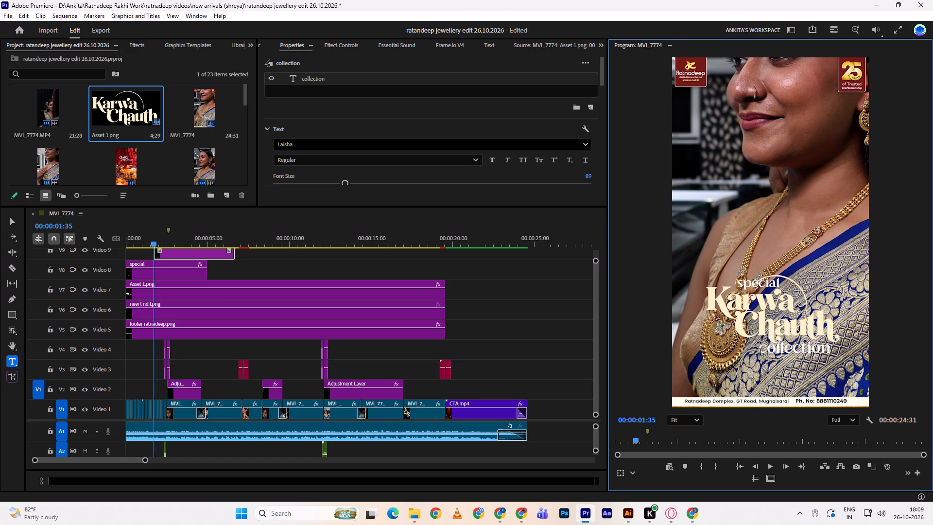
Move the "collection" clip on Video 9 to the start of the sequence, aligned with the "special" clip.
click(531, 309)
key(v)
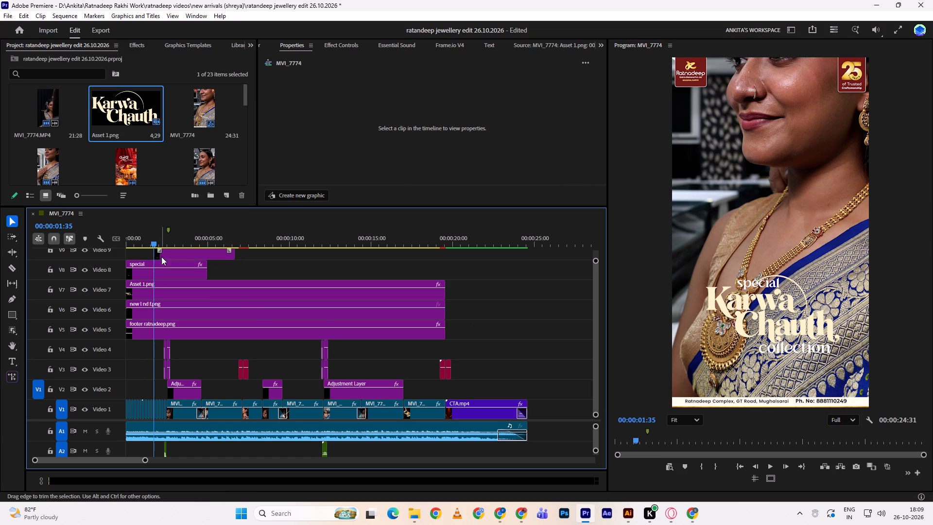
drag(170, 260, 131, 255)
At 00:00:00:16, check the scale of the "special" text on Video 8.
drag(137, 236, 133, 236)
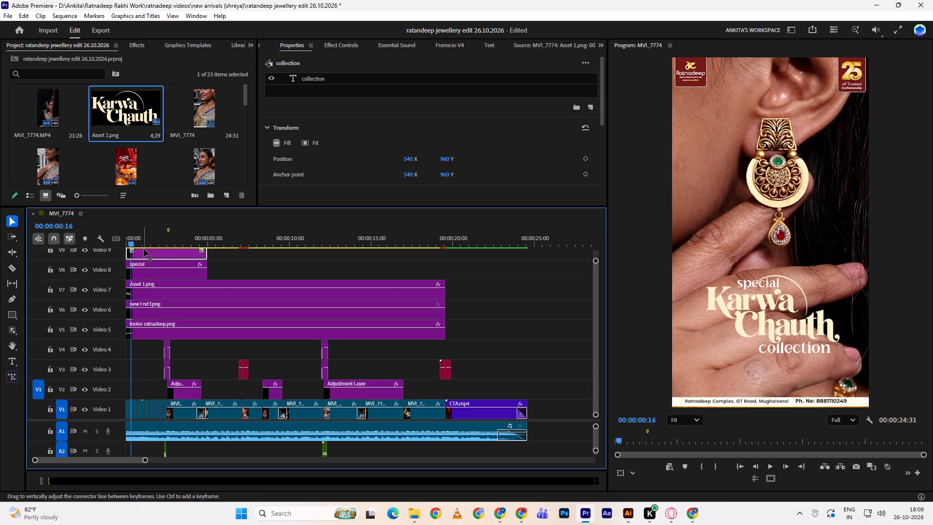
click(153, 266)
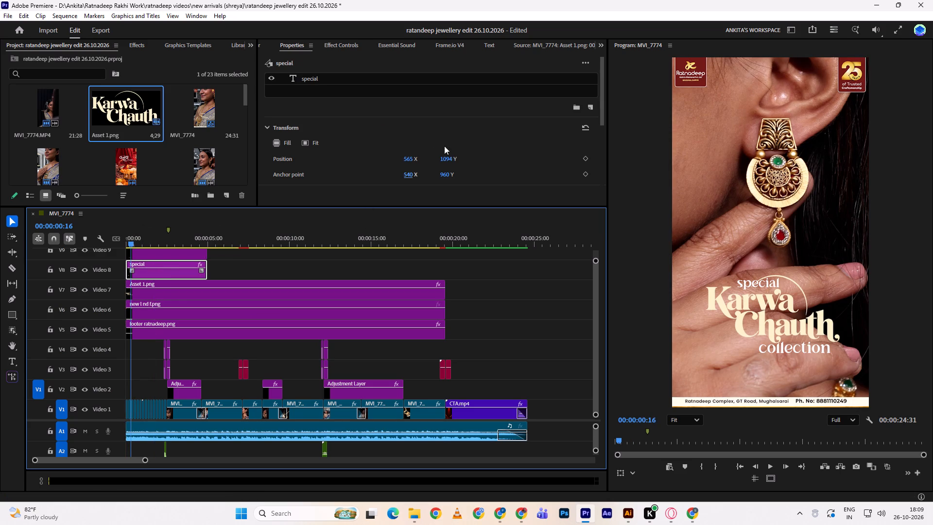
scroll(482, 140, down, 3)
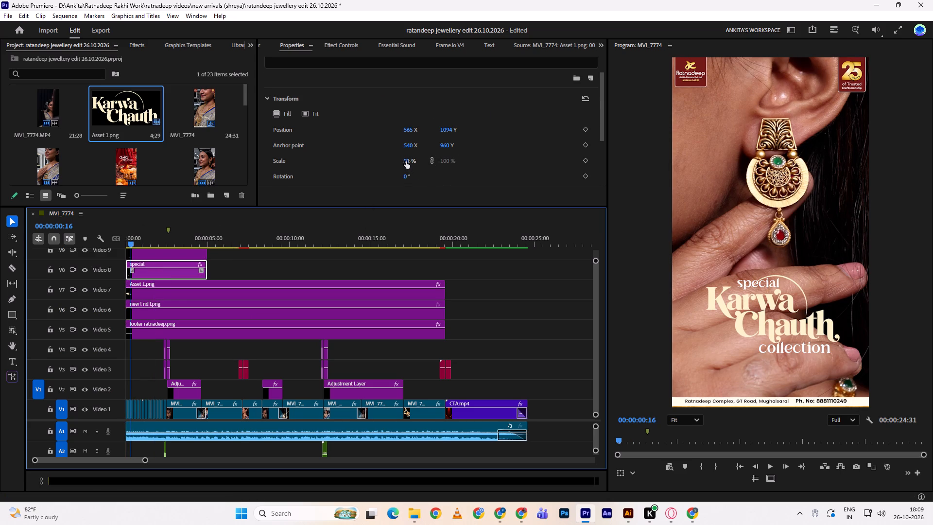
click(406, 161)
key(ctrl+z)
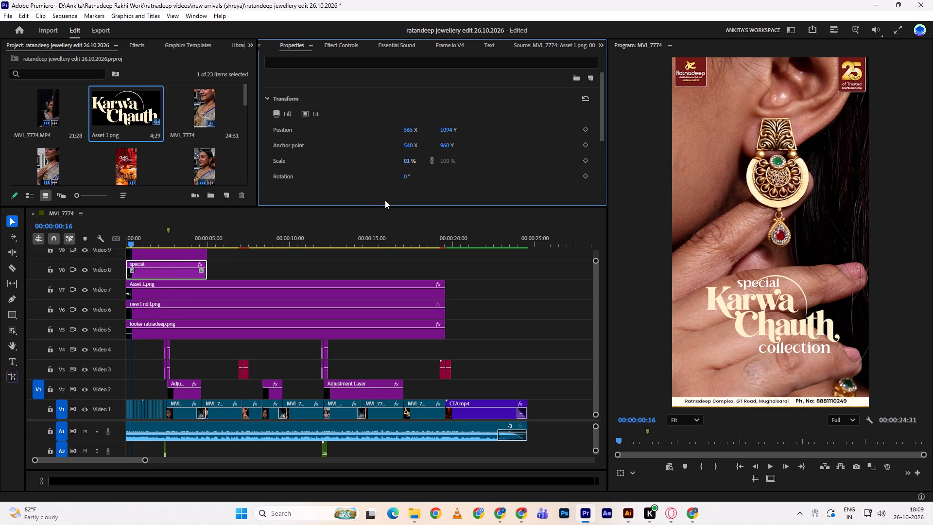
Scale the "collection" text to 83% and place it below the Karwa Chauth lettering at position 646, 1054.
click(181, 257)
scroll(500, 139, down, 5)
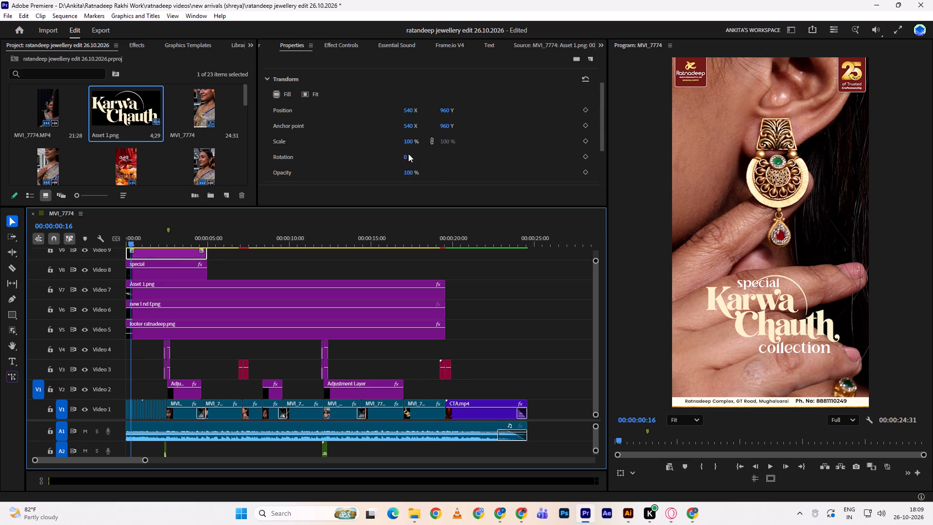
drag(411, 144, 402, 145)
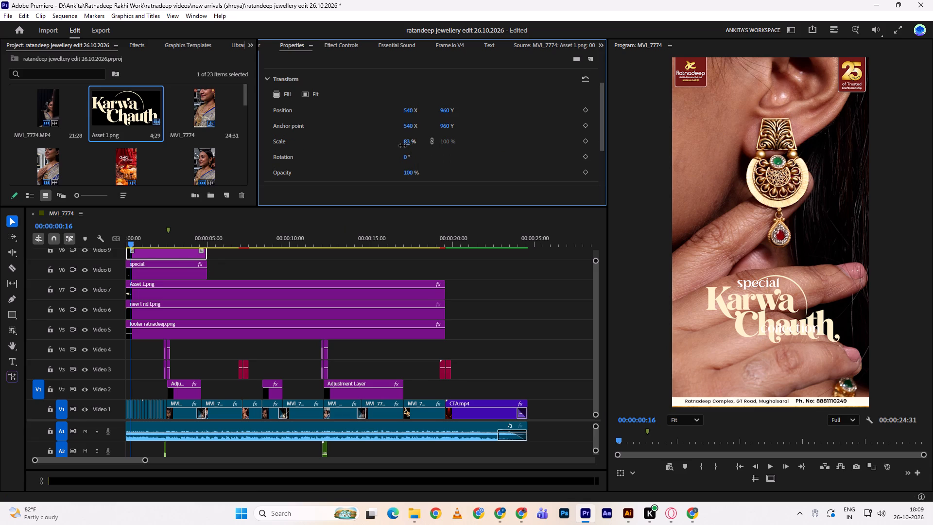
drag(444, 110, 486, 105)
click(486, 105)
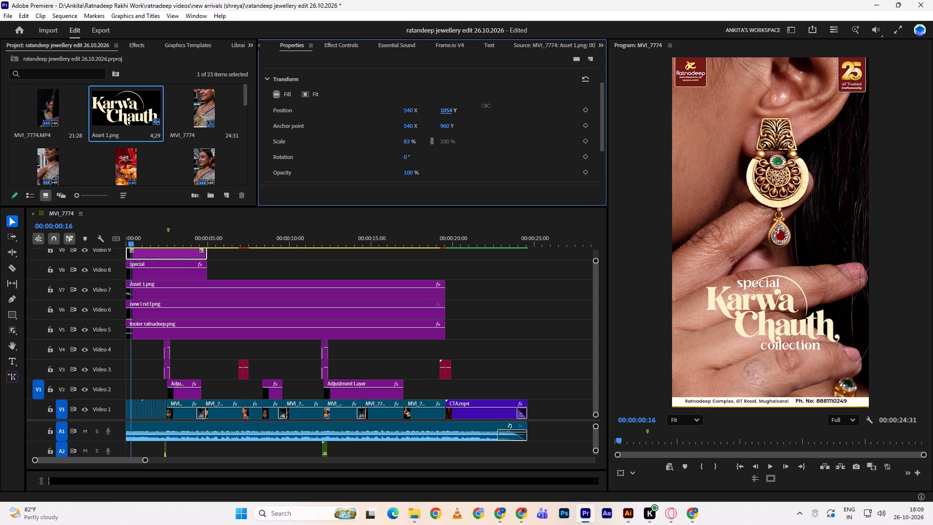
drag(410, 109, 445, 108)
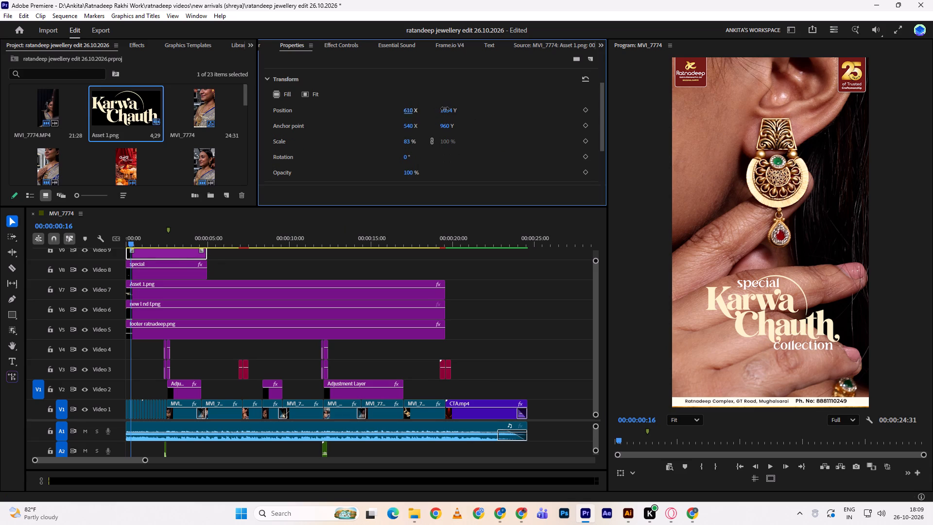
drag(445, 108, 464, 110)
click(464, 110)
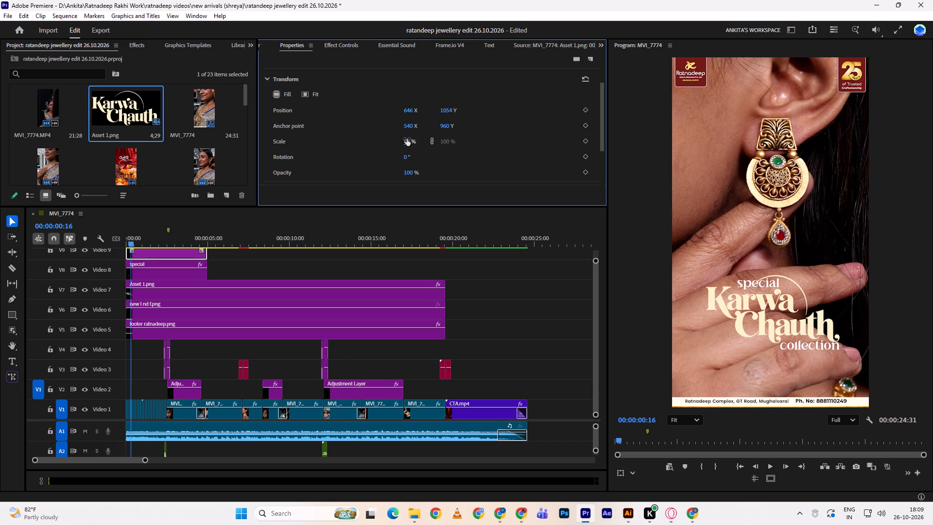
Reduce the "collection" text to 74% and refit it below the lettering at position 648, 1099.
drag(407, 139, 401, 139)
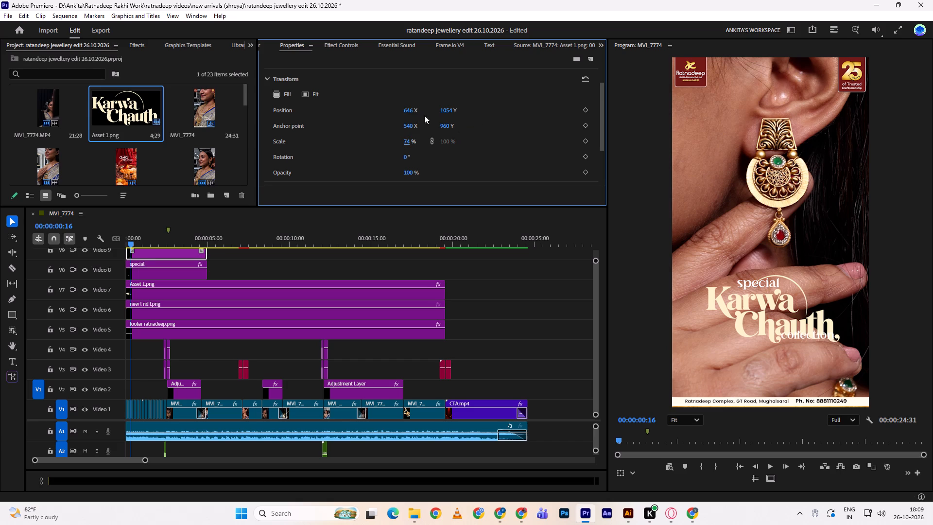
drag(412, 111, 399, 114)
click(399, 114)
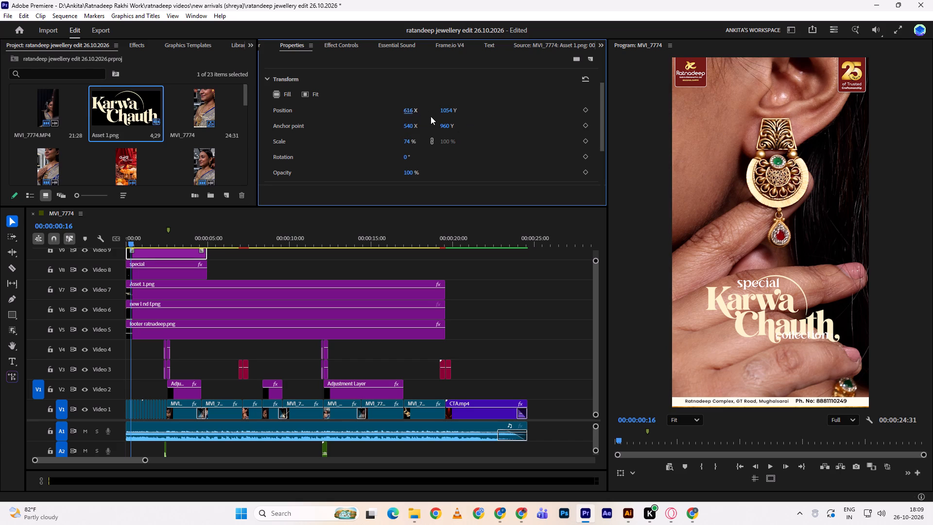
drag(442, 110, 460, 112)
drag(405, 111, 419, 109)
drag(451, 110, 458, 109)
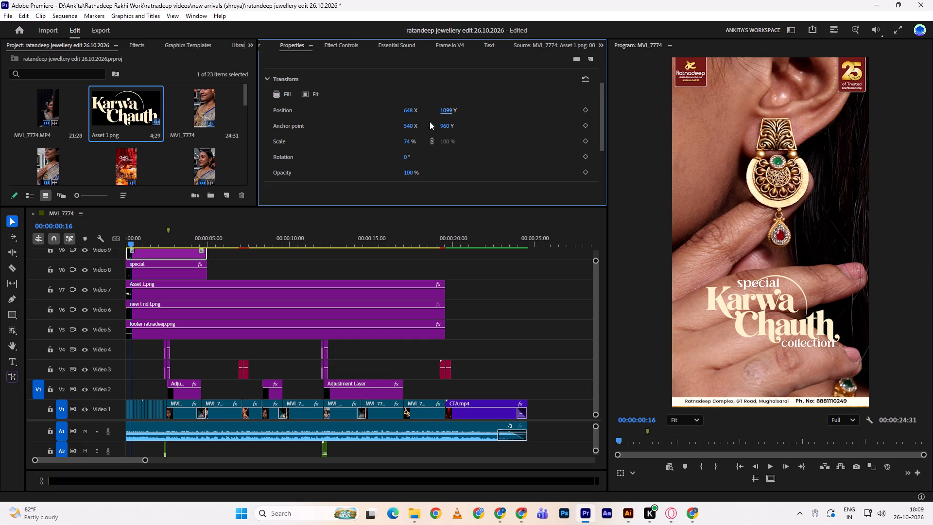
Scale the "collection" text to 81% and refit it close below the lettering at position 655, 1072.
drag(407, 142, 412, 144)
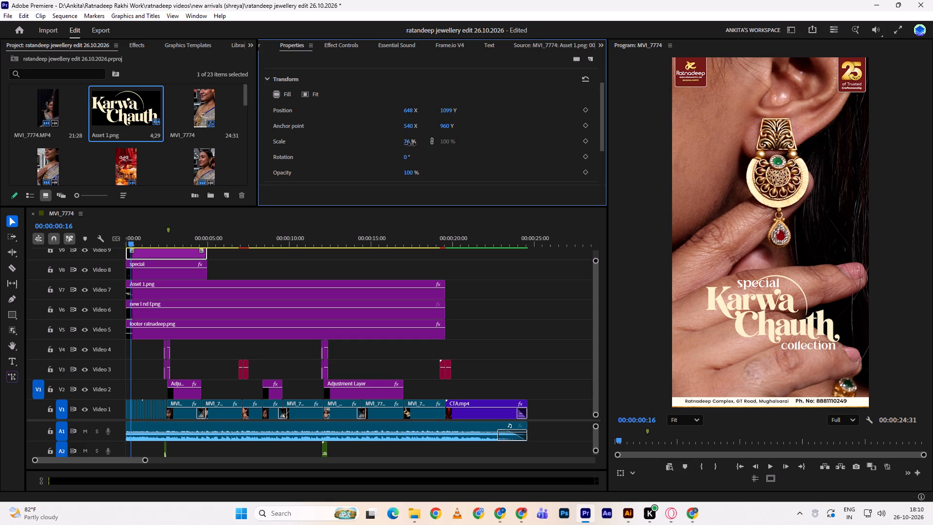
drag(412, 144, 415, 145)
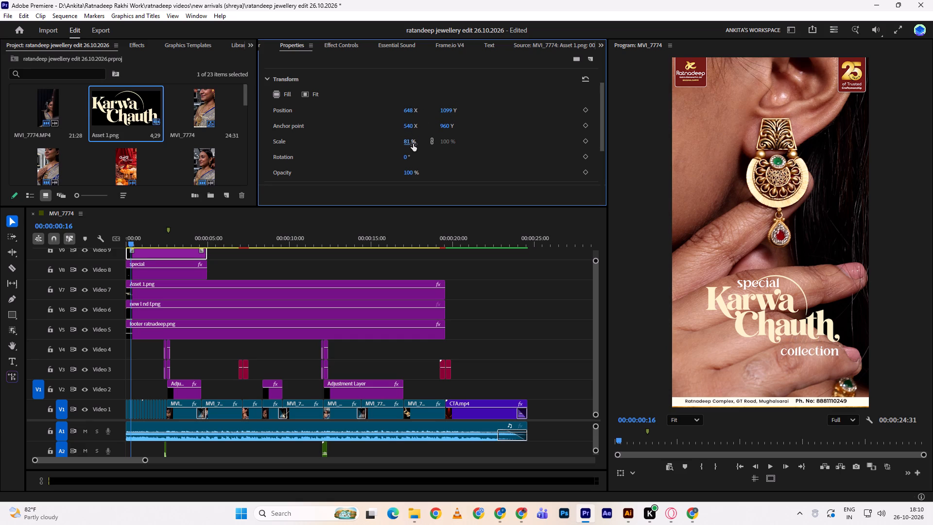
drag(410, 109, 405, 112)
click(407, 112)
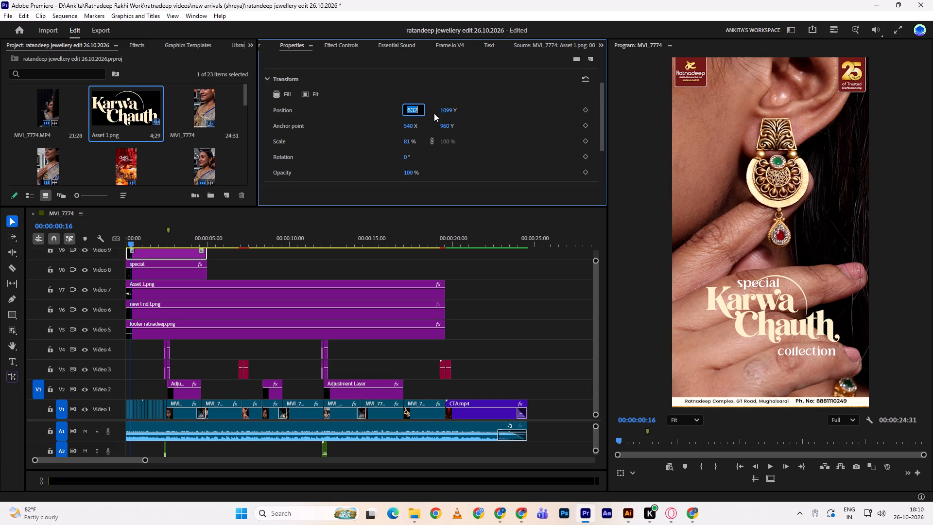
drag(453, 110, 441, 115)
drag(415, 112, 426, 111)
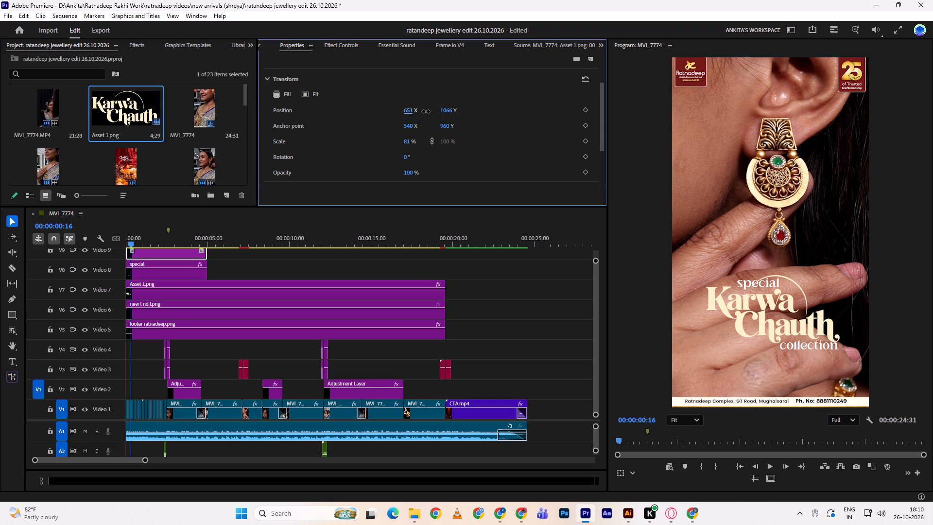
drag(426, 111, 426, 111)
click(447, 110)
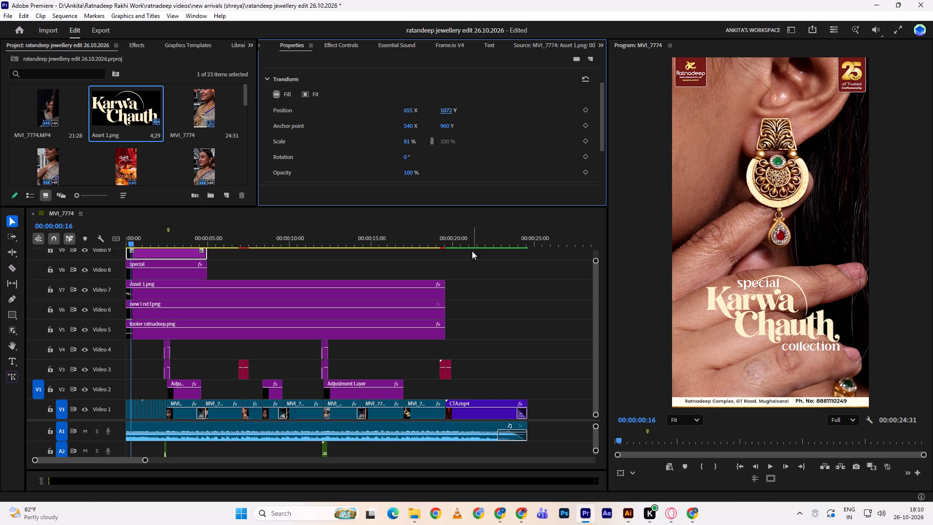
Play the sequence on to 00:00:07:12 to check the "special" and "collection" texts over the footage.
click(480, 298)
key(space)
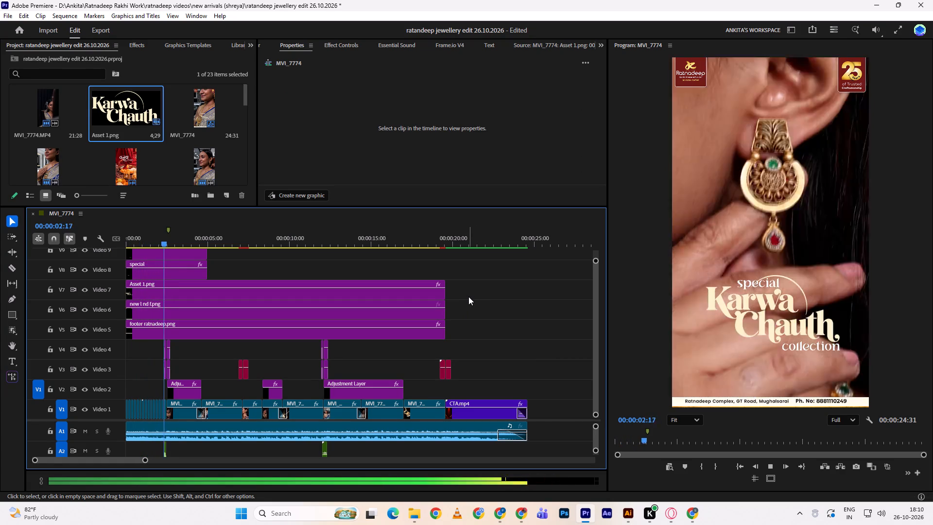
key(space)
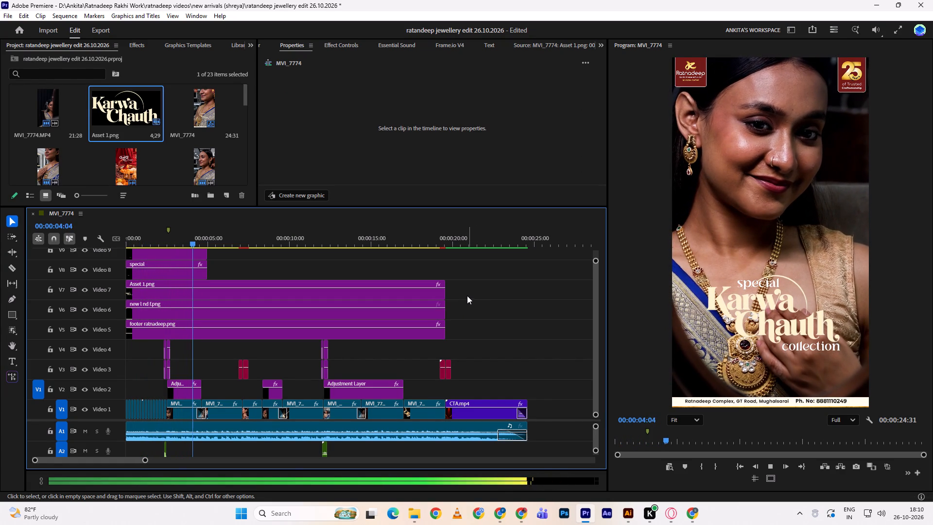
key(space)
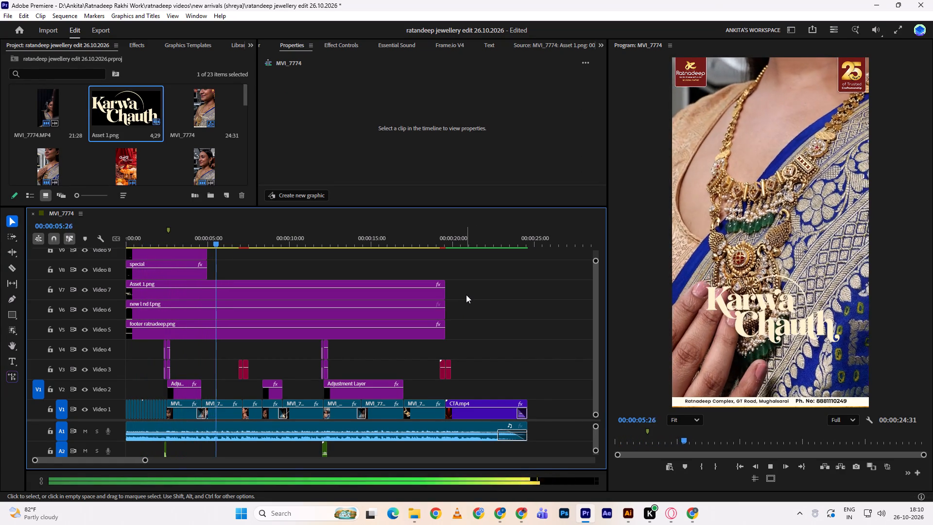
key(space)
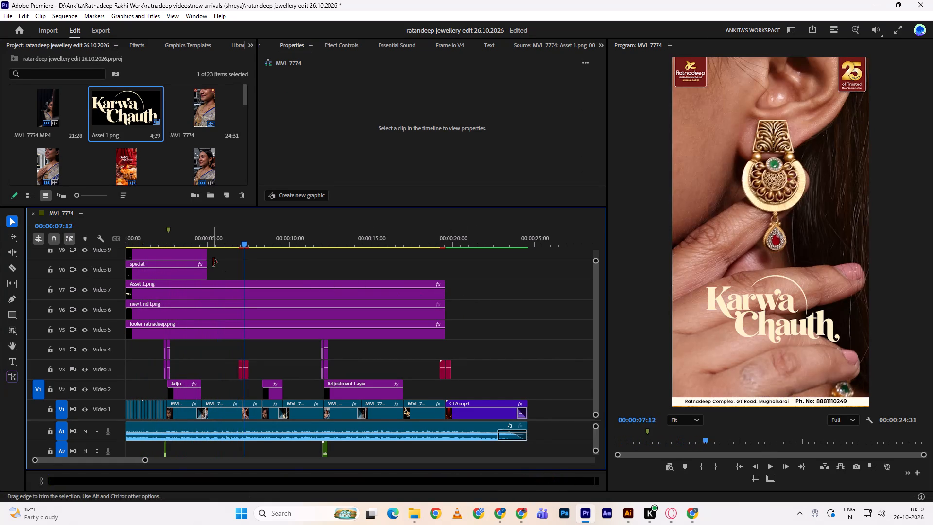
Extend the "special" and "collection" text clips to the end of the Asset 1.png clip and play the sequence to check them.
drag(222, 255, 205, 267)
drag(210, 261, 434, 266)
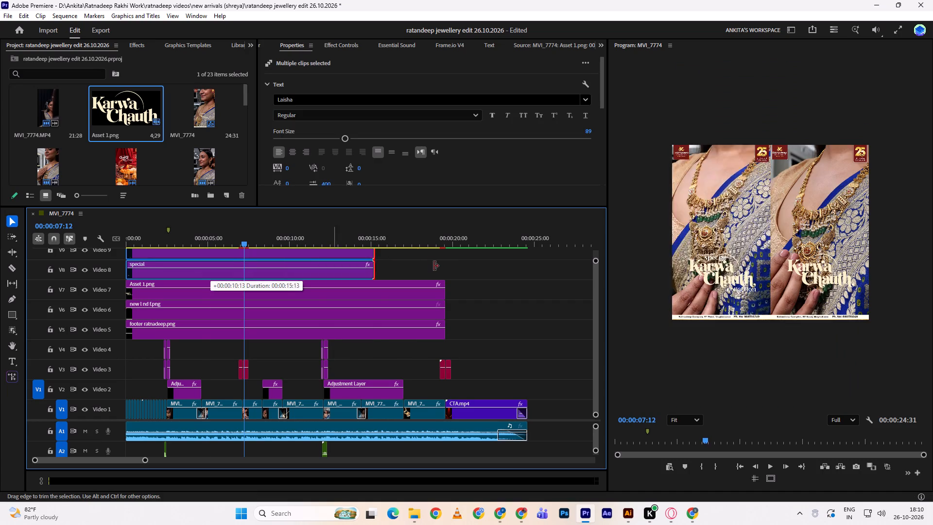
drag(434, 266, 448, 266)
click(469, 268)
key(space)
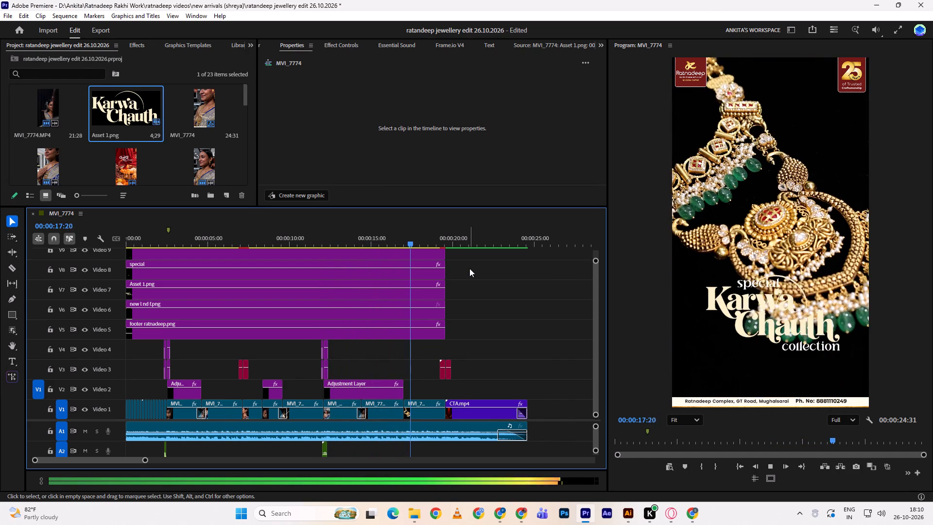
key(space)
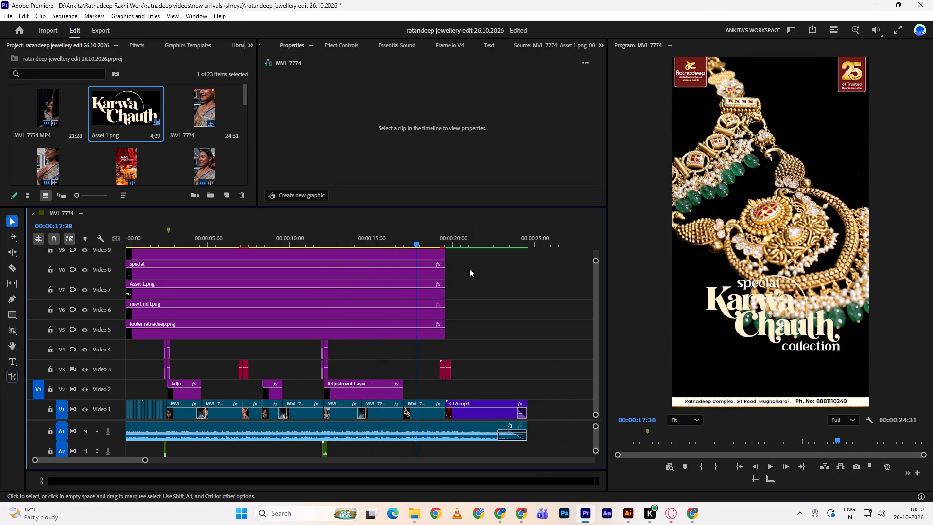
Move the "special" text below the Karwa Chauth lettering, beside "collection", at position 499, 1445.
click(365, 260)
click(349, 277)
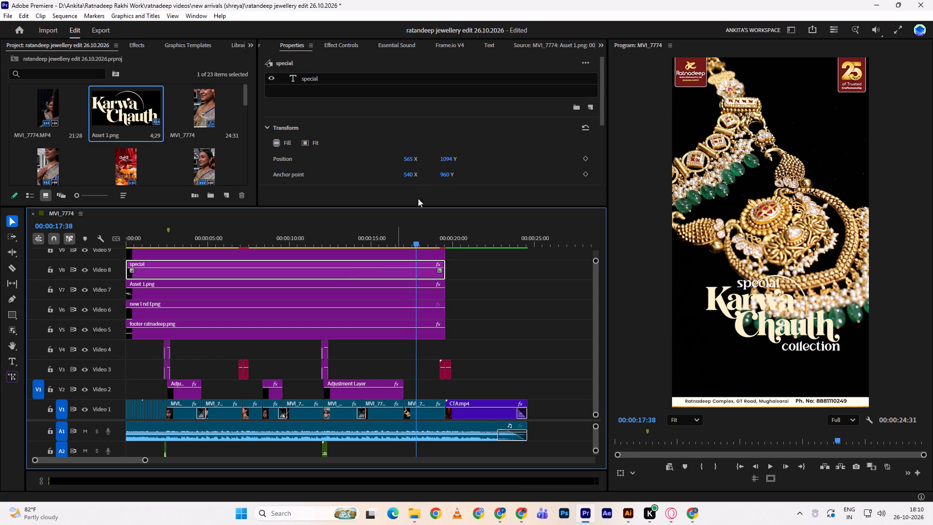
drag(447, 159, 467, 155)
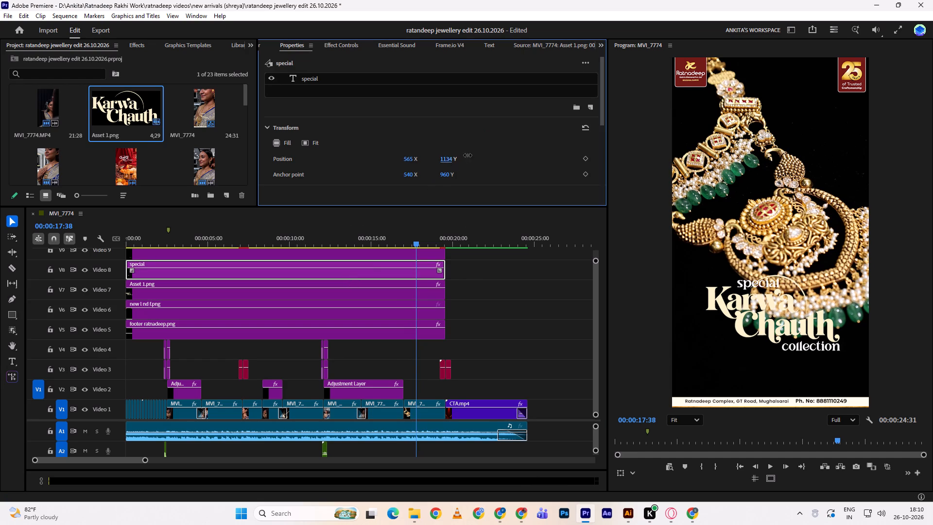
drag(467, 155, 576, 134)
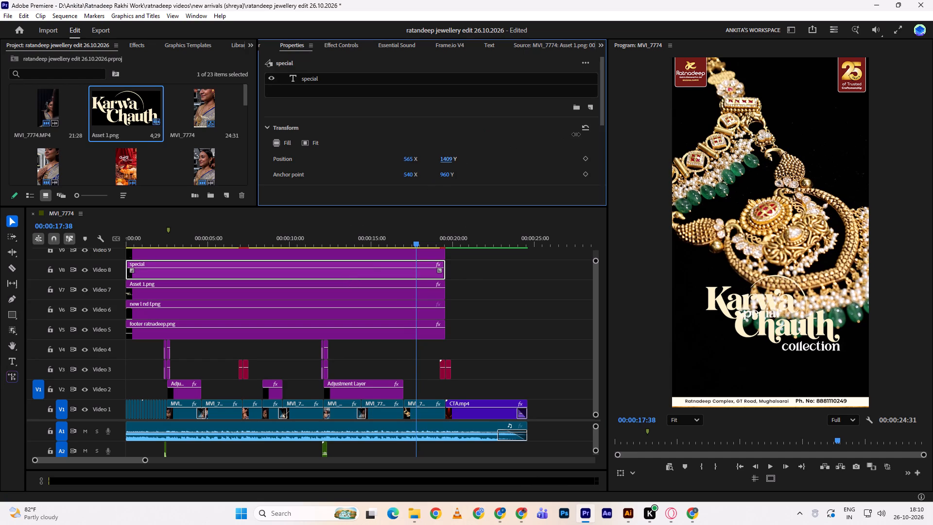
drag(576, 134, 586, 127)
drag(408, 159, 407, 158)
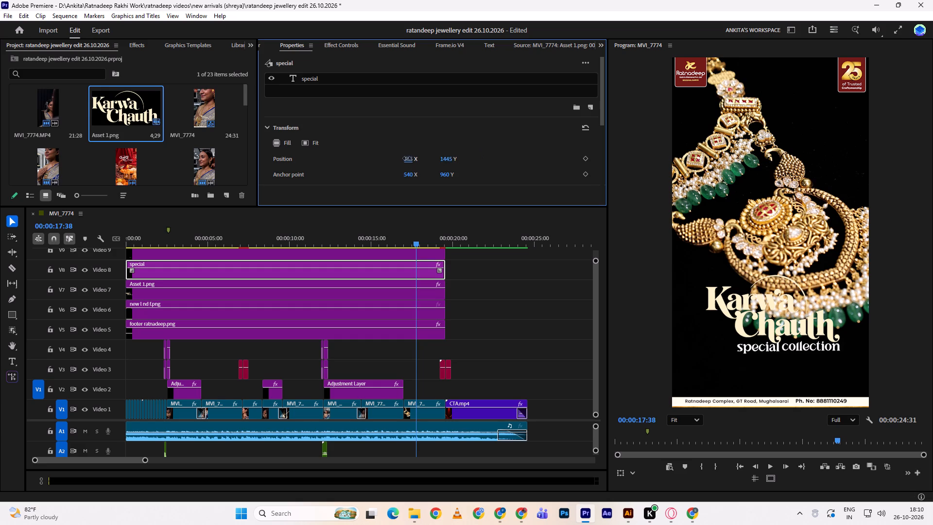
drag(407, 158, 398, 154)
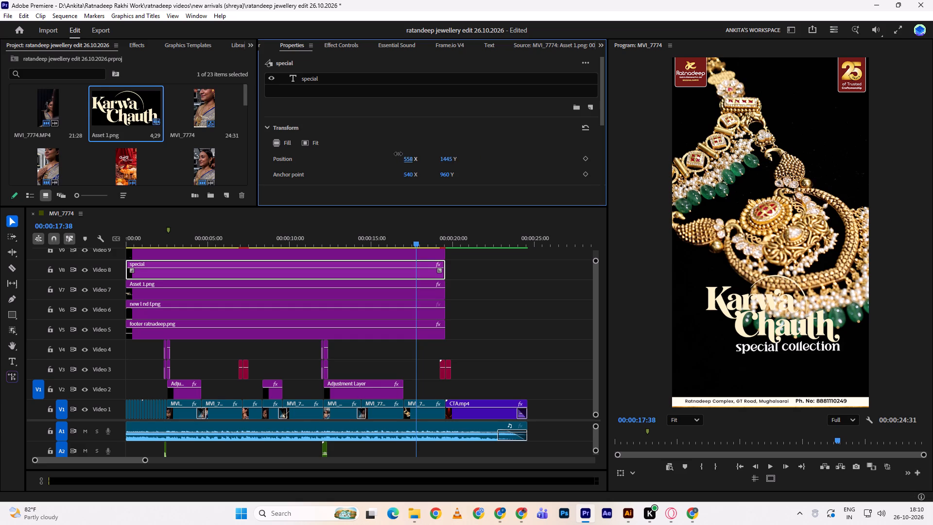
drag(398, 154, 347, 150)
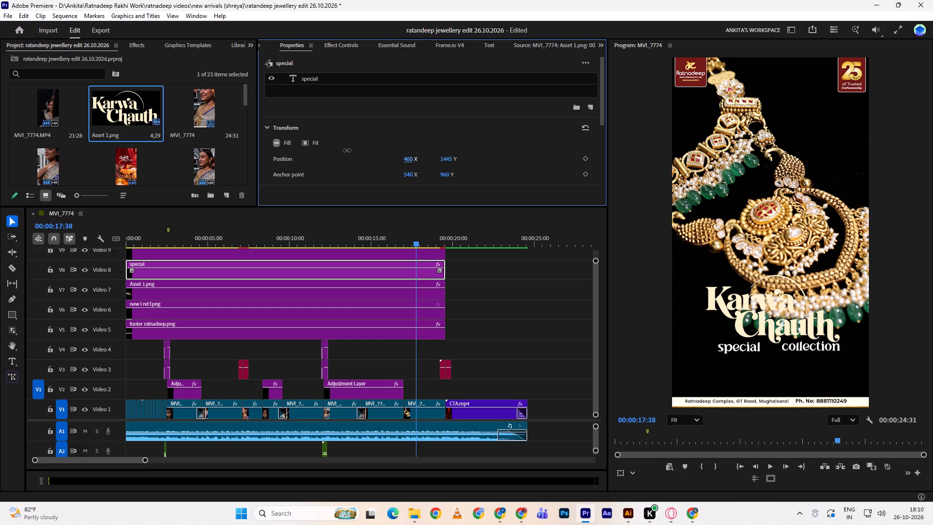
drag(347, 150, 363, 148)
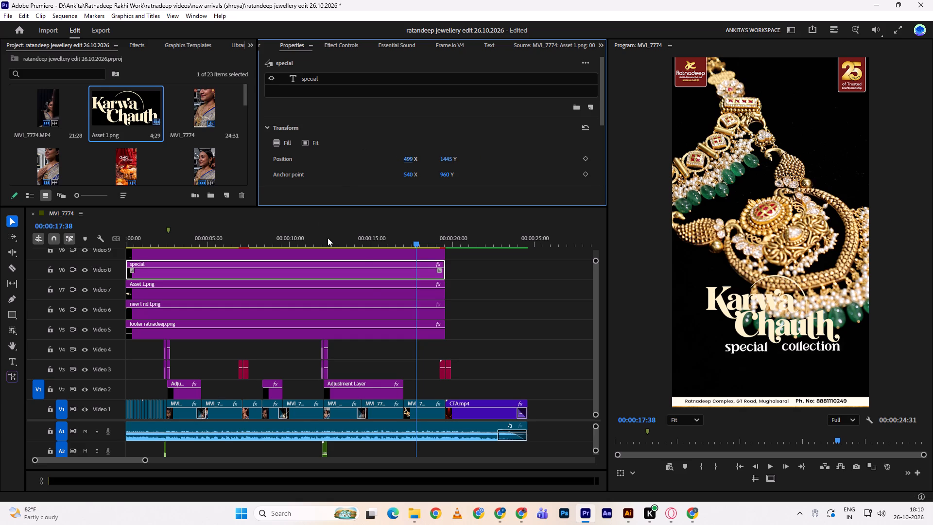
Shift the "collection" text closer to "special" at horizontal position 607, keeping its vertical position at 1072.
click(362, 257)
drag(444, 158, 438, 158)
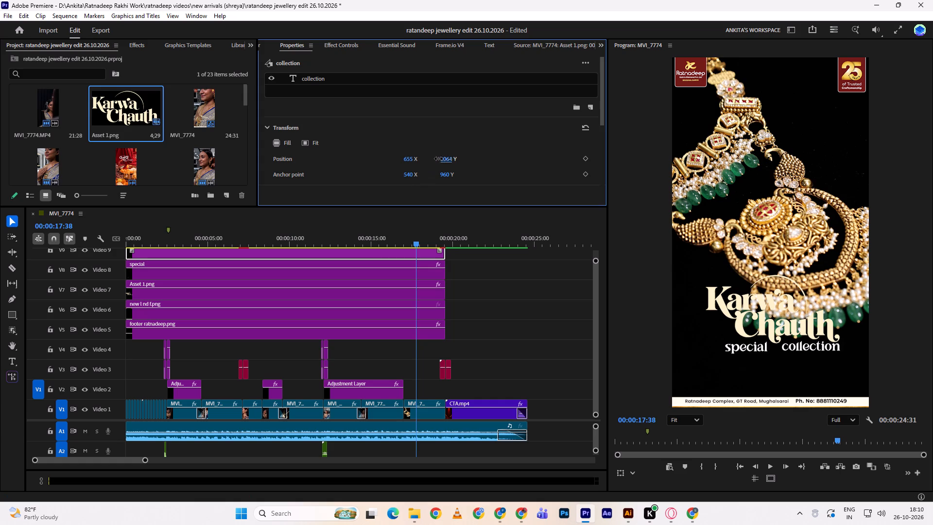
drag(438, 158, 438, 158)
key(ctrl+z)
drag(416, 157, 390, 155)
click(390, 155)
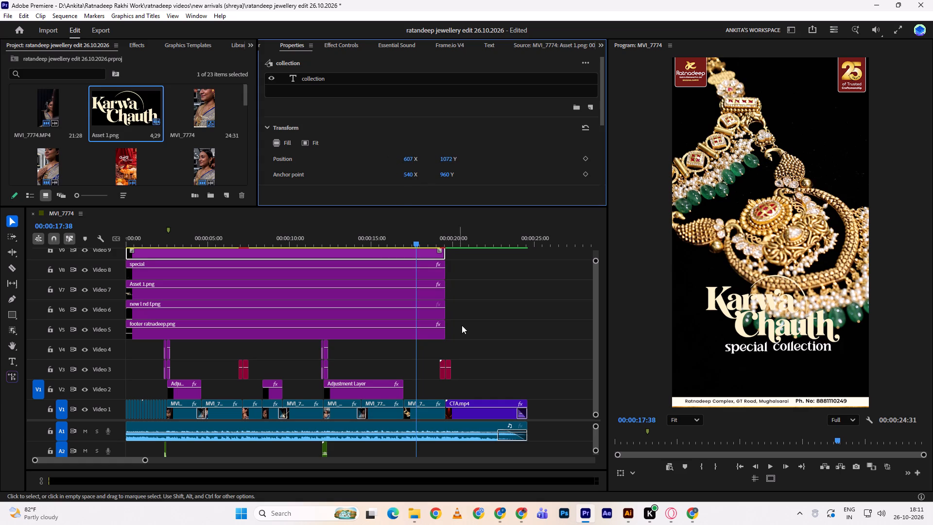
click(479, 315)
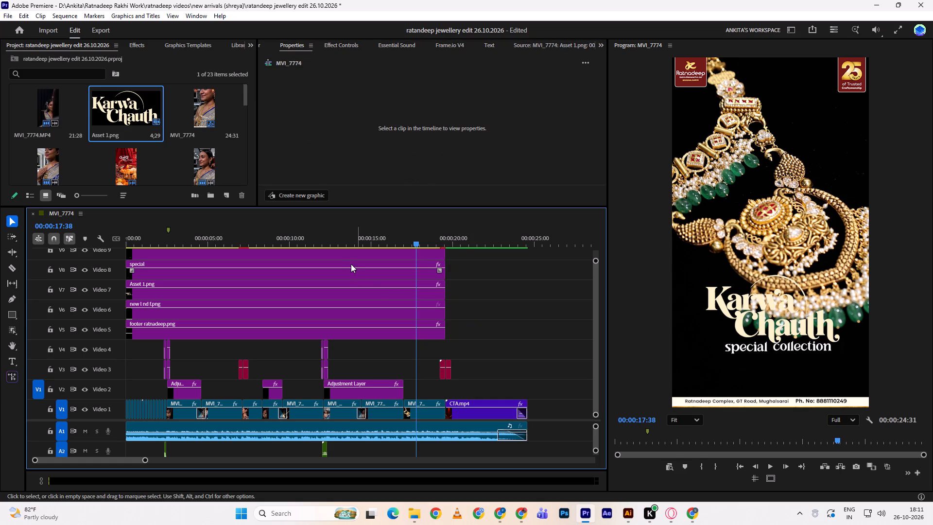
Nudge the "special" text to horizontal position 503 to even the spacing before "collection".
click(348, 261)
click(413, 157)
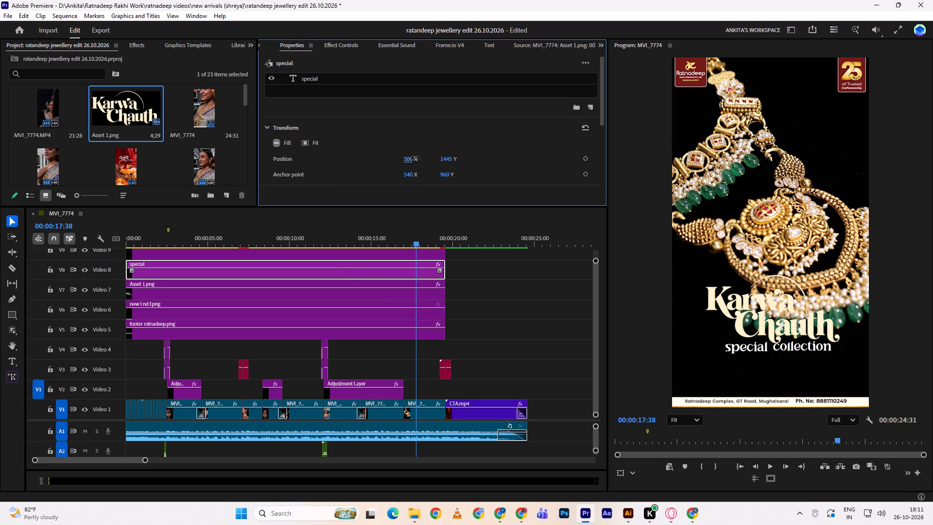
Play the sequence through the ending and again from its early part to check the "special collection" line over the footage.
key(space)
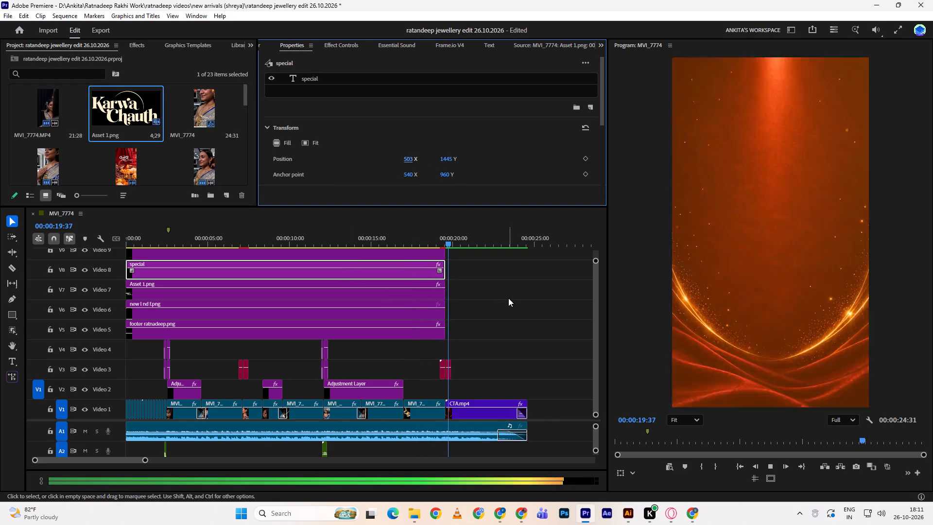
key(space)
drag(363, 230, 309, 234)
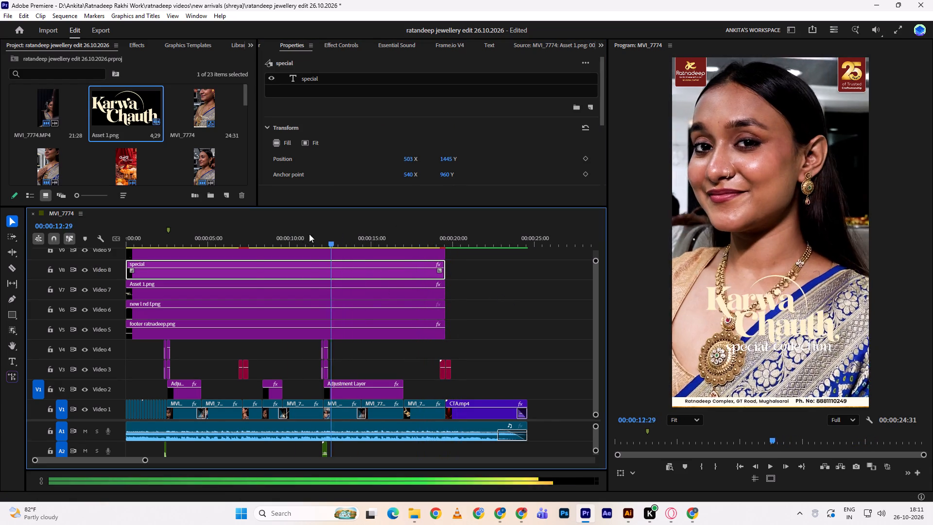
drag(309, 234, 161, 241)
click(161, 241)
key(space)
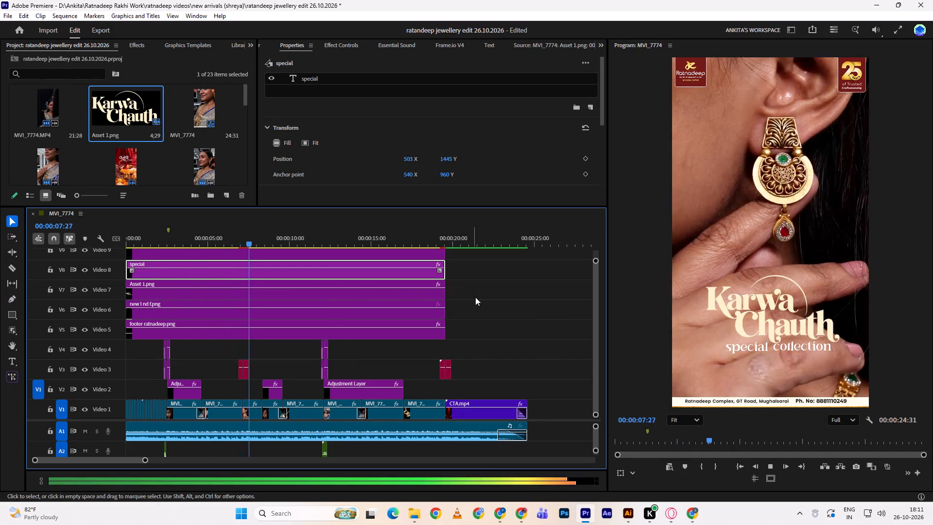
key(space)
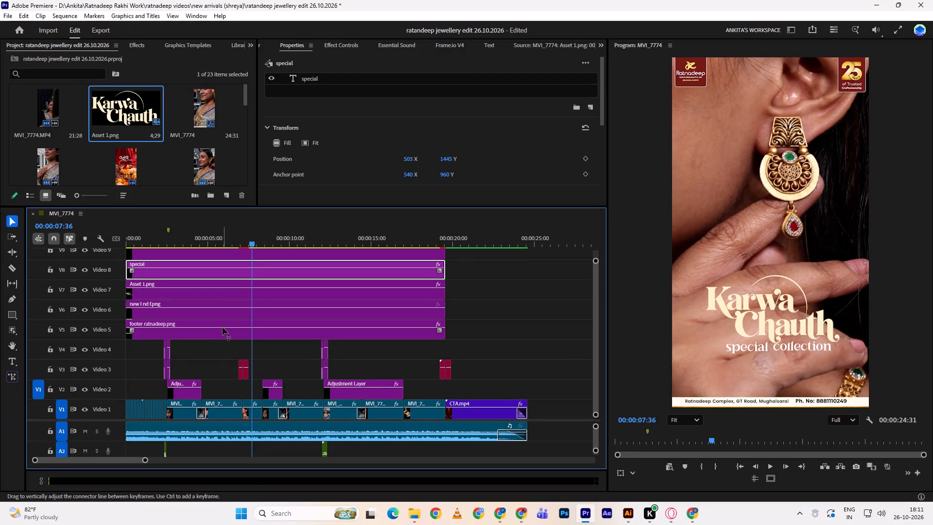
Enlarge the timeline's video track area so the tracks up to Video 9 show in full.
scroll(237, 336, up, 4)
drag(112, 421, 112, 424)
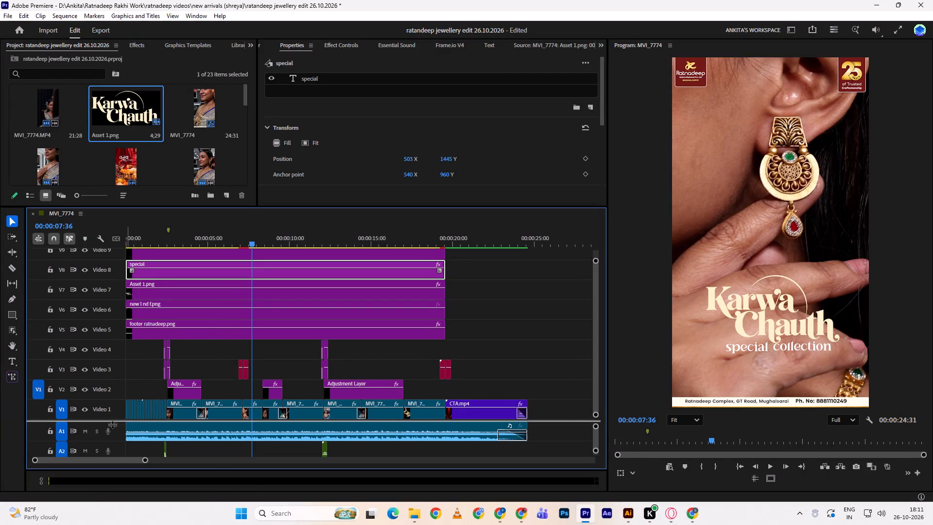
drag(112, 424, 113, 452)
Find the black-and-white gradient image "overlay" in the Downloads folder and import it into the Premiere project.
key(alt+Tab)
key(alt+Tab)
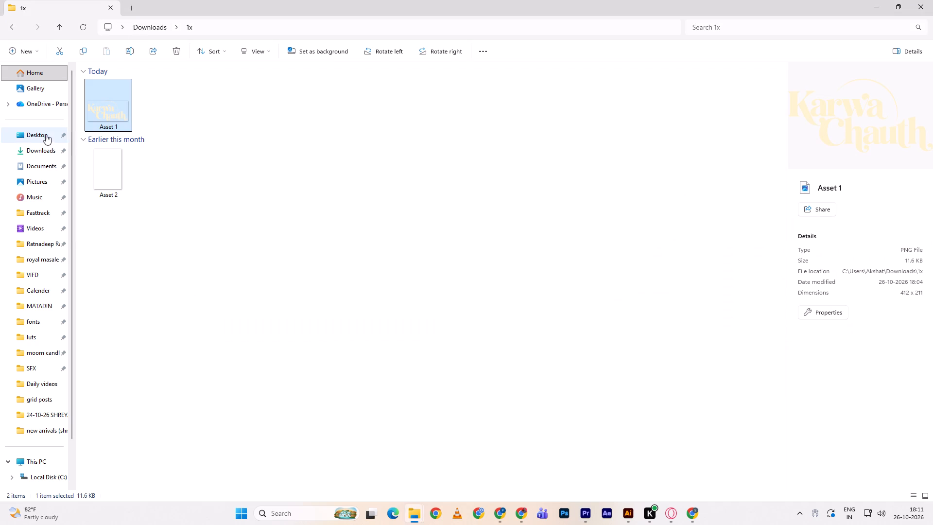
click(42, 157)
scroll(342, 335, up, 2)
scroll(342, 338, down, 3)
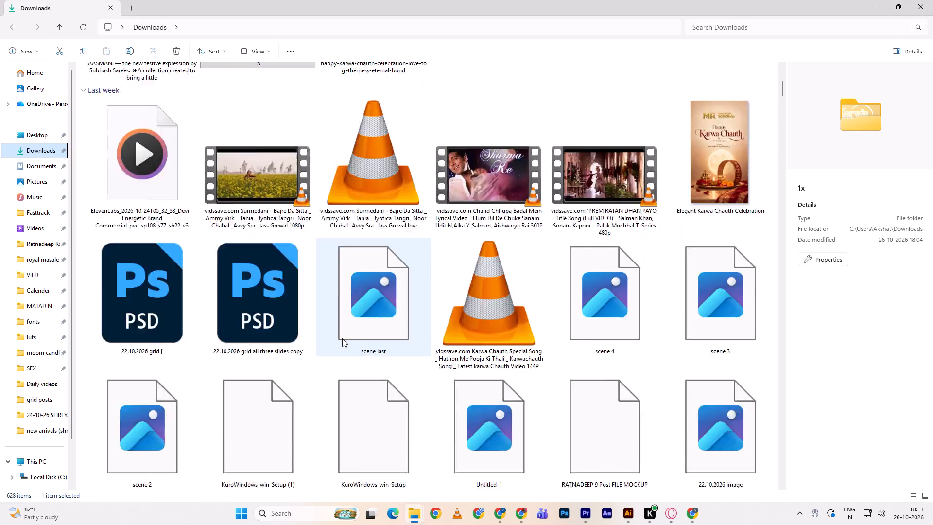
scroll(342, 338, down, 5)
scroll(383, 331, down, 1)
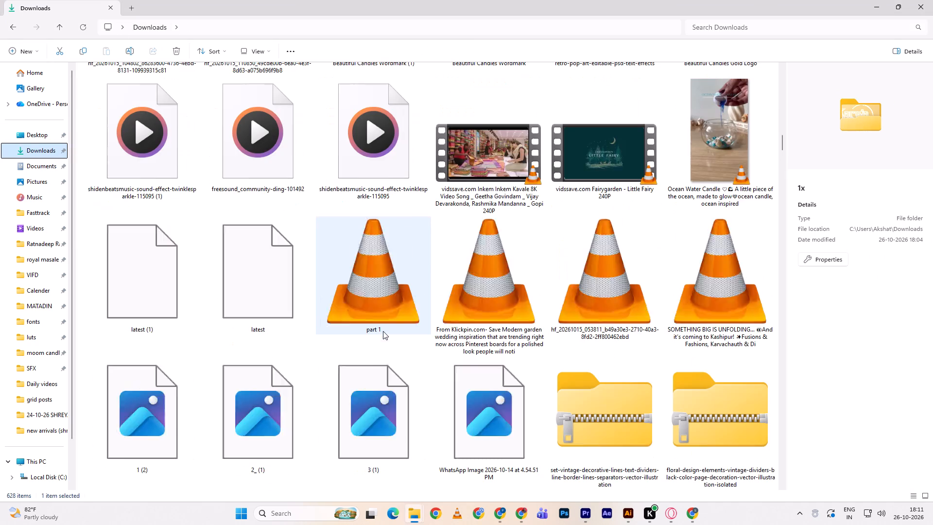
scroll(416, 320, down, 3)
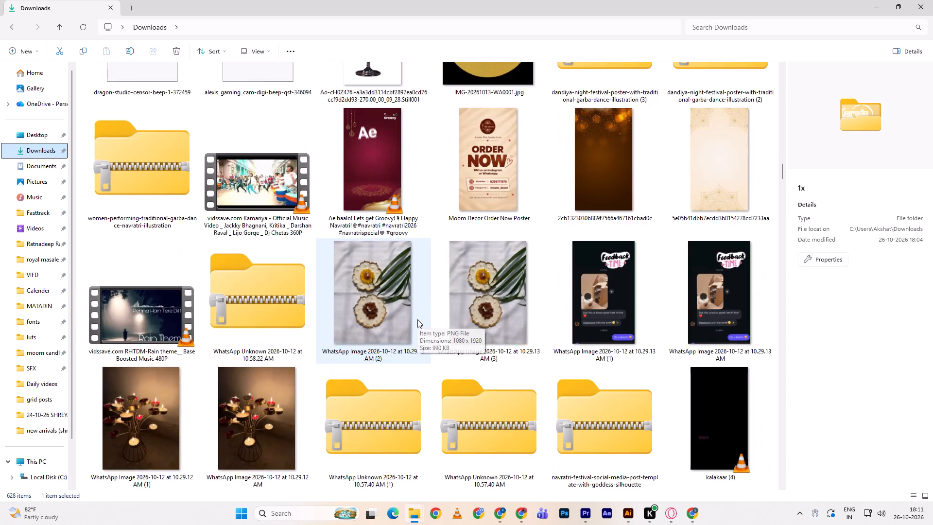
scroll(418, 319, down, 4)
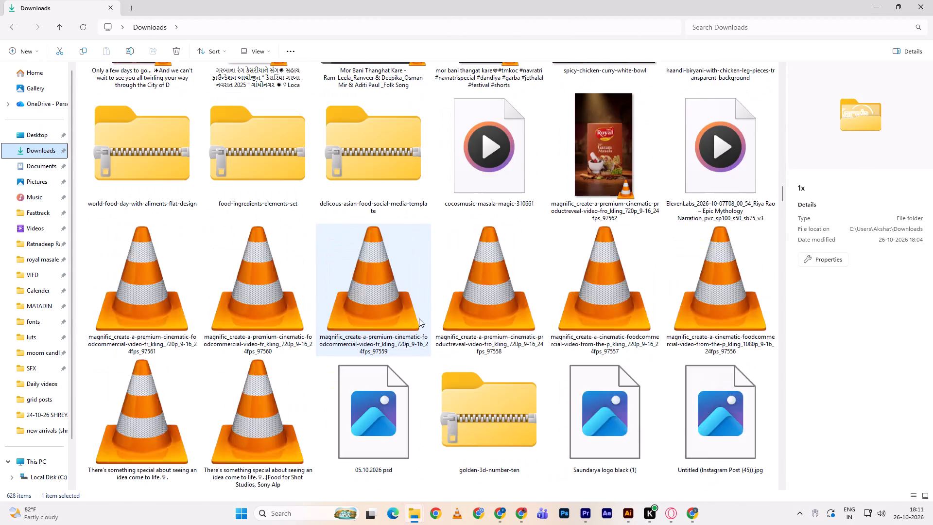
scroll(419, 318, down, 4)
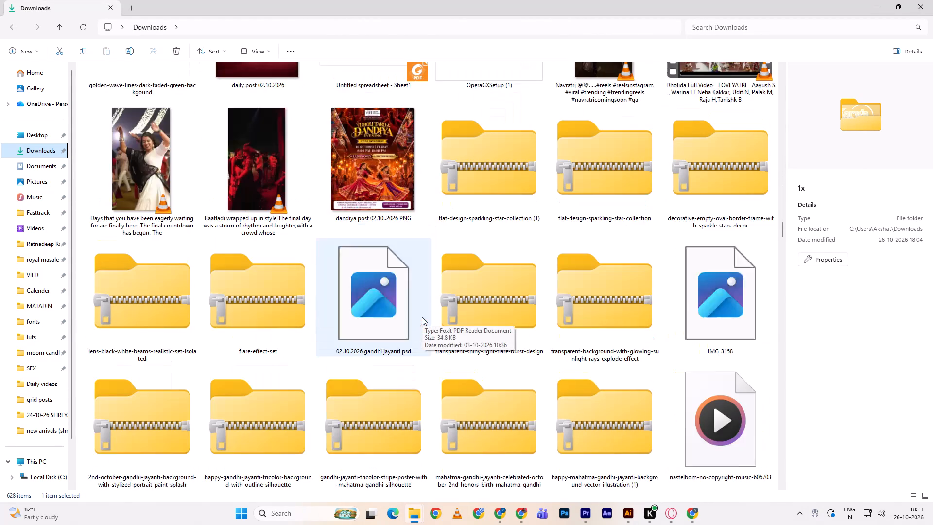
scroll(422, 317, down, 4)
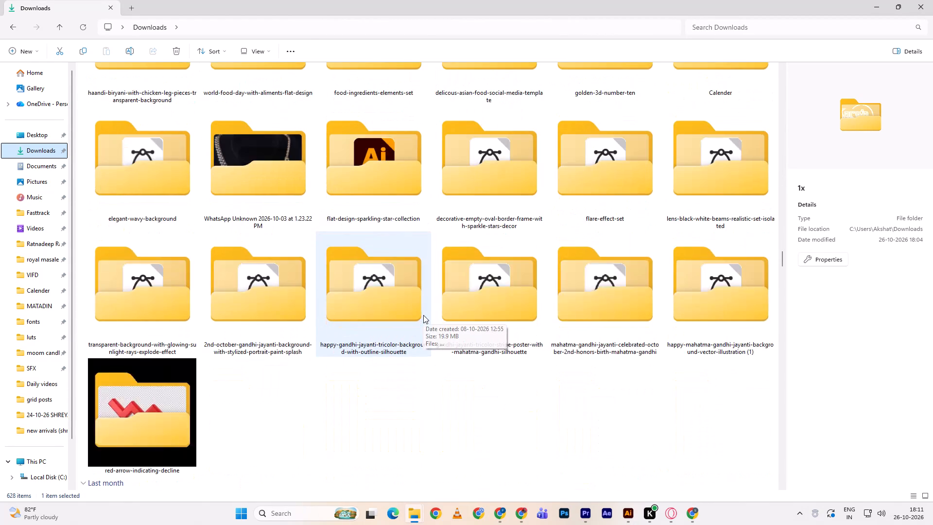
scroll(423, 315, down, 4)
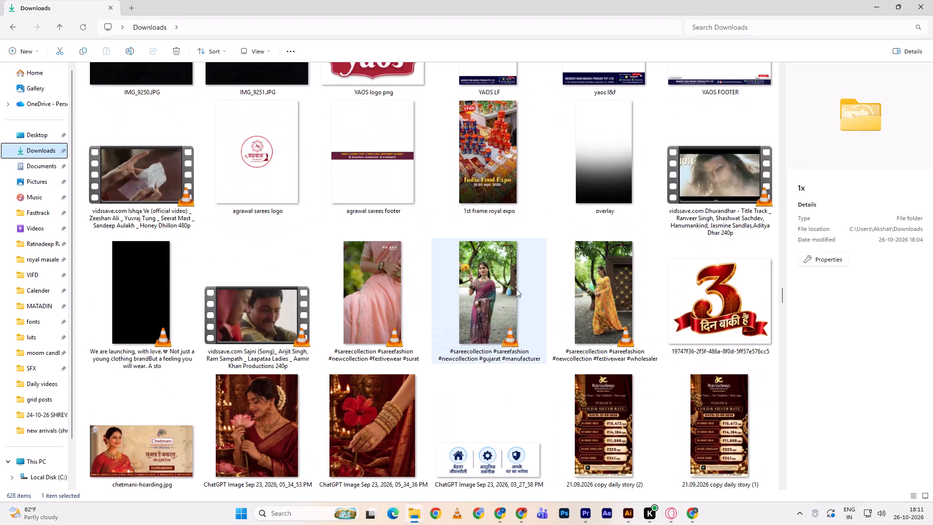
drag(600, 160, 588, 185)
key(alt+Tab)
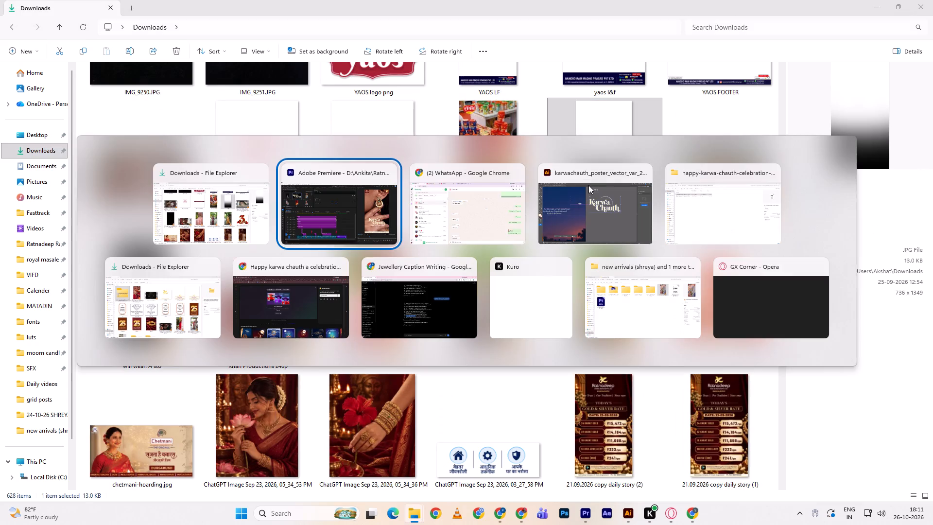
drag(588, 185, 162, 117)
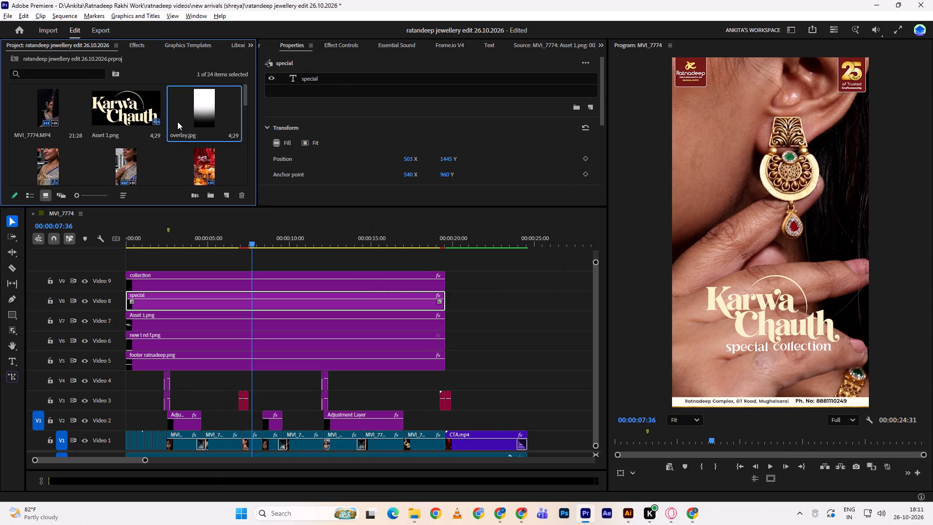
Place overlay.jpg at the sequence start on Video 10 above the "collection" clip and scale it to 149% to fill the frame.
drag(196, 108, 114, 252)
drag(142, 236, 135, 237)
click(147, 269)
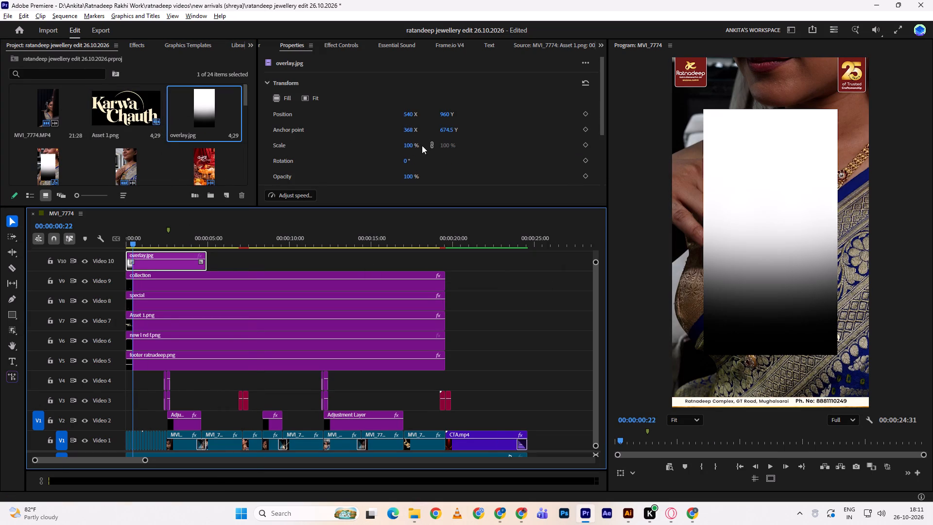
drag(413, 145, 429, 141)
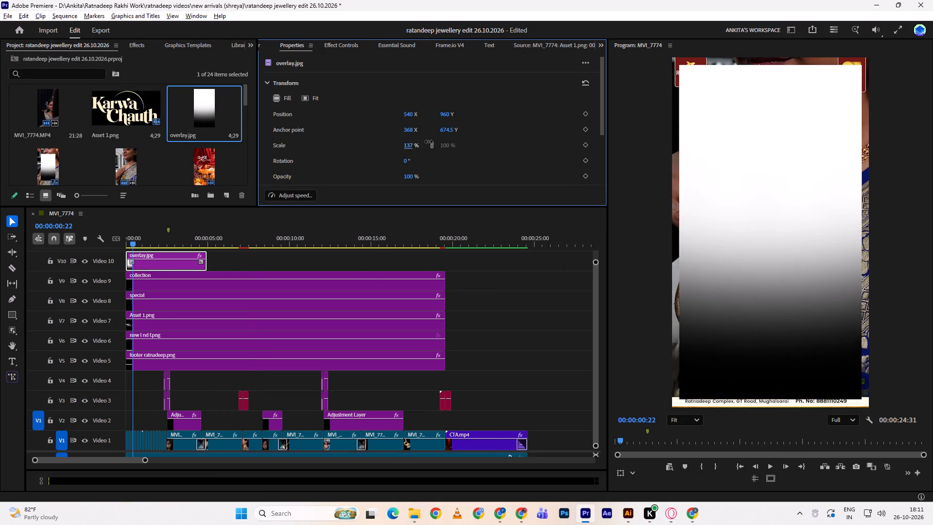
drag(429, 141, 432, 140)
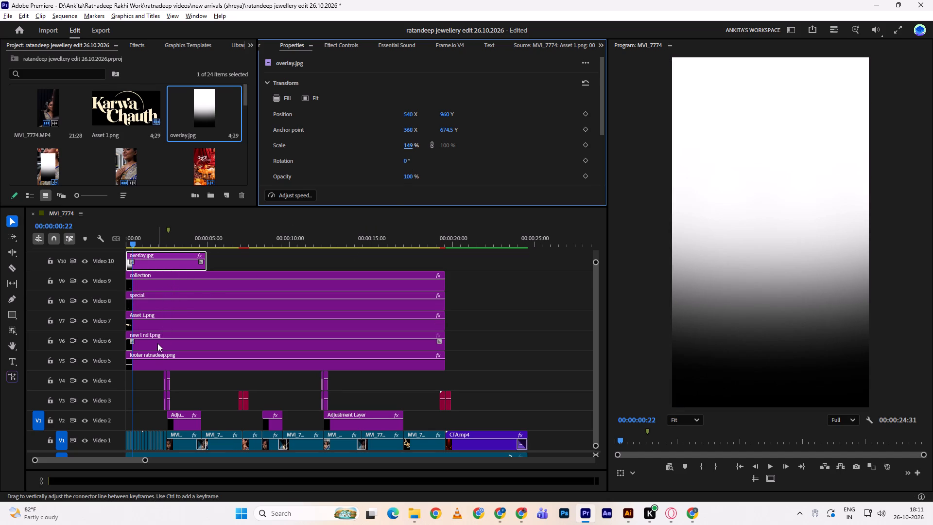
Move the "new l nd f.png" logo and footer clip from Video 6 to a new track above overlay.jpg.
drag(157, 345, 161, 248)
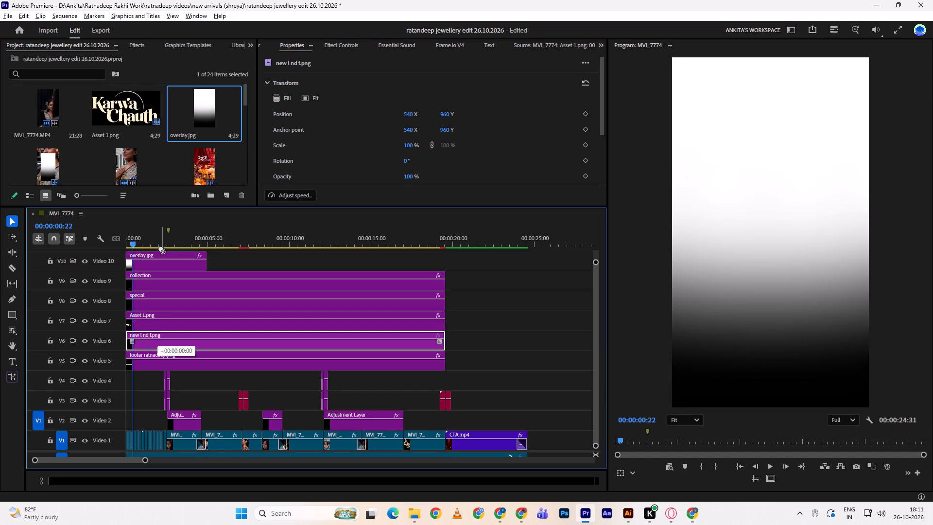
drag(161, 248, 161, 250)
Move overlay.jpg from Video 10 down to Video 6, beneath the Karwa Chauth lettering and the "special" and "collection" text.
drag(160, 257, 158, 282)
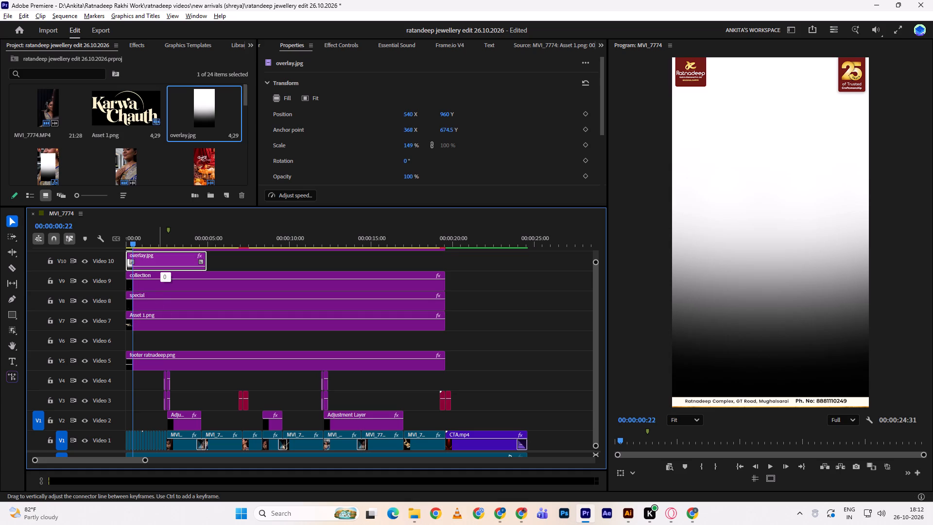
drag(158, 282, 155, 298)
key(ctrl+z)
drag(158, 263, 149, 338)
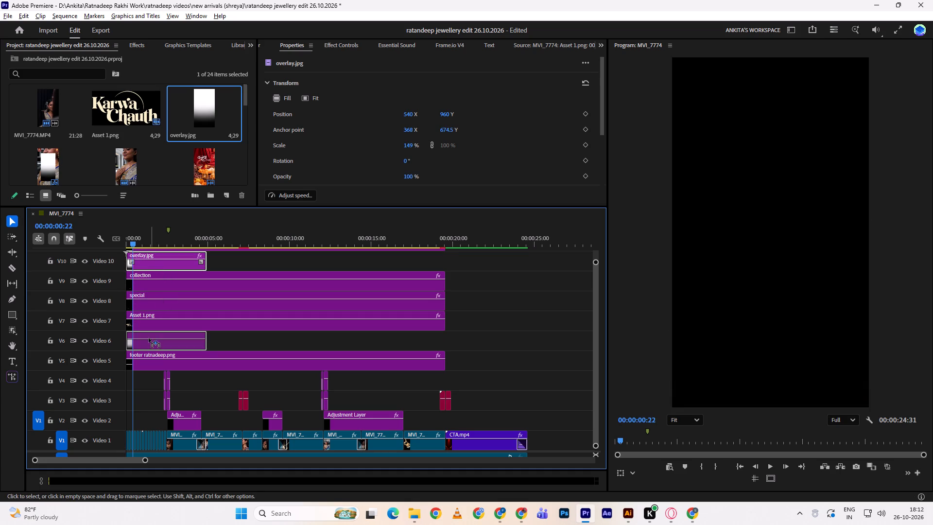
drag(149, 338, 148, 339)
click(152, 346)
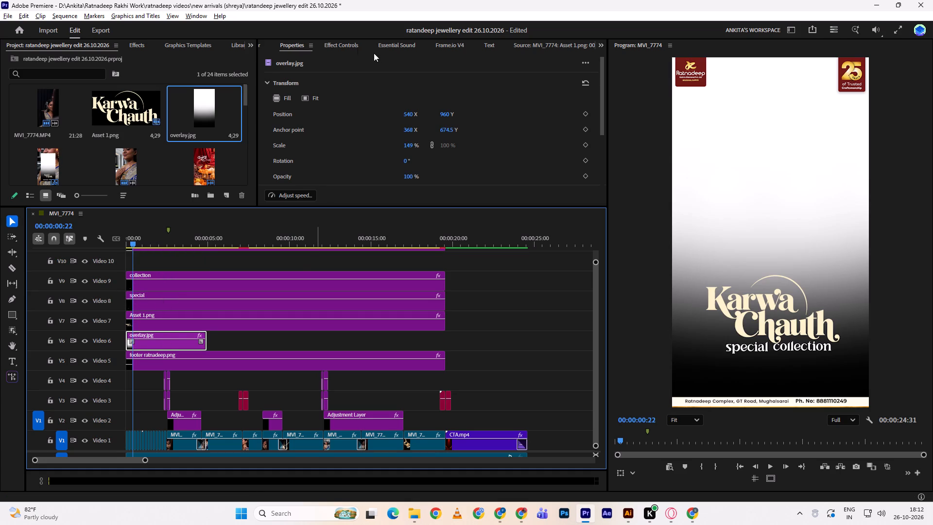
Set overlay.jpg's blend mode to Darken and its opacity to 74%.
click(330, 44)
scroll(413, 98, down, 14)
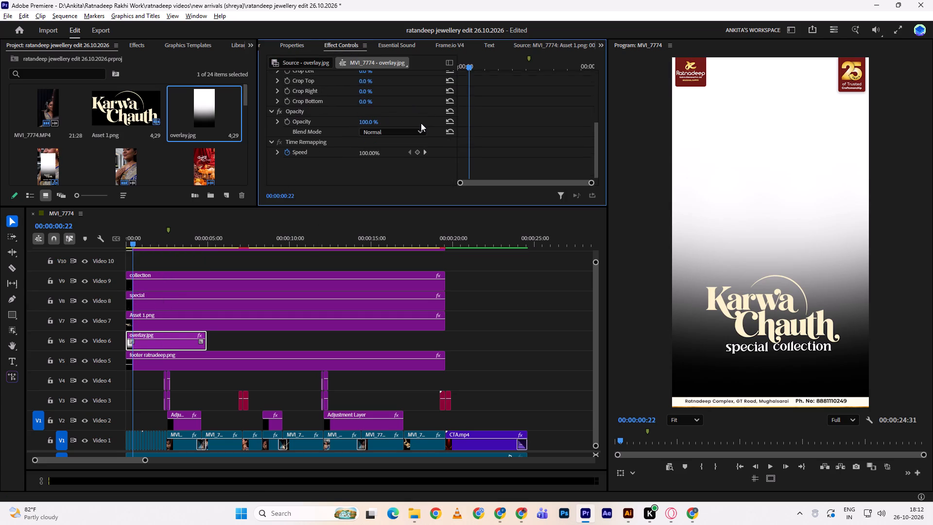
click(407, 126)
click(405, 130)
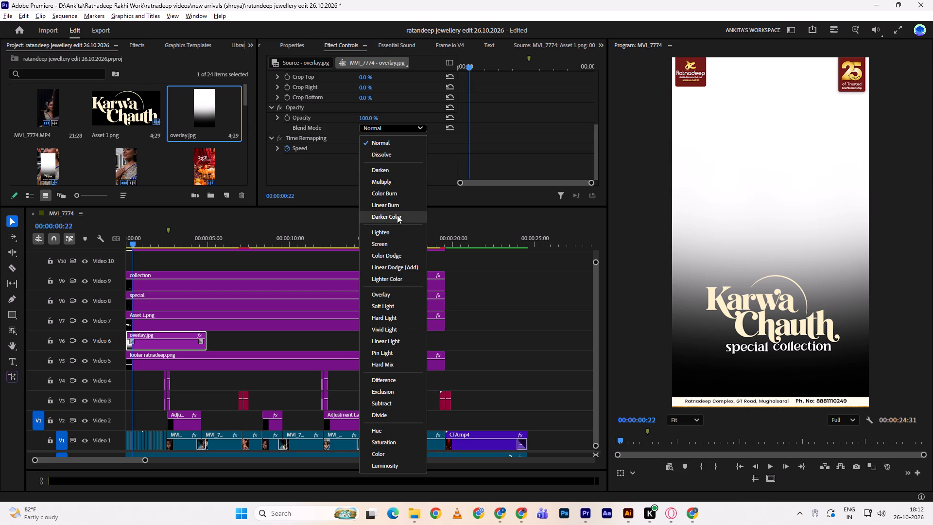
click(387, 174)
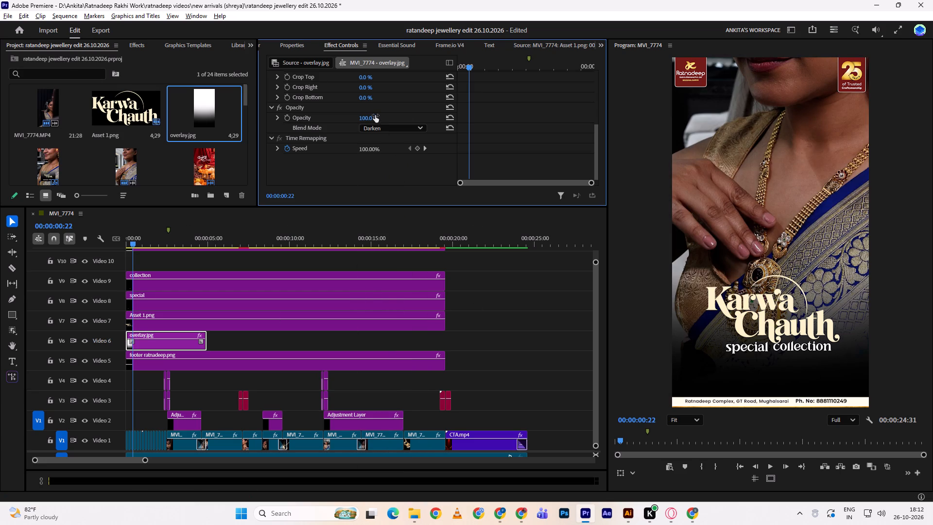
drag(375, 115, 363, 114)
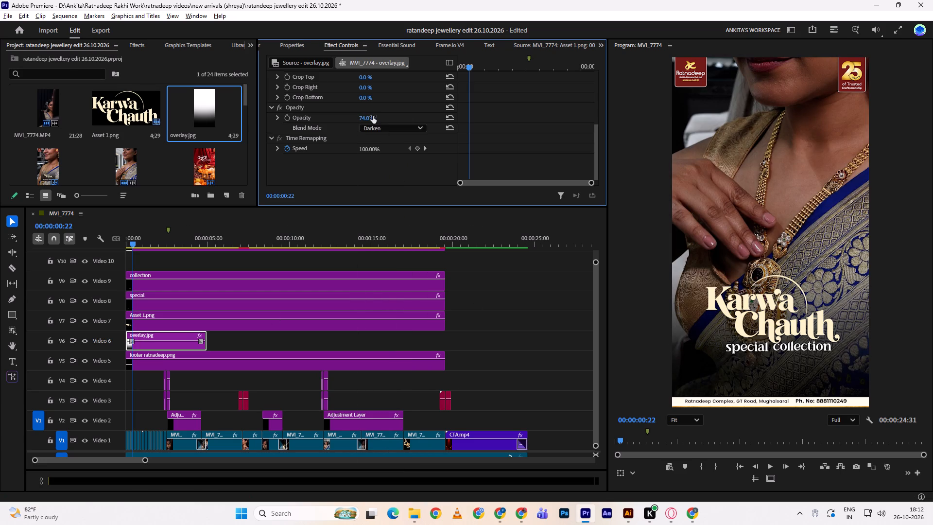
Extend overlay.jpg on Video 6 to end with the other graphics clips at the CTA cut, and play back the result.
drag(212, 339, 399, 345)
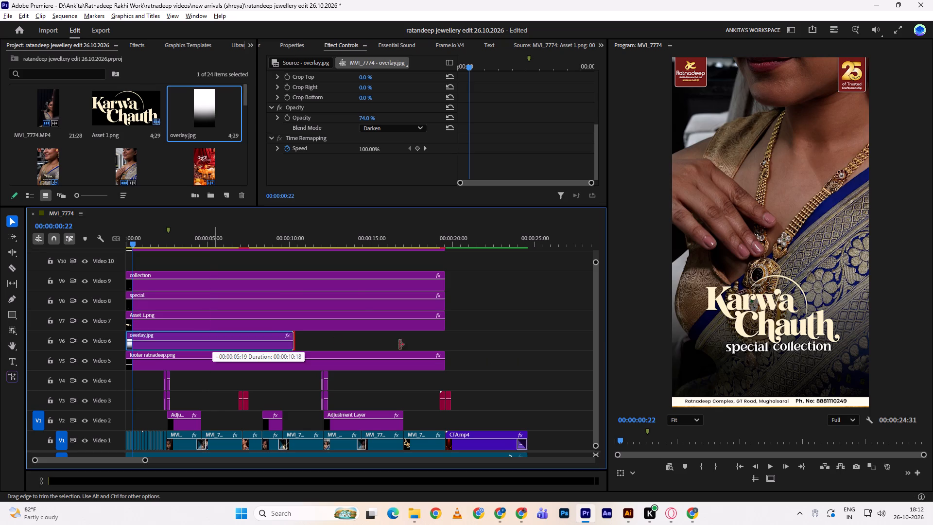
drag(399, 345, 453, 342)
click(453, 342)
click(475, 333)
key(space)
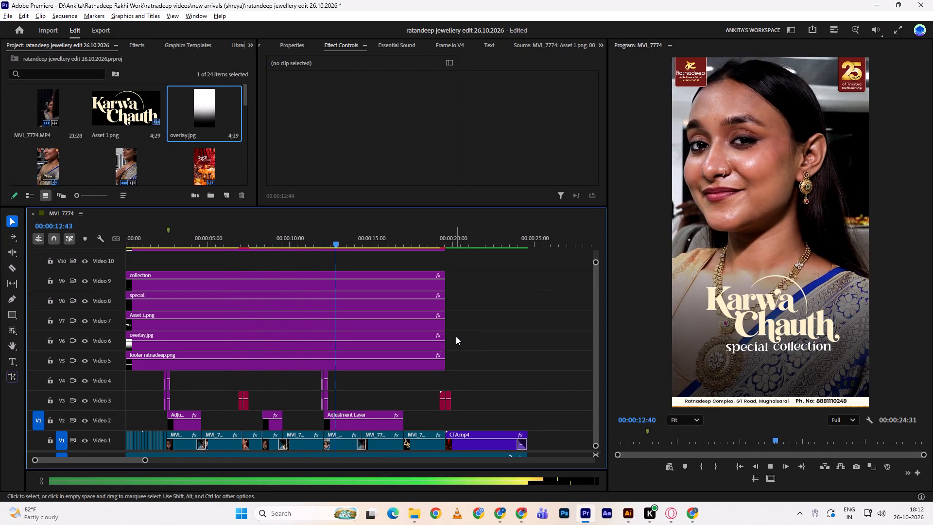
key(space)
Scale the Karwa Chauth lettering, Asset 1.png, to 137% and set its vertical position to 1422.
double_click(261, 302)
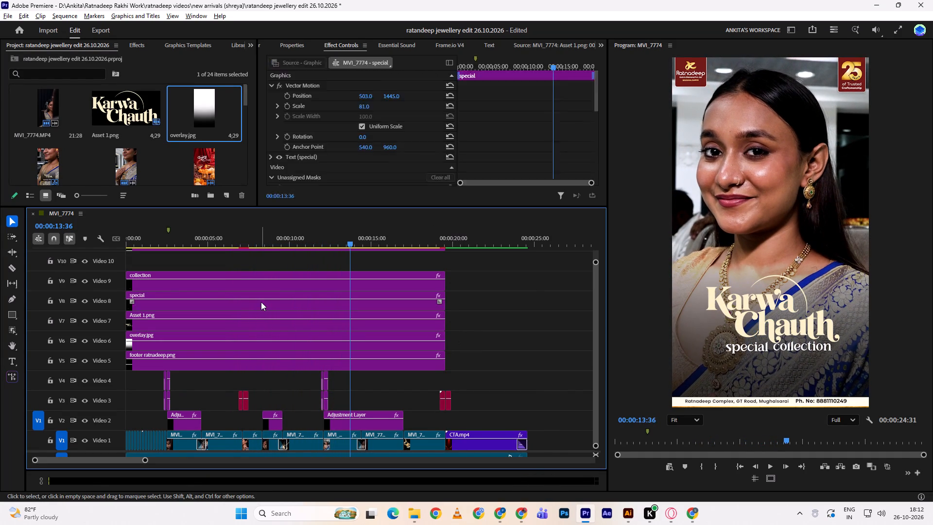
click(253, 320)
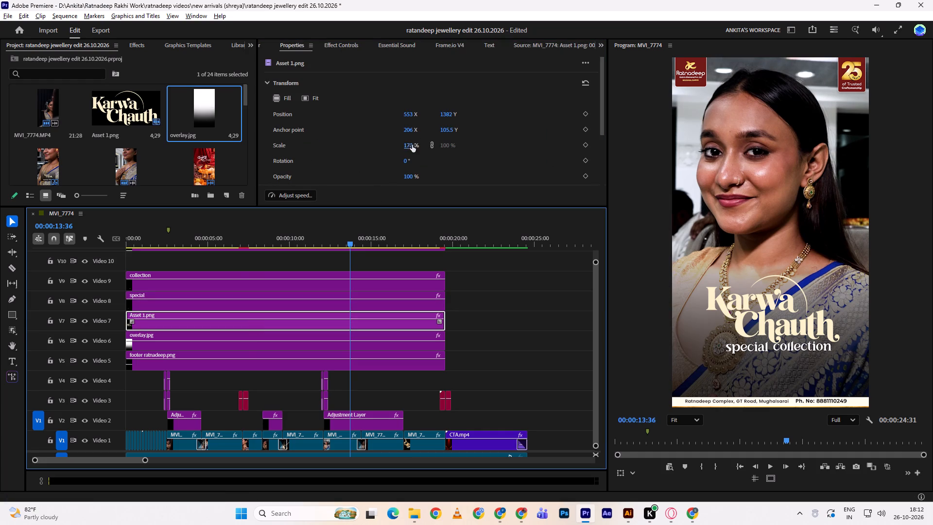
drag(409, 148, 390, 147)
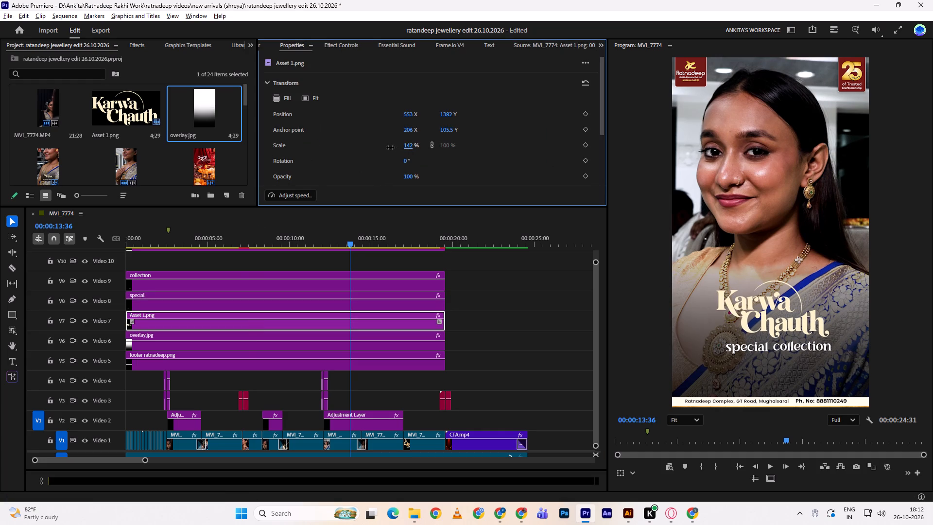
drag(390, 147, 388, 147)
drag(449, 113, 462, 110)
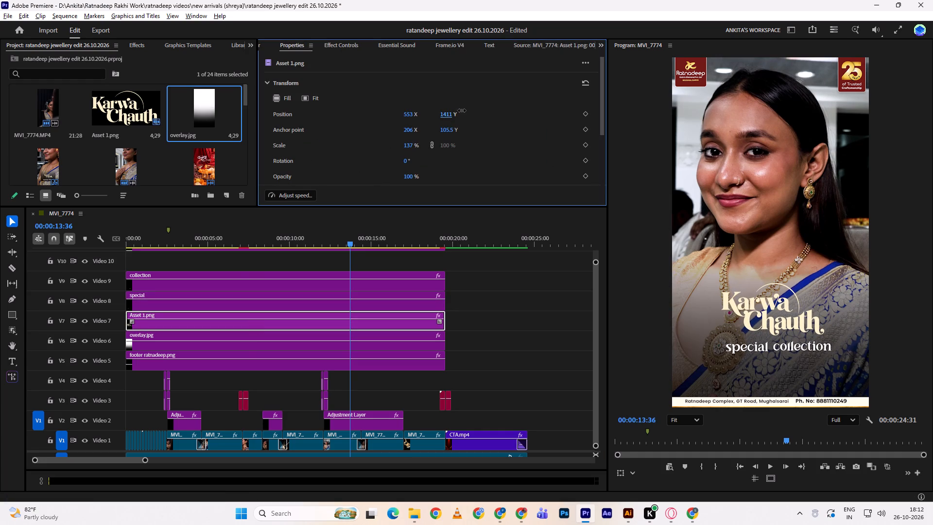
drag(462, 110, 465, 108)
Play back the edit through to the start of CTA.mp4 and save the project.
key(space)
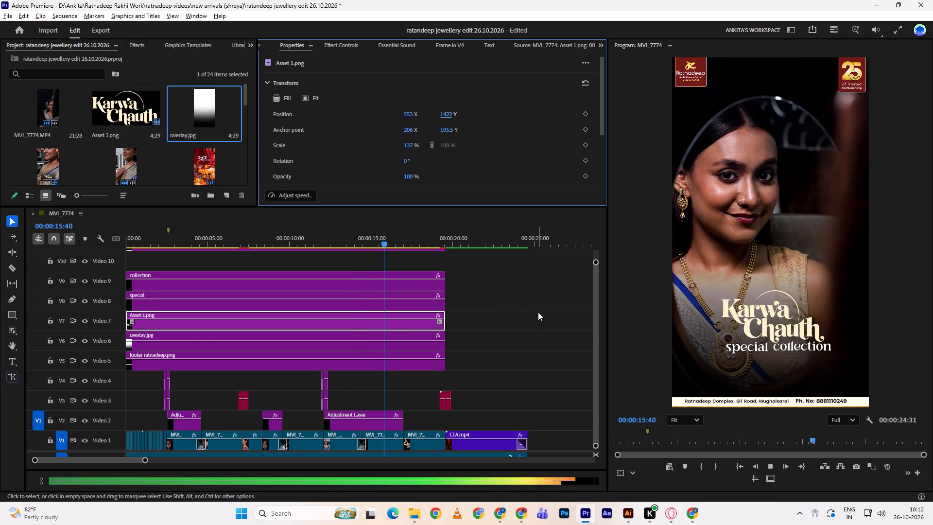
double_click(540, 313)
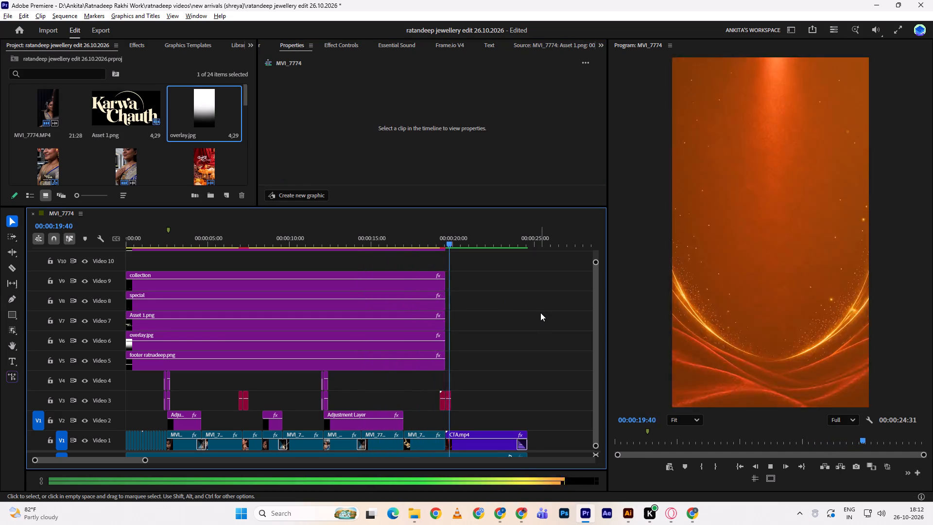
key(space)
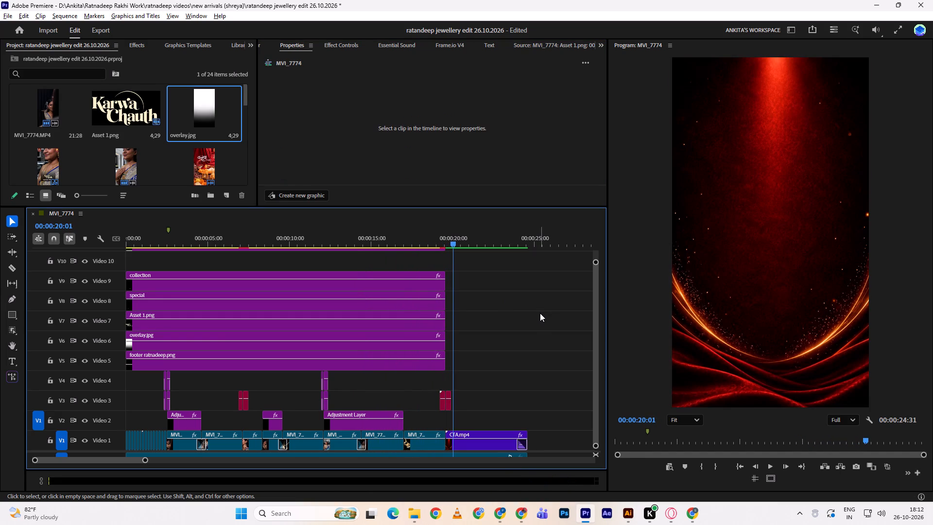
key(ctrl+s)
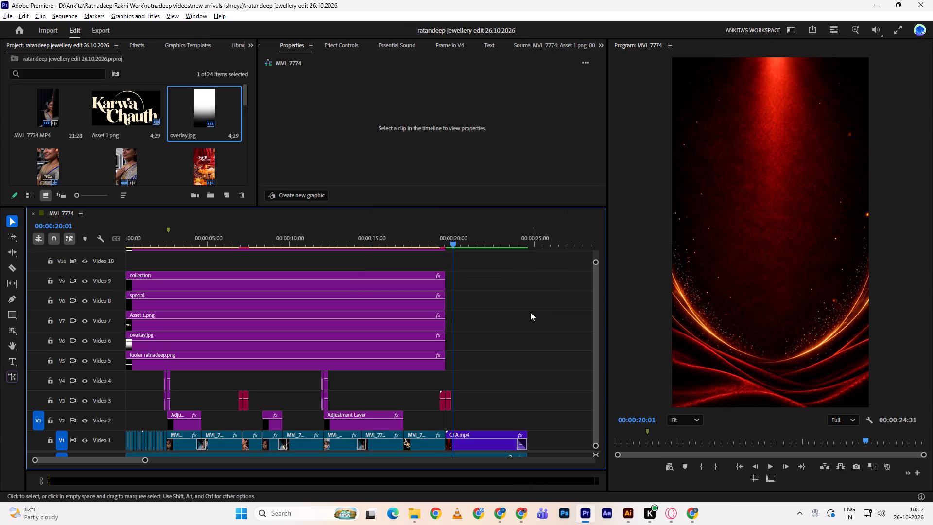
At about 7 seconds, scale Asset 1.png to 131% and set its horizontal position to about 564.
drag(449, 244, 438, 239)
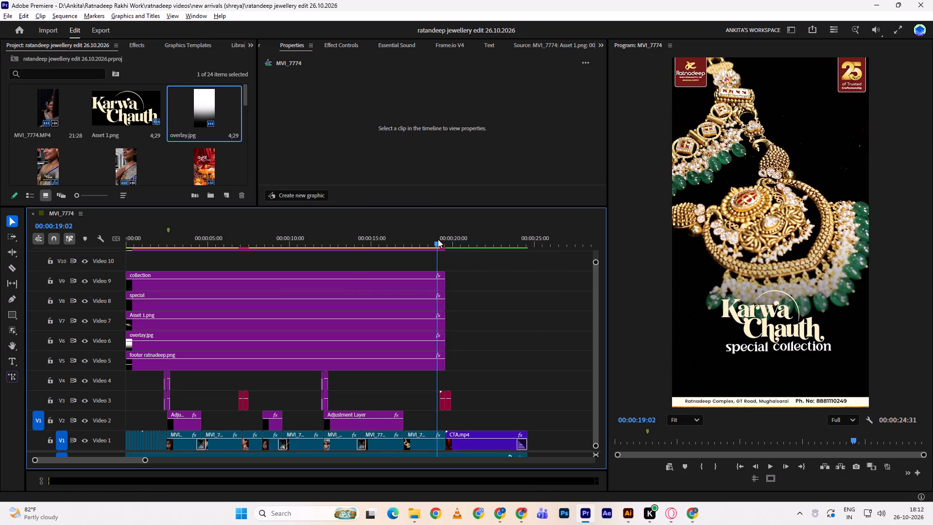
drag(430, 238, 242, 236)
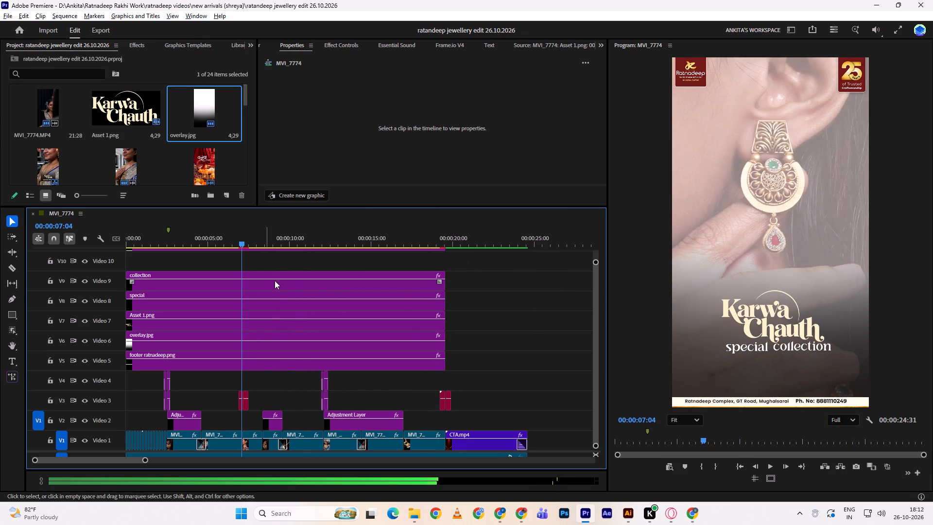
click(268, 330)
drag(408, 149, 406, 148)
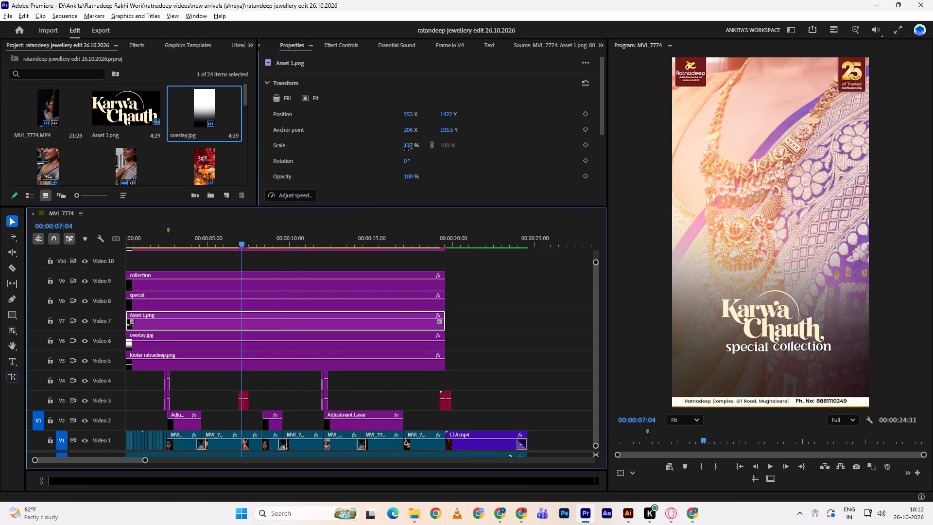
drag(406, 148, 401, 148)
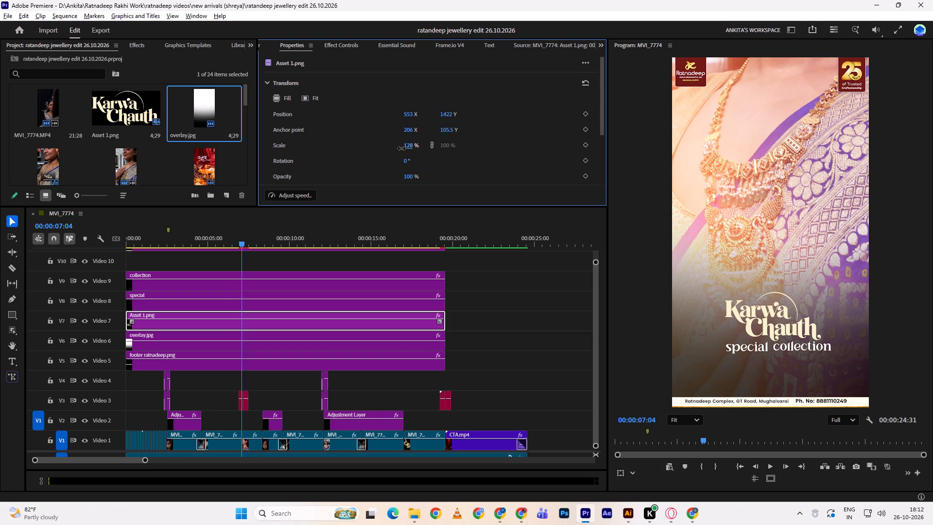
drag(401, 148, 402, 147)
click(402, 147)
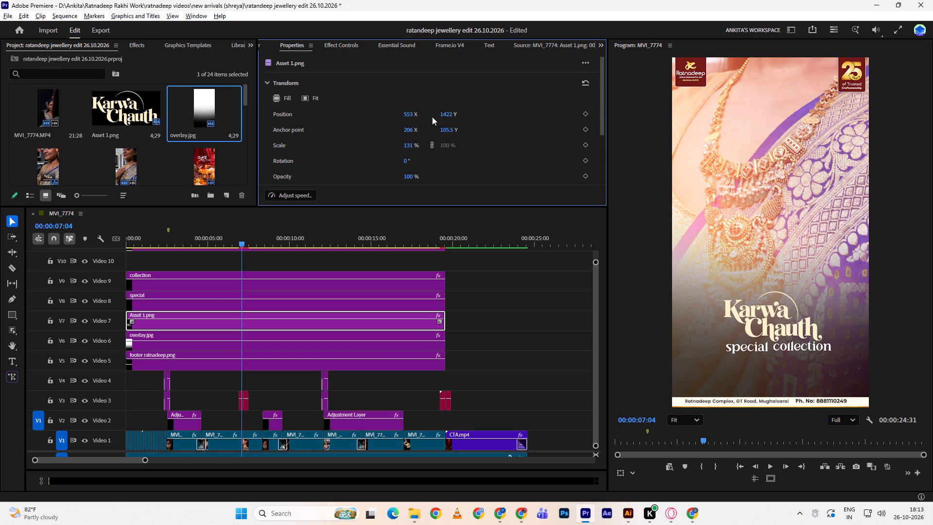
click(413, 117)
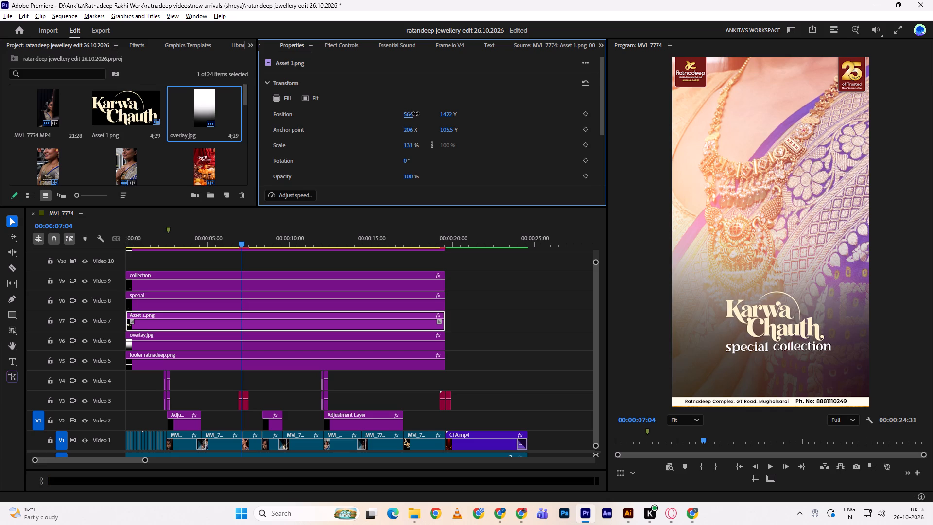
Re-centre the tagline under the lettering by setting the horizontal position of "special" to about 497 and "collection" to 595.
click(302, 301)
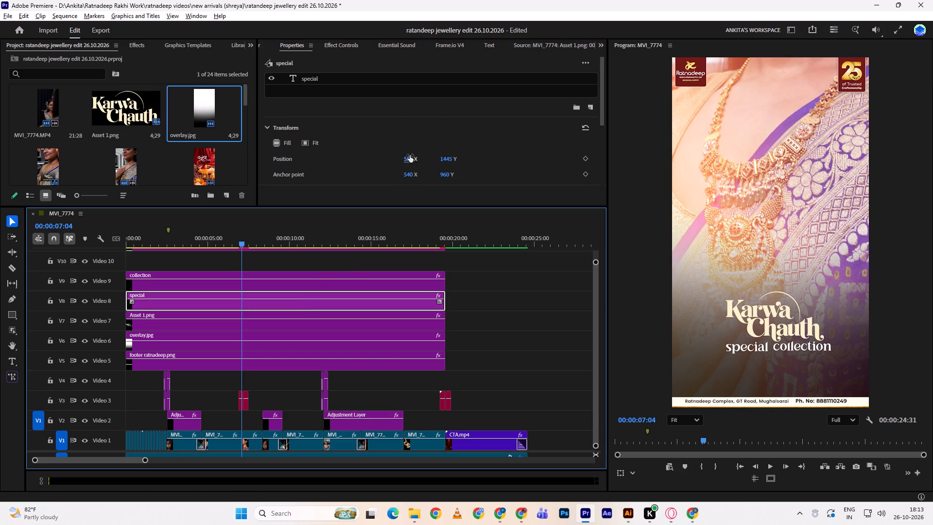
drag(407, 159, 402, 159)
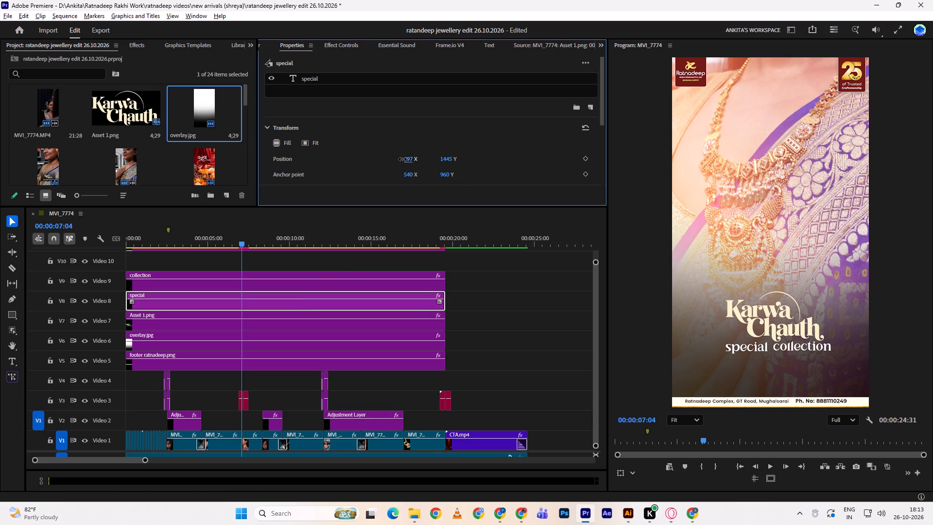
drag(402, 159, 402, 159)
click(325, 284)
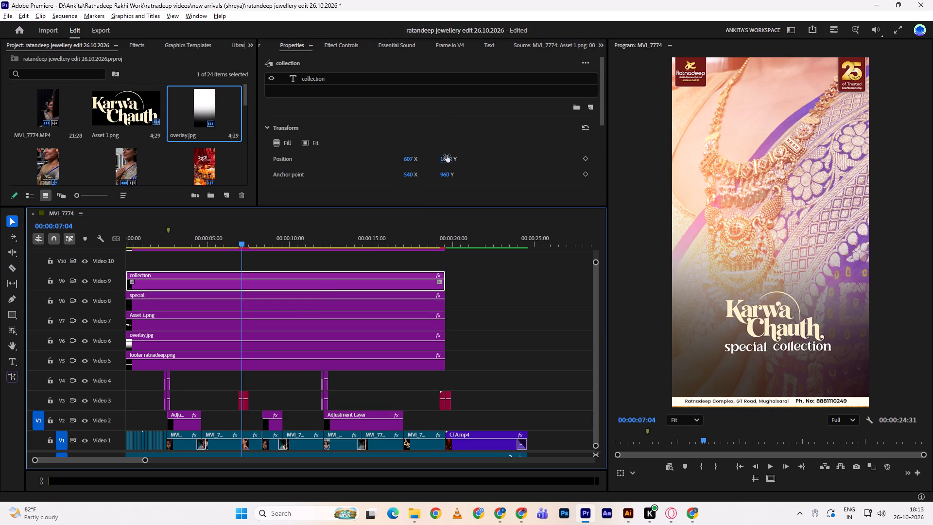
drag(412, 157, 406, 157)
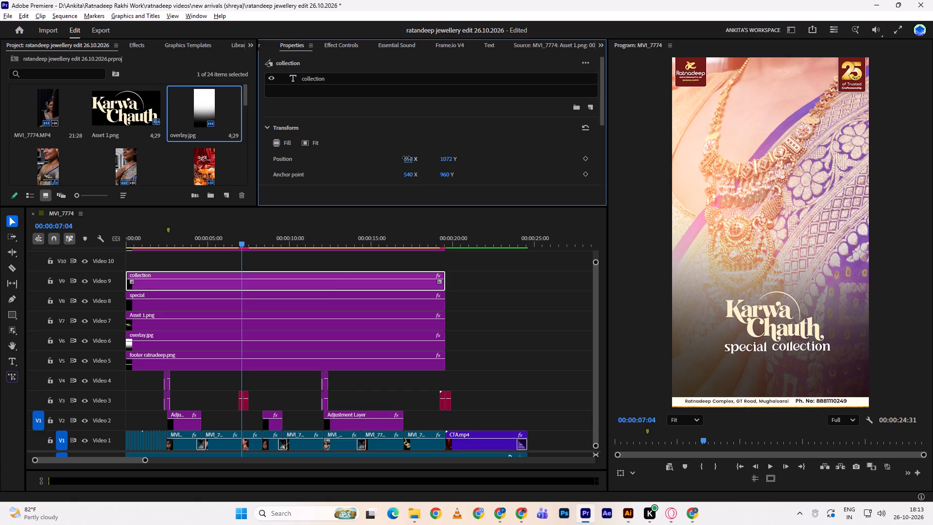
drag(406, 157, 405, 157)
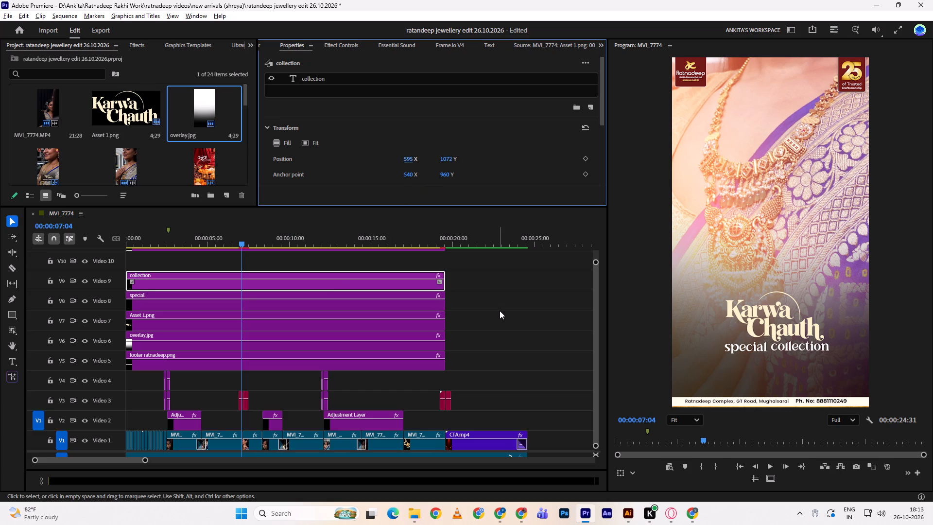
click(532, 319)
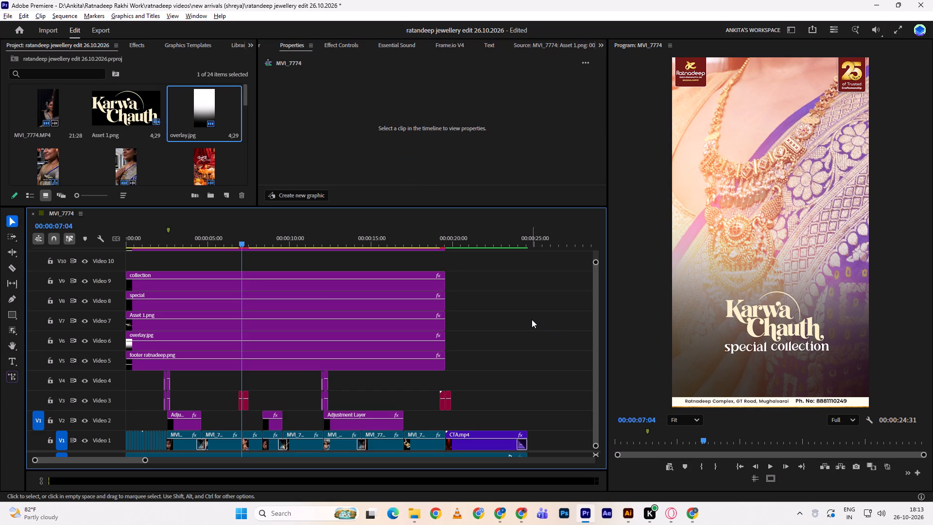
Return to the sequence start and hide Video 7, which holds the Karwa Chauth lettering.
drag(192, 238, 98, 235)
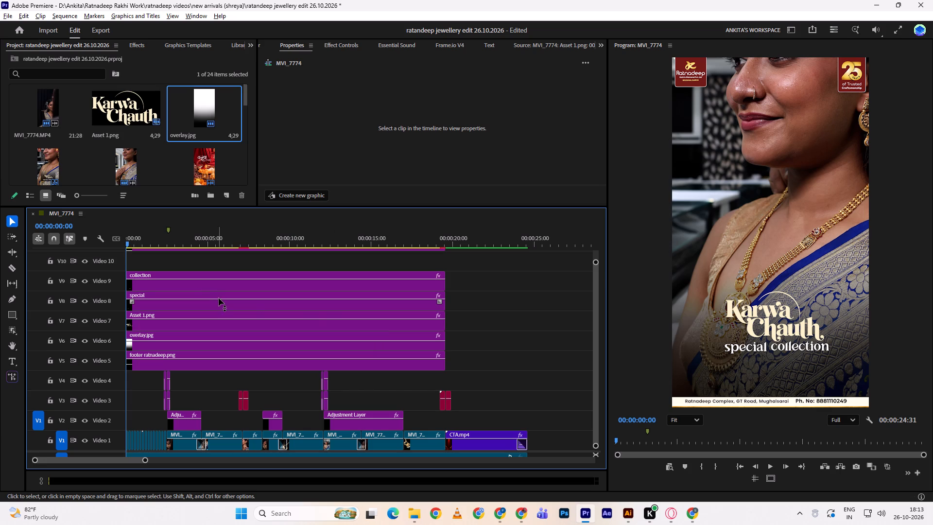
click(86, 329)
click(81, 322)
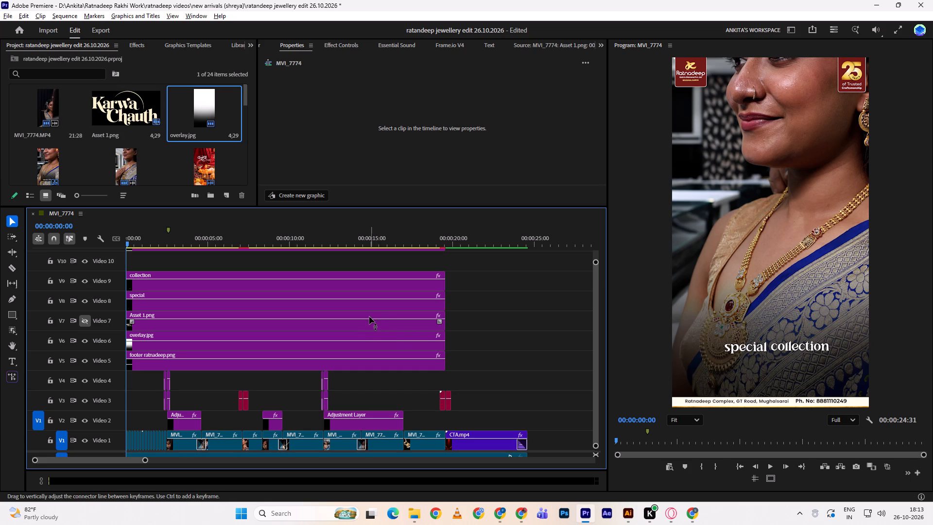
Switch to the Magnific page in Chrome and close the open Karwa Chauth vector to return to the "karwa chauth" search results.
key(alt+Tab)
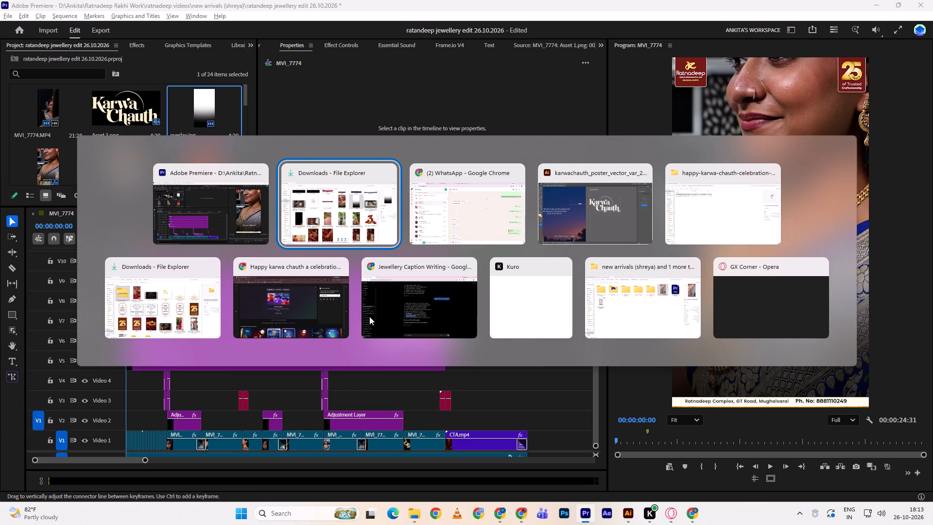
key(alt+Tab)
key(alt+Tab)
key(alt+Tab)
key(alt+Tab)
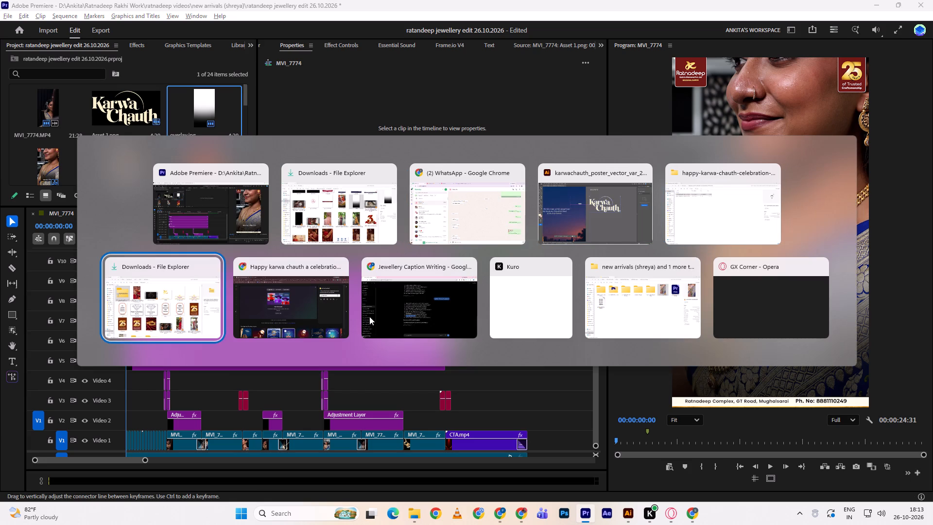
key(alt+Tab)
scroll(363, 331, down, 2)
scroll(363, 331, up, 2)
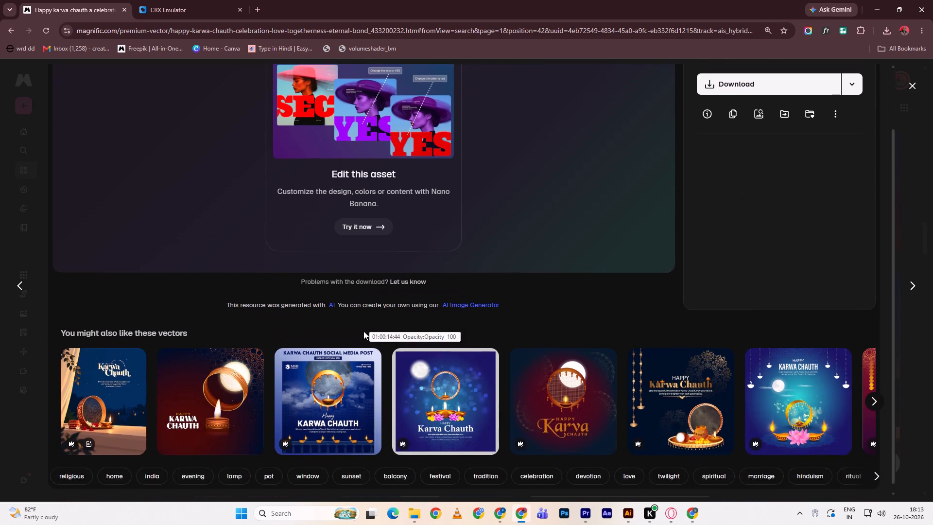
scroll(363, 331, up, 6)
click(915, 81)
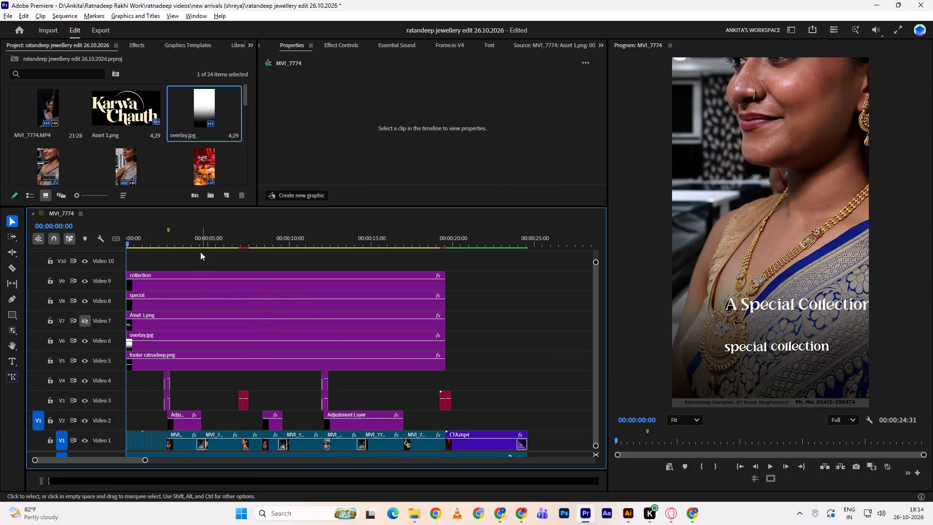
scroll(129, 294, up, 4)
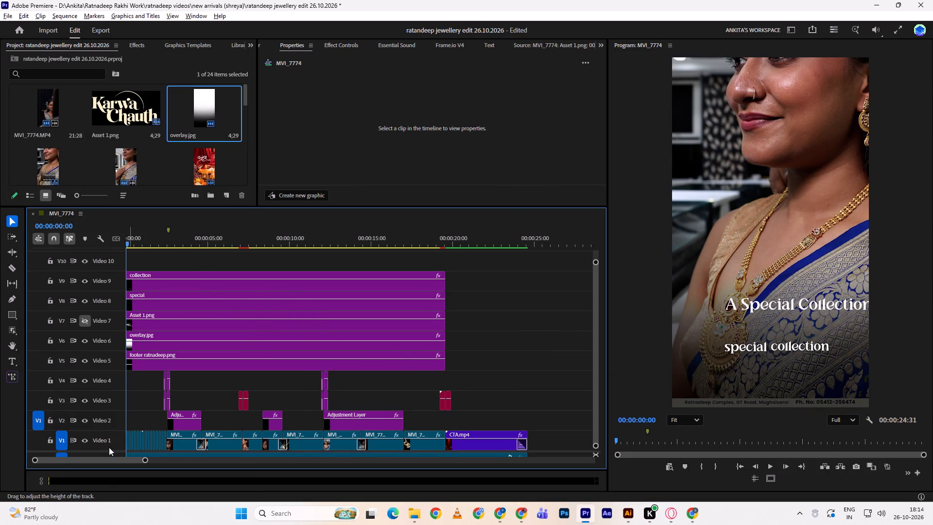
drag(111, 451, 110, 449)
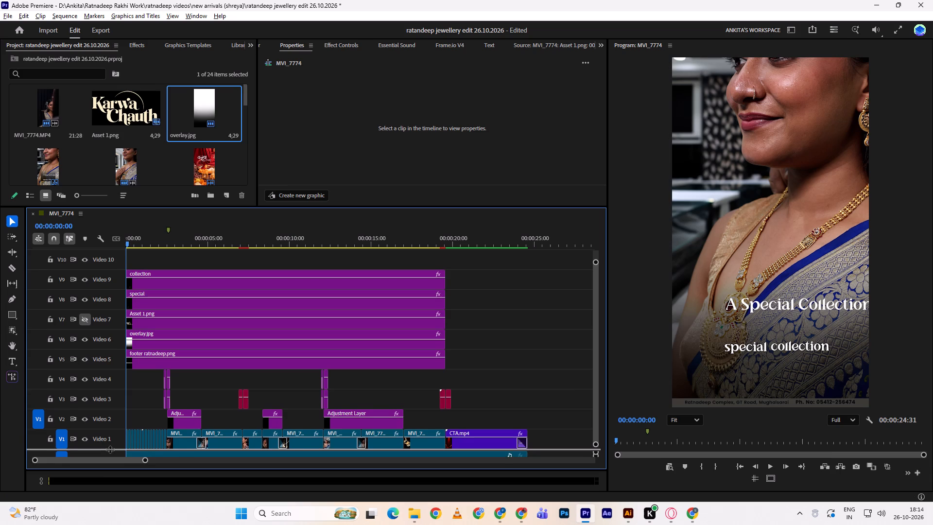
drag(110, 449, 111, 442)
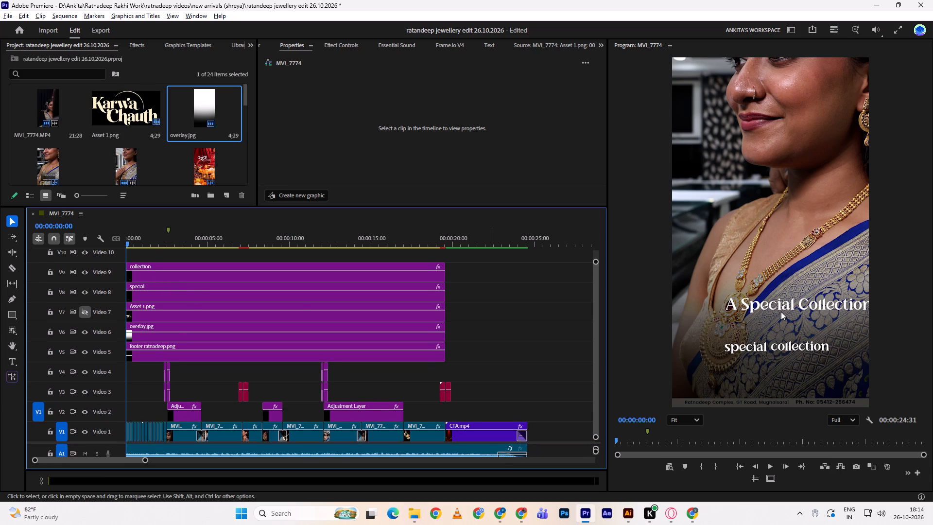
click(263, 295)
click(259, 276)
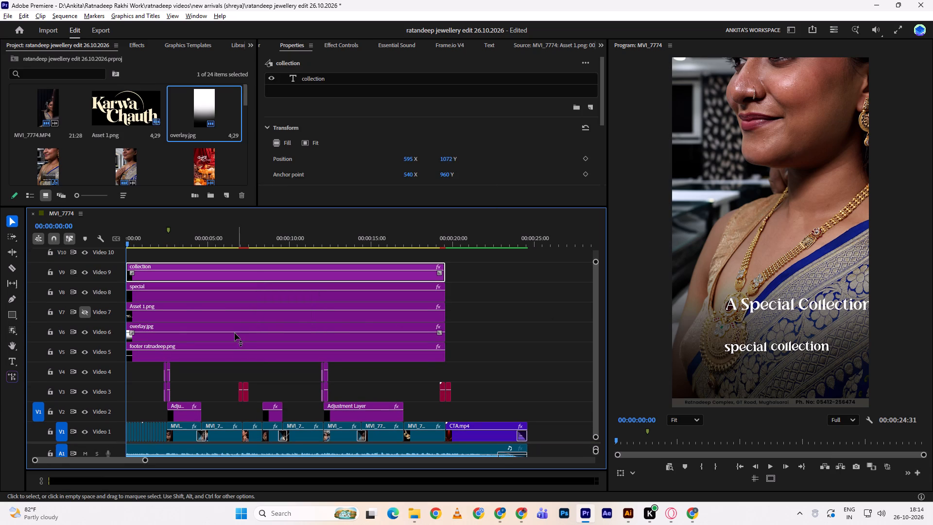
click(229, 350)
click(228, 294)
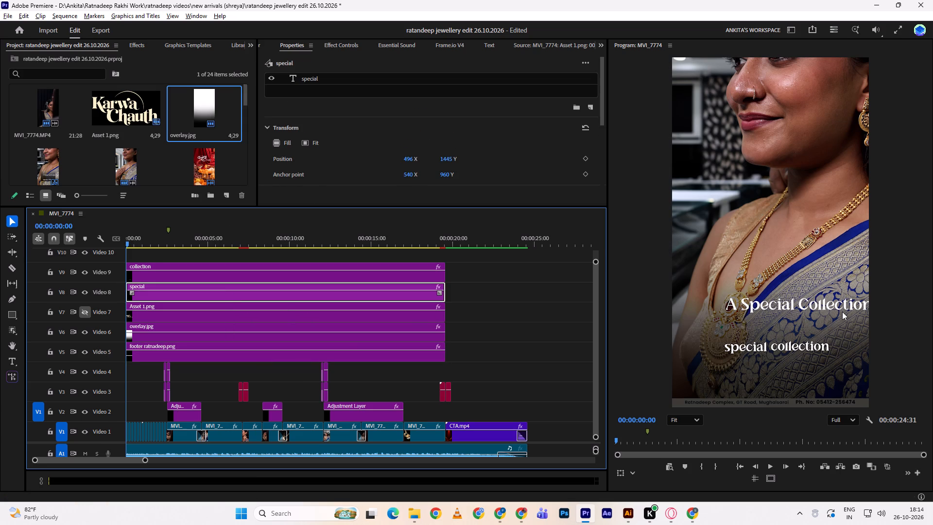
click(83, 310)
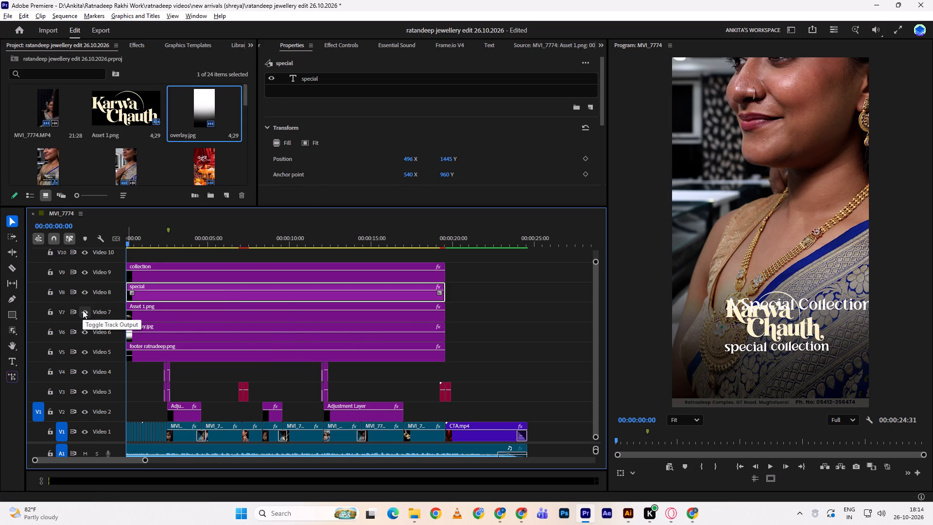
click(83, 310)
click(178, 293)
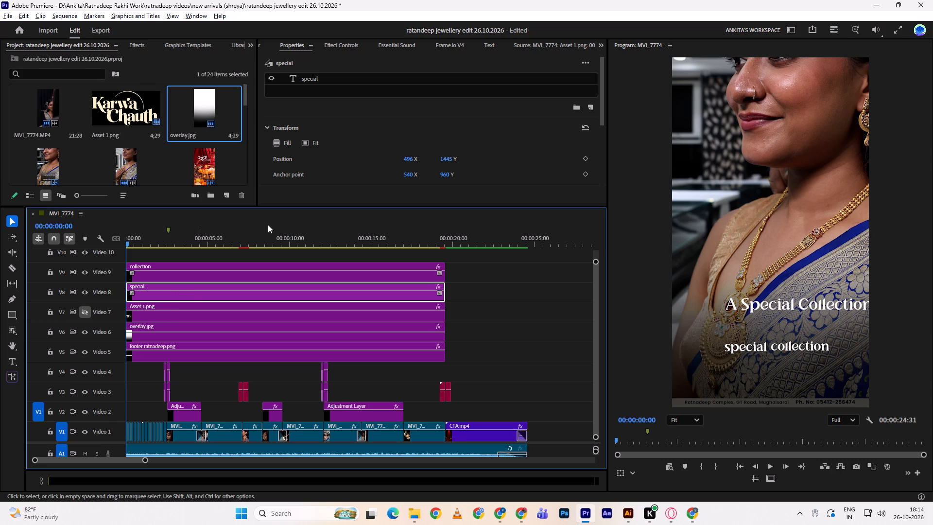
click(209, 272)
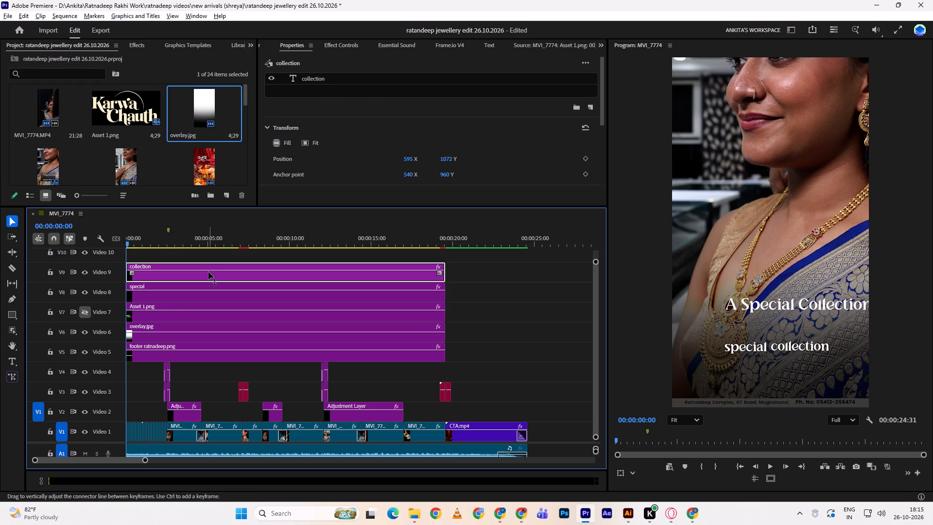
click(486, 299)
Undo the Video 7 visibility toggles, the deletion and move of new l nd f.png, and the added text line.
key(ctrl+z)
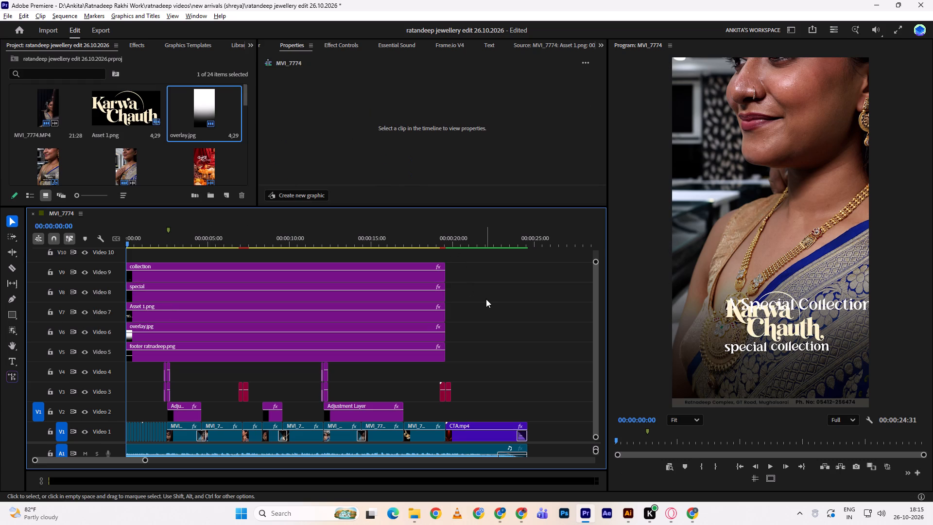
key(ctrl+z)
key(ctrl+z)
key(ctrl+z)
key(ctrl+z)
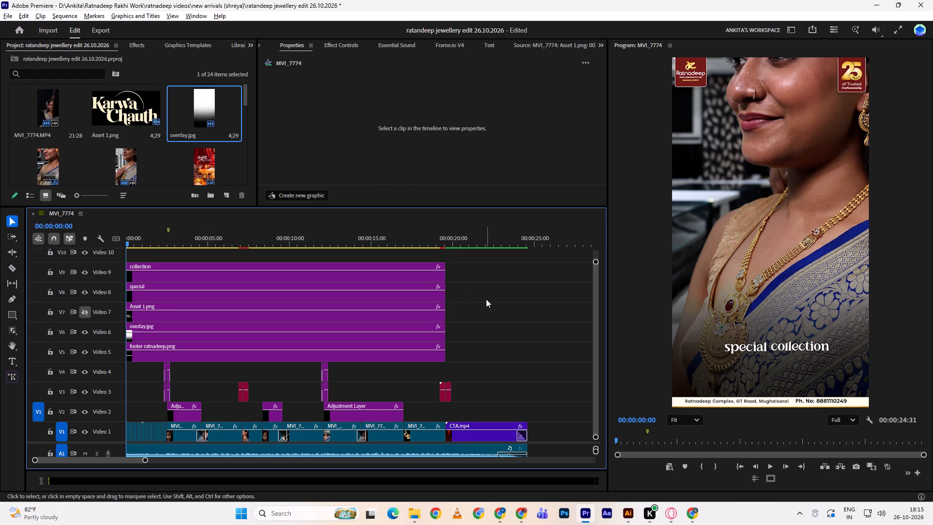
Duplicate the "collection" text clip onto Video 10 and raise the copy above the tagline by setting its vertical position to 946.
click(486, 299)
click(170, 275)
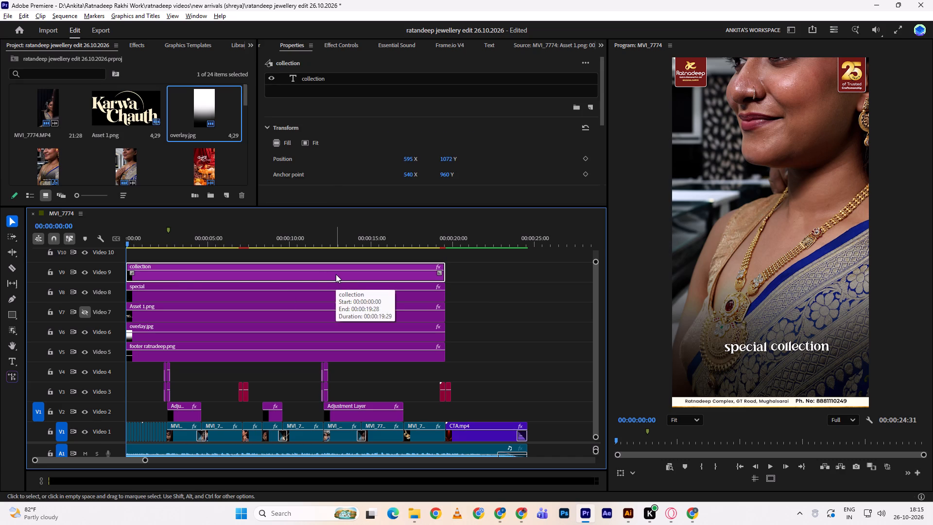
alt+drag(323, 276, 320, 258)
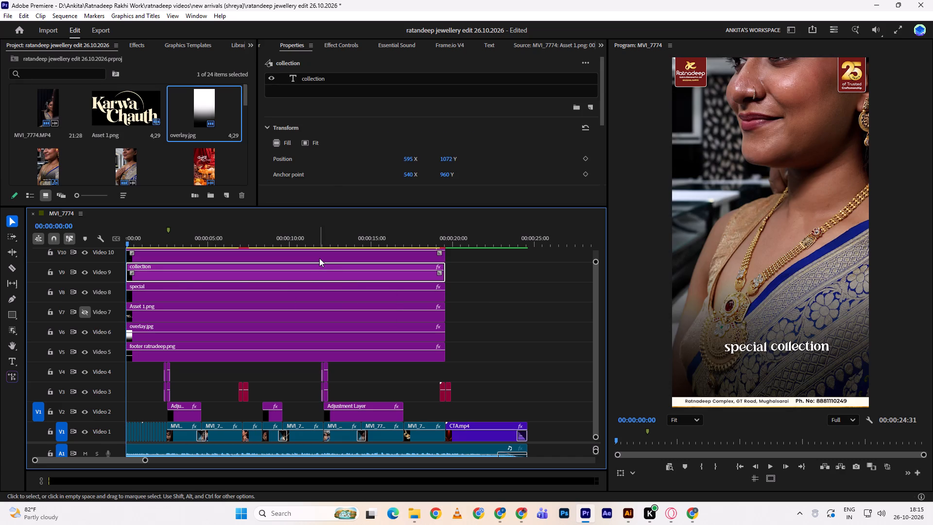
click(319, 258)
drag(452, 158, 415, 185)
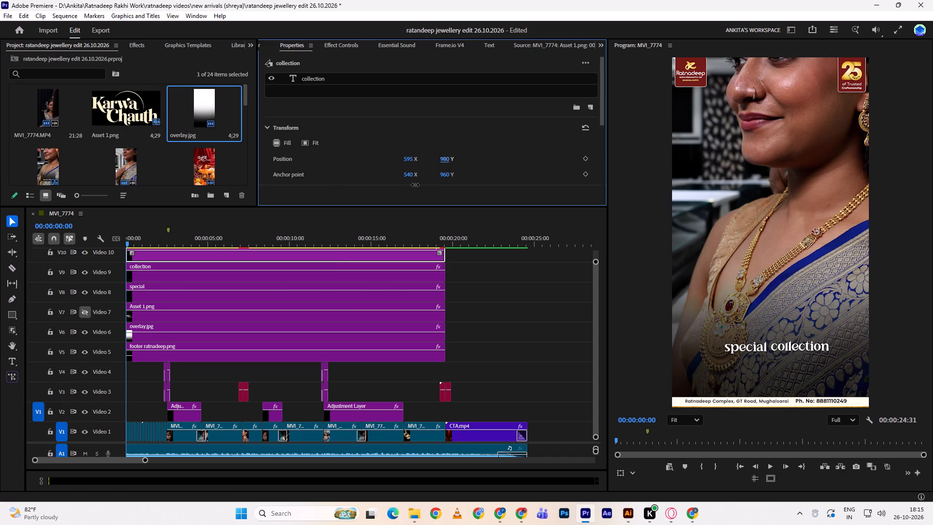
drag(415, 185, 417, 185)
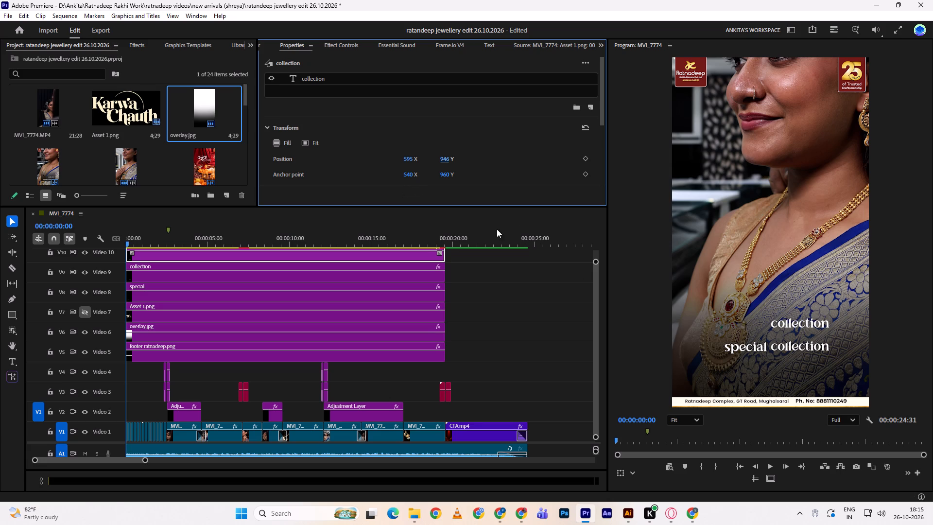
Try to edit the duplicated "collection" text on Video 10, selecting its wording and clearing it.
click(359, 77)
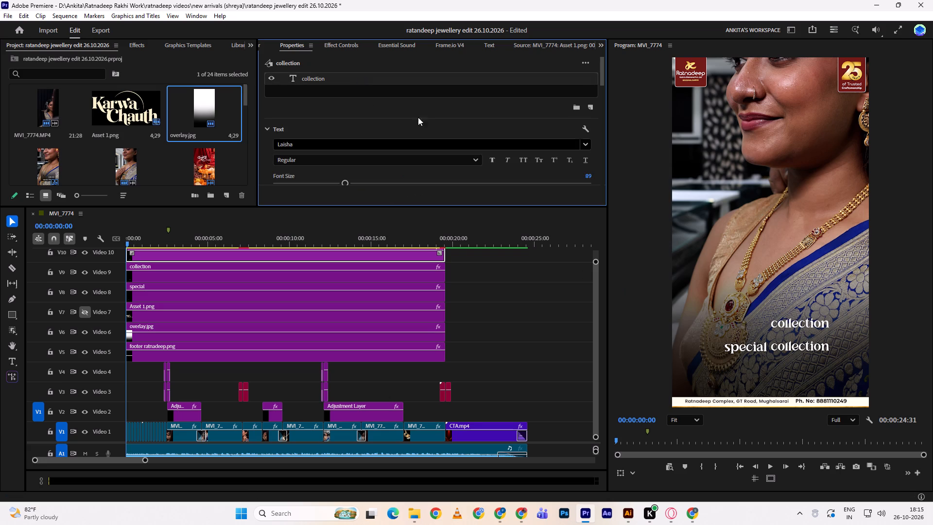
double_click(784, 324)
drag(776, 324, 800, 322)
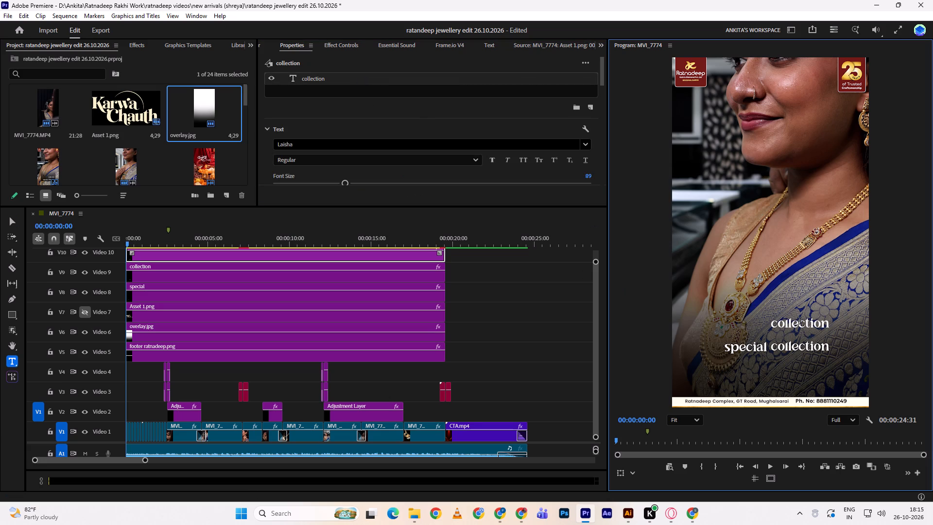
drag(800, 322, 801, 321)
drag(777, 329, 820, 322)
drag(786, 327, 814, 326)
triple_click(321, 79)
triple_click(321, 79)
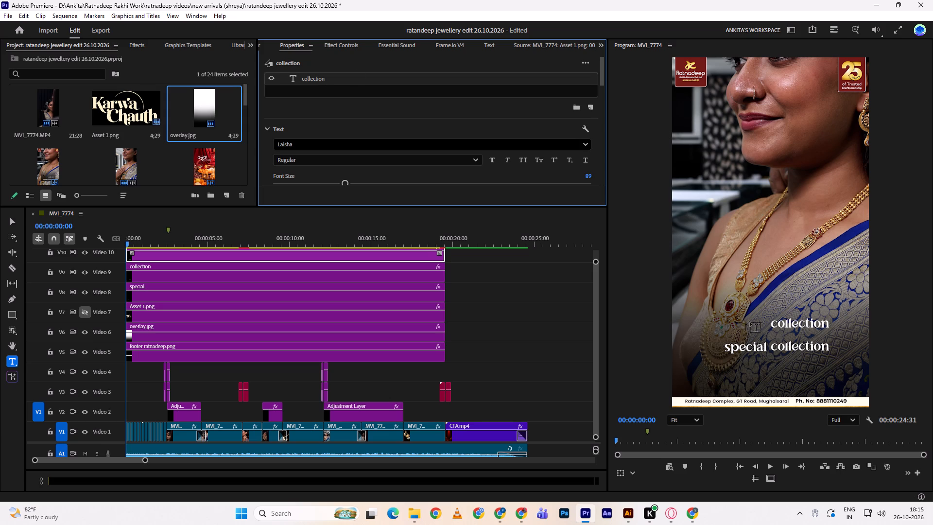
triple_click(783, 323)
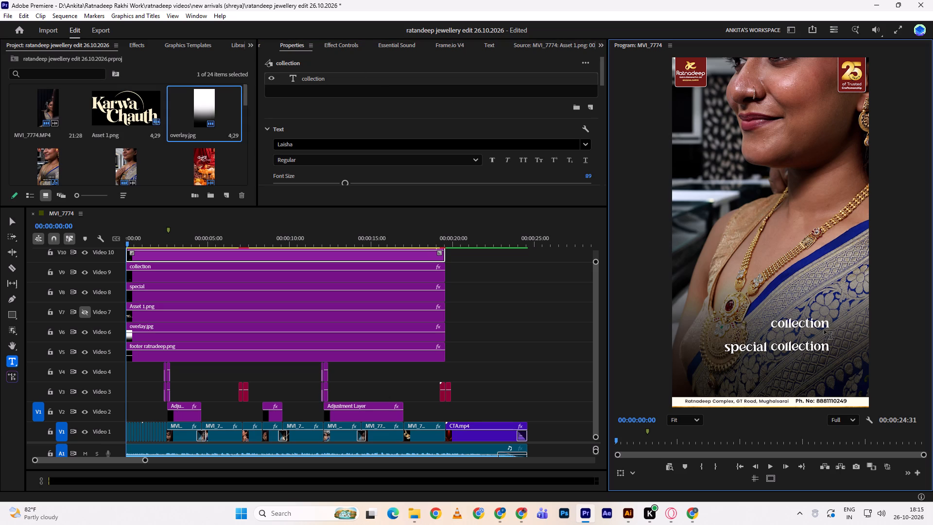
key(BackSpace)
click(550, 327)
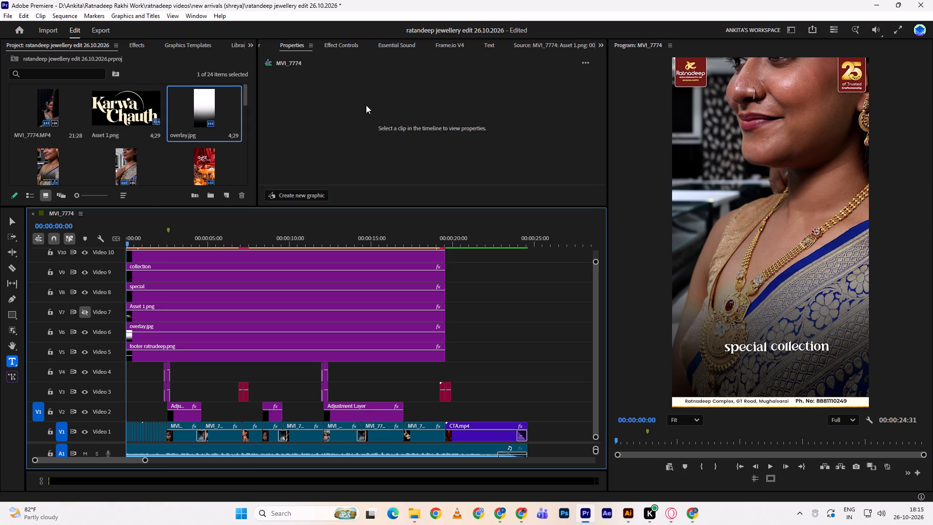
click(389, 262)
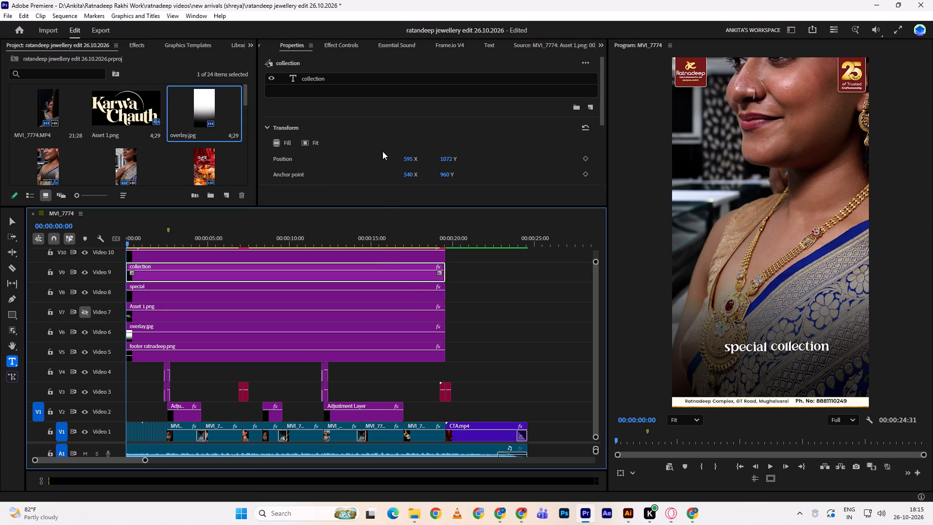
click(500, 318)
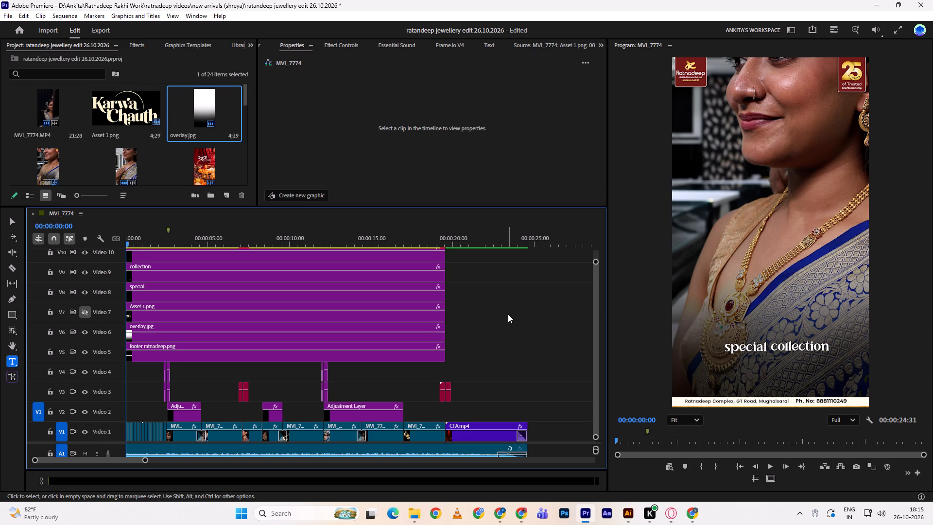
Save the project.
key(ctrl+s)
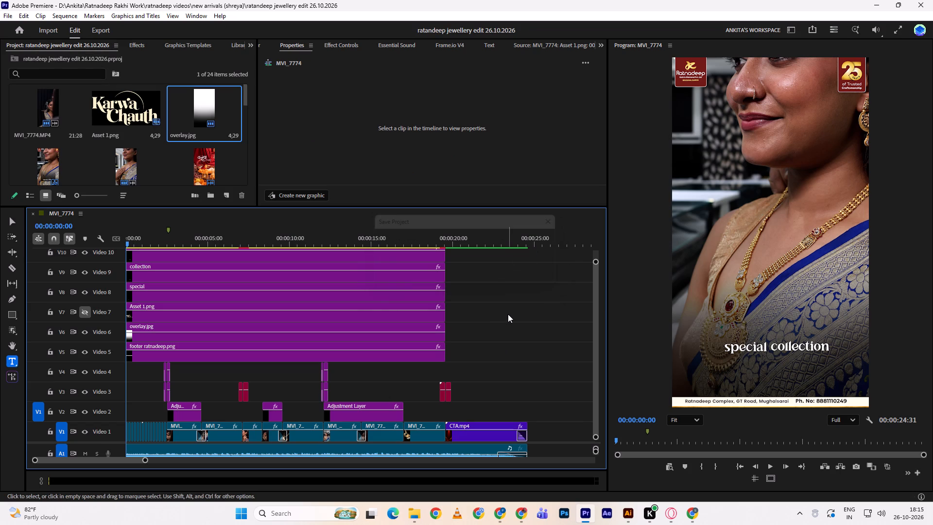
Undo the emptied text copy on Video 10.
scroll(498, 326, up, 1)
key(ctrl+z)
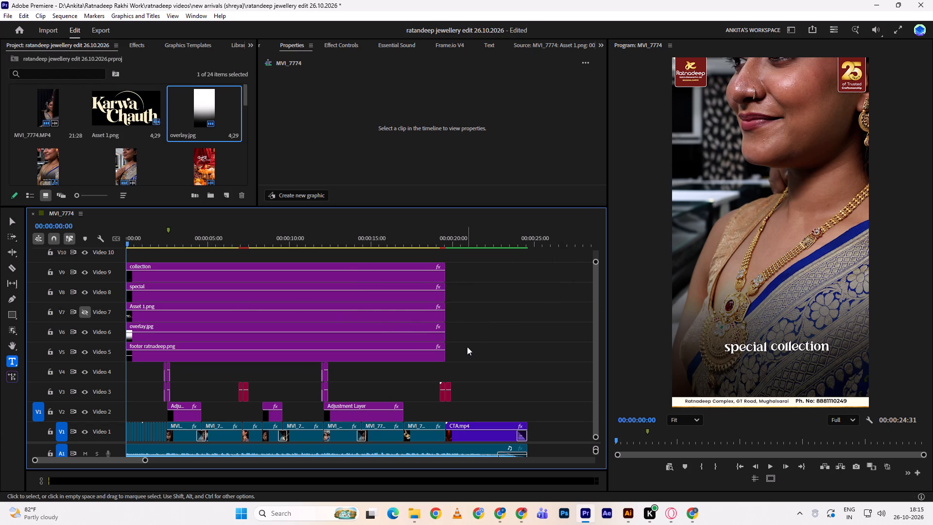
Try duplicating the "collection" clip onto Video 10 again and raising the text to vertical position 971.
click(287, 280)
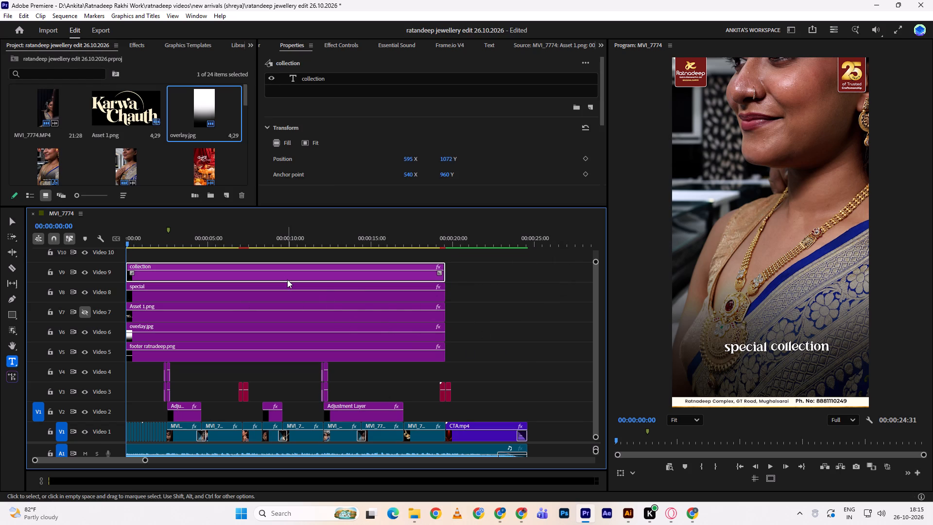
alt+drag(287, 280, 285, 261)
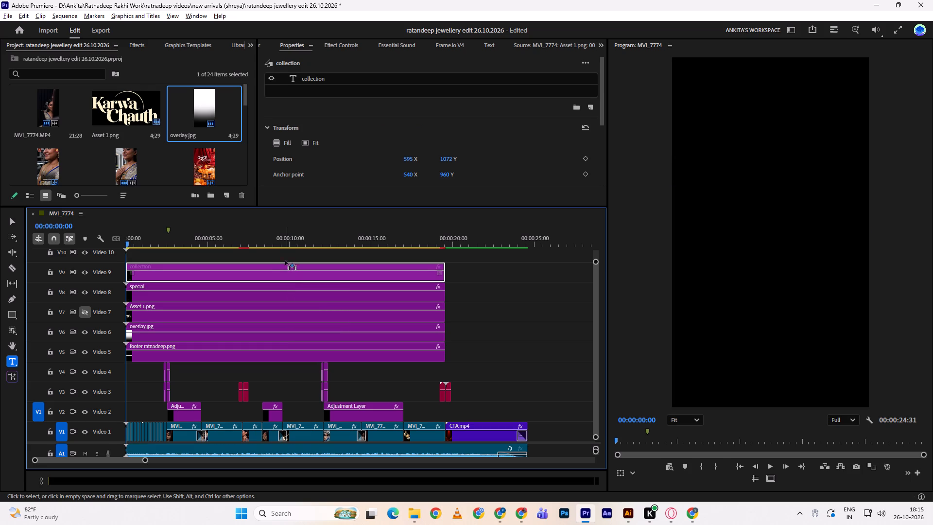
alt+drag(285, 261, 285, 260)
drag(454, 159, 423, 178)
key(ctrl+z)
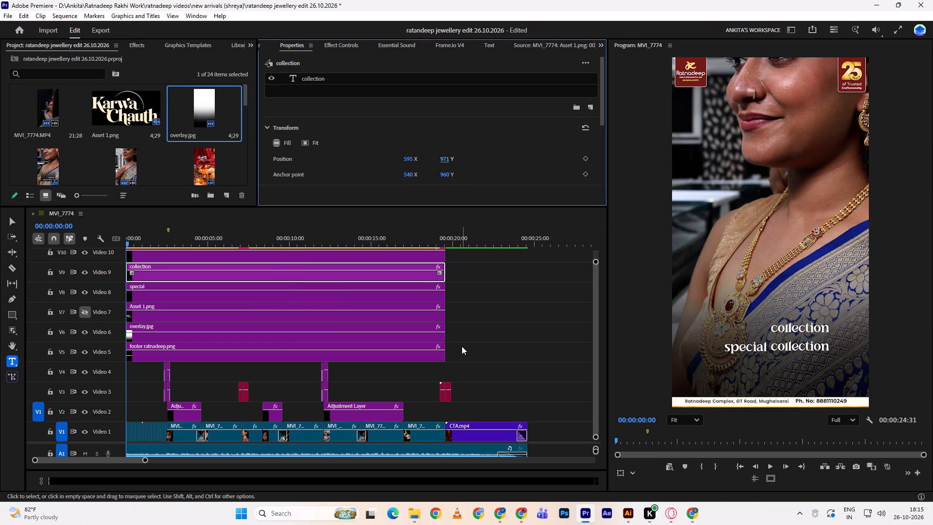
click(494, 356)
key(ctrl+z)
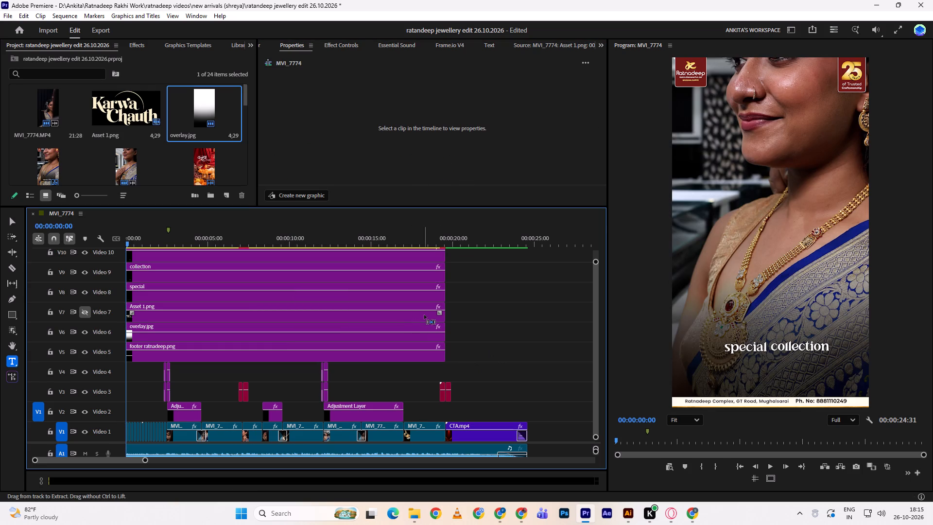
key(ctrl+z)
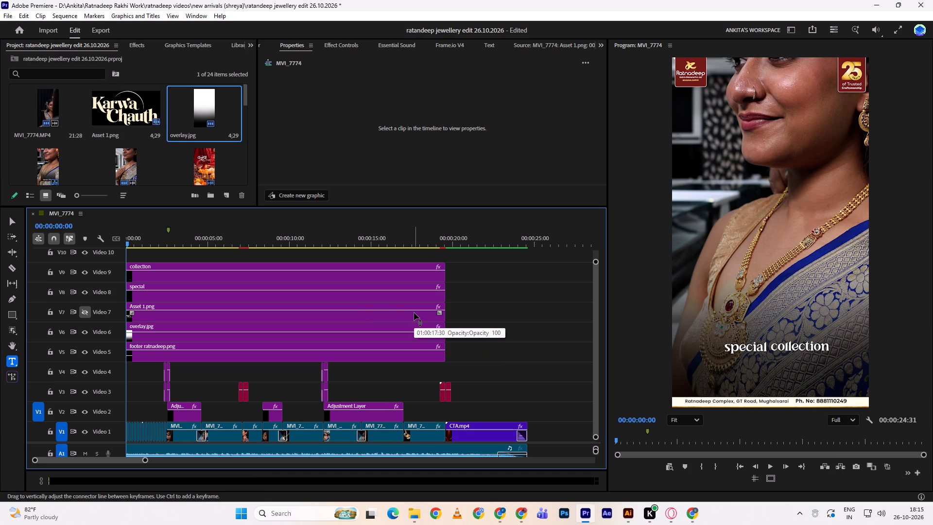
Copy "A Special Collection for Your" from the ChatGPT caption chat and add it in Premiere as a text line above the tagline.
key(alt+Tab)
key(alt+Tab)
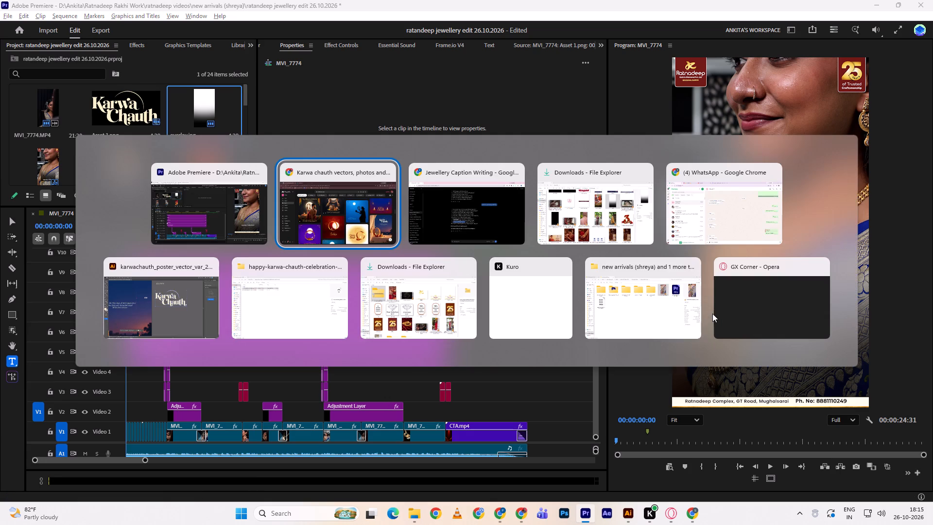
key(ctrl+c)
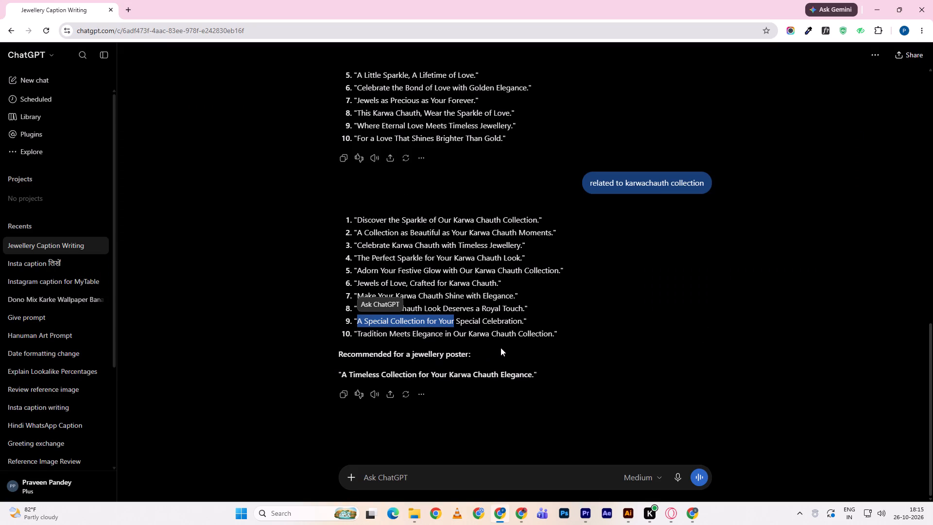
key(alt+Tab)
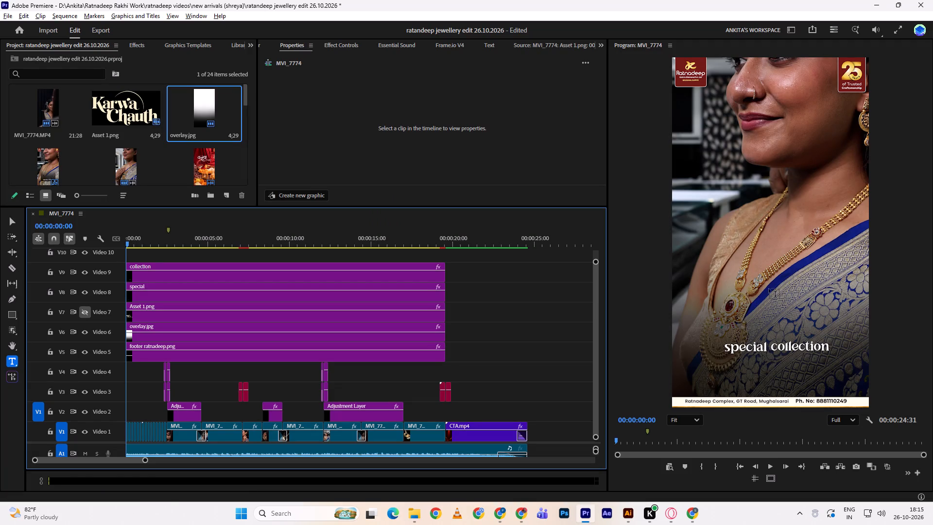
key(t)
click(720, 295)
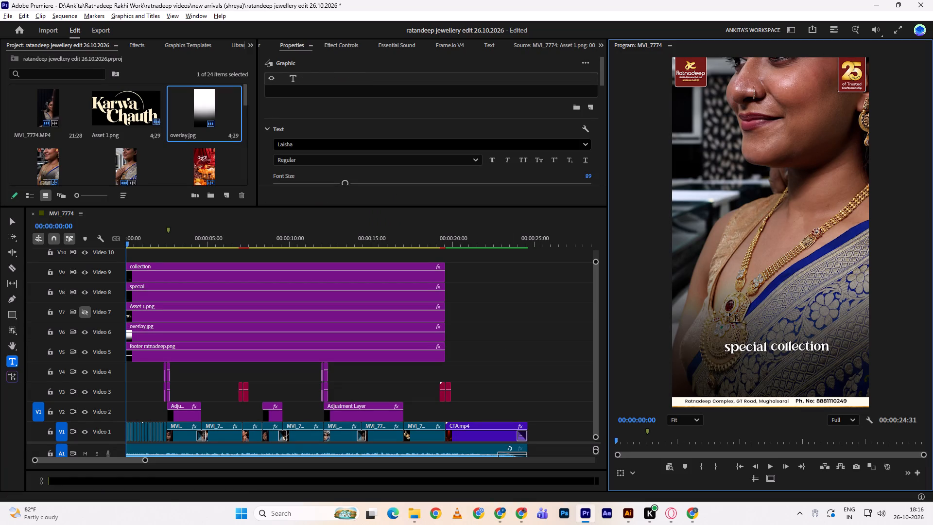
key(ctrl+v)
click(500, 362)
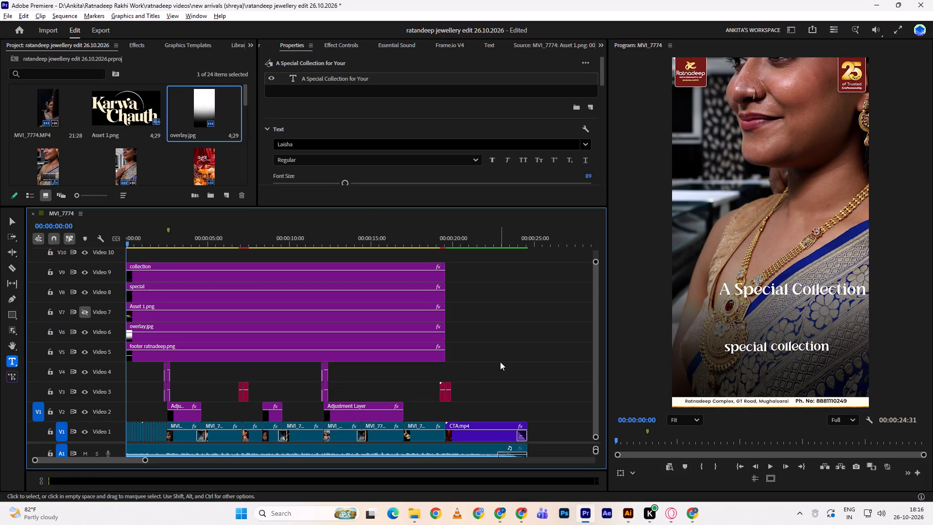
Reduce the heights of tracks Video 5 through Video 9 to bring the upper title tracks into view.
scroll(343, 315, up, 4)
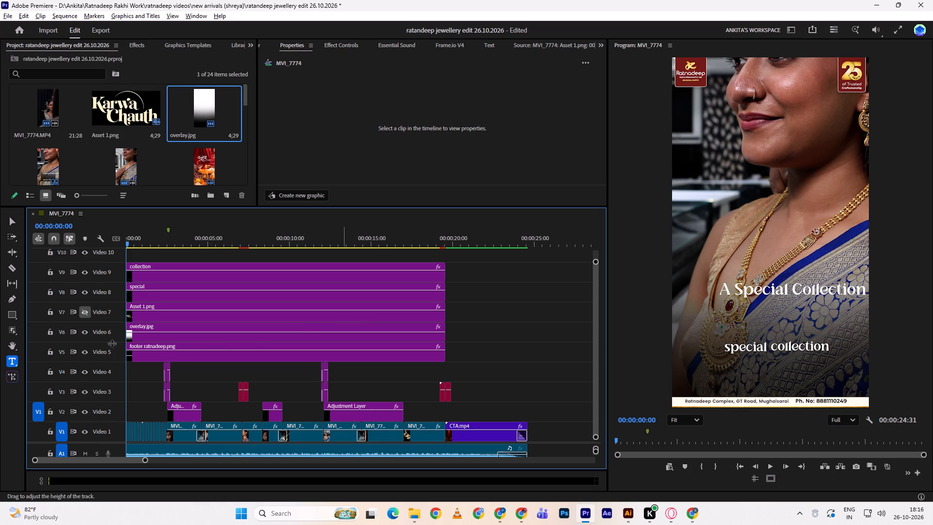
drag(112, 341, 112, 360)
drag(117, 342, 117, 356)
drag(119, 335, 115, 360)
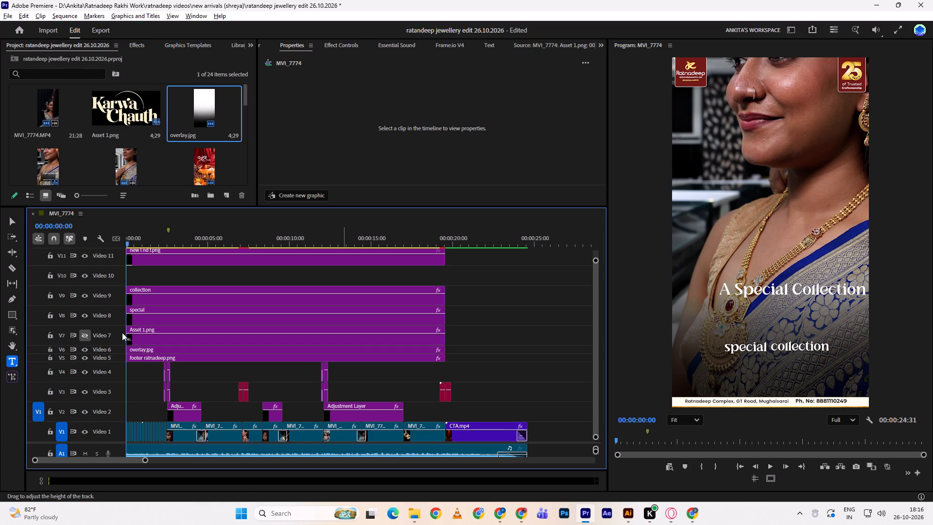
drag(122, 327, 120, 357)
drag(120, 319, 117, 347)
drag(118, 310, 120, 334)
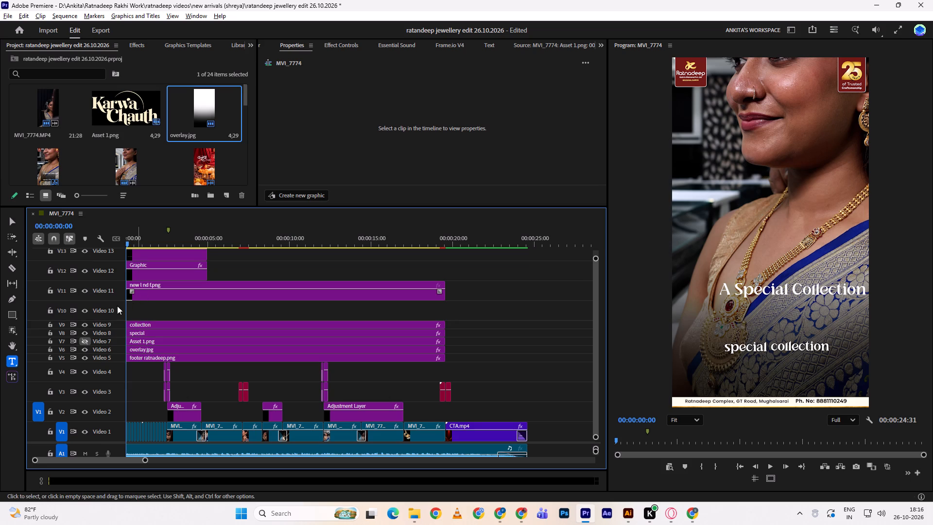
Delete the Graphic clip on Video 12 and the caption text clip on Video 13.
click(141, 266)
key(d)
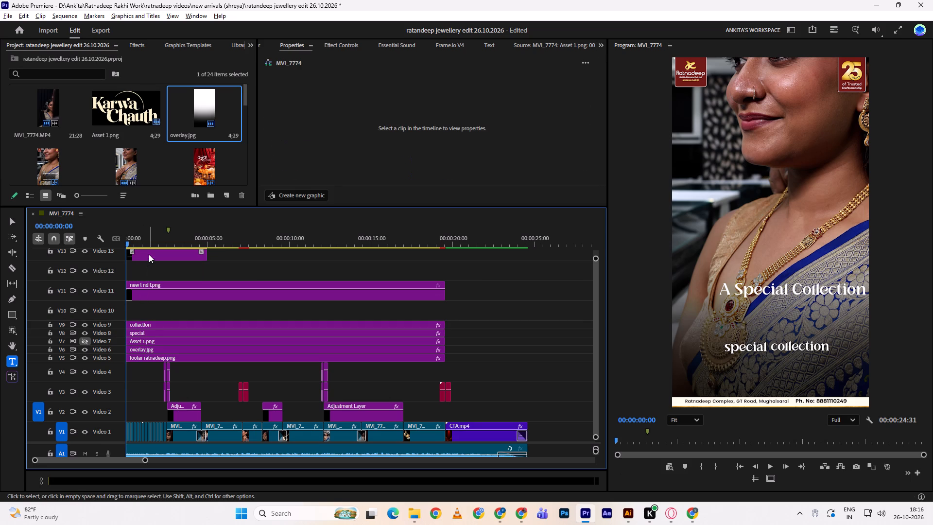
click(149, 254)
key(d)
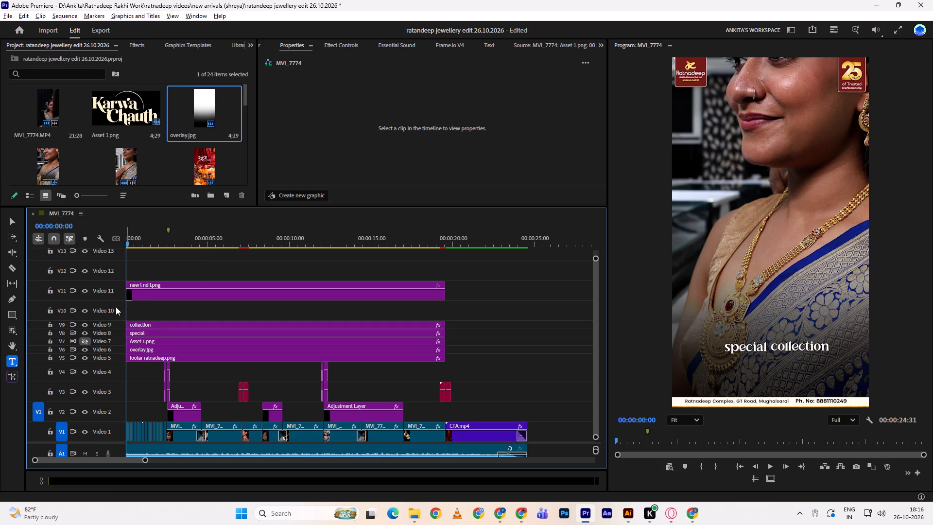
Move the new l nd f.png clip down from Video 11 to Video 10.
drag(149, 296, 148, 316)
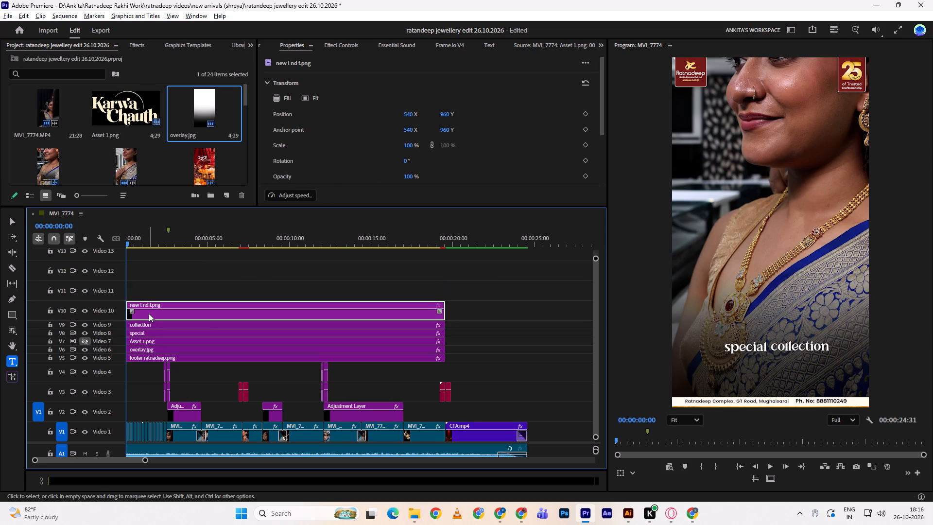
Delete footer ratnadeep.png from Video 5 and shift the five clips above it down one track, onto Video 5 to Video 9.
click(167, 359)
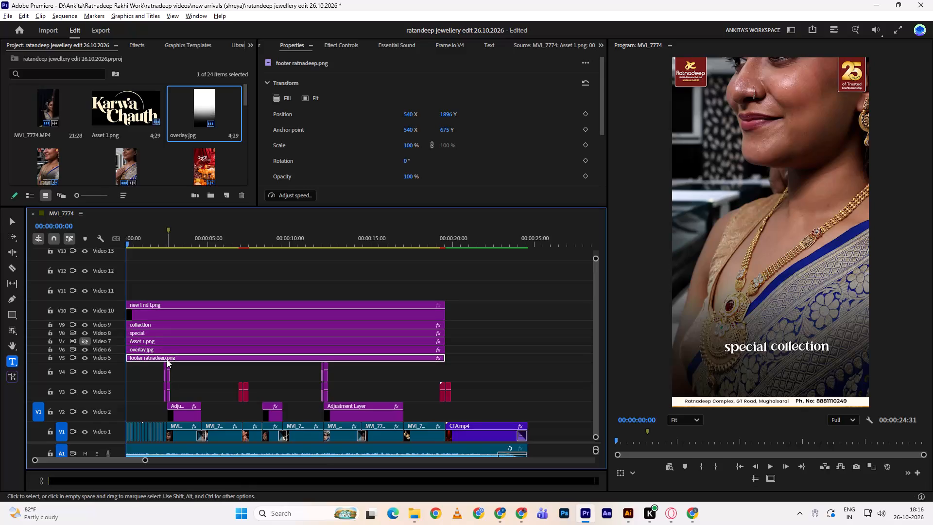
key(d)
drag(179, 277, 191, 354)
drag(195, 352, 194, 358)
scroll(182, 291, up, 3)
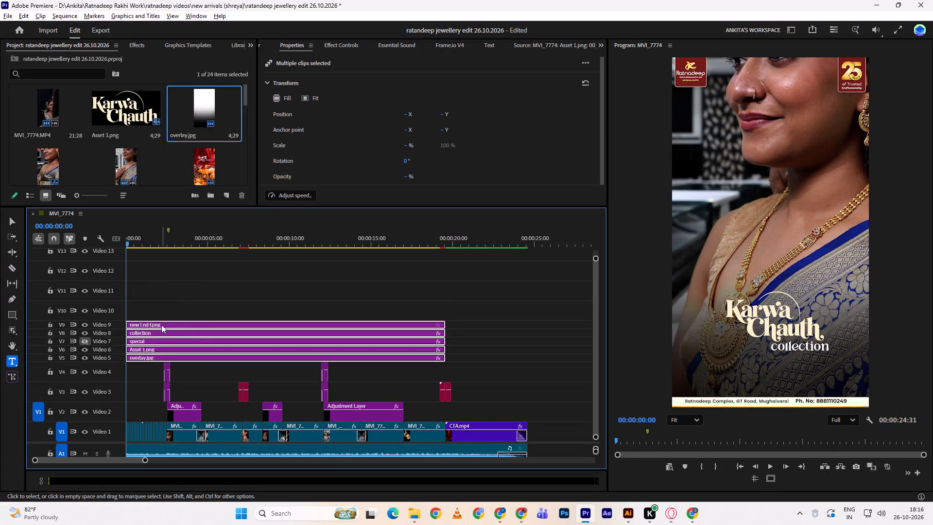
click(184, 301)
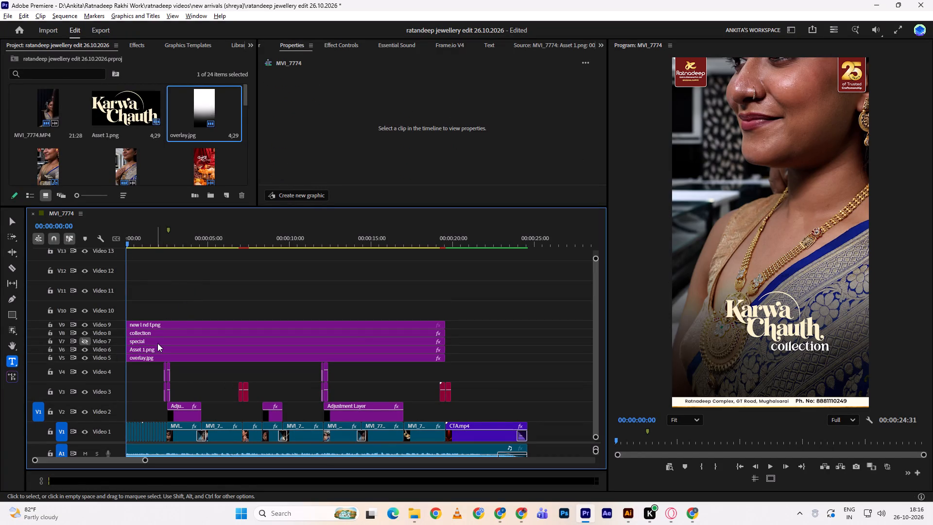
Delete Asset 1.png from Video 6 and shift the special, collection and new l nd f.png clips down one track.
click(161, 351)
key(d)
click(206, 296)
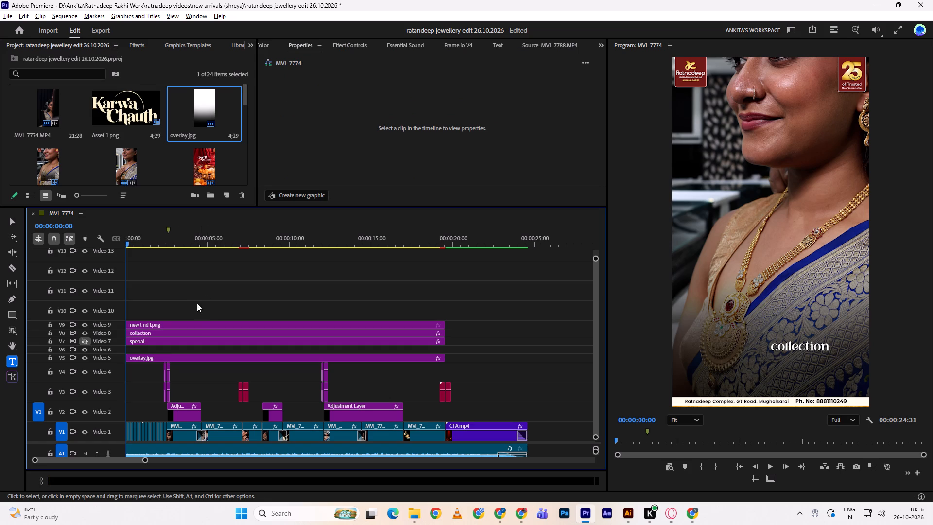
drag(202, 297, 214, 341)
drag(213, 342, 212, 346)
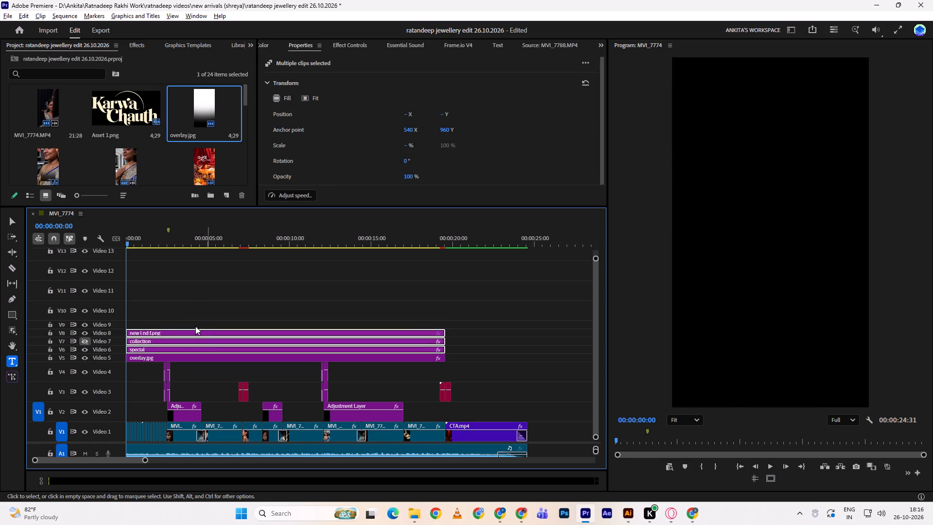
Make Video 7 visible again and play back the opening to check the "special collection" tagline.
click(83, 340)
key(space)
key(space)
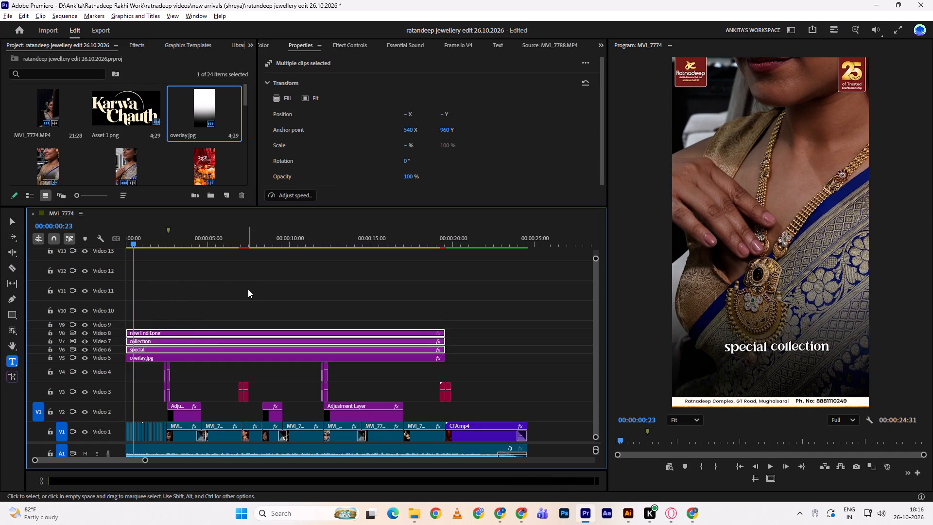
click(255, 293)
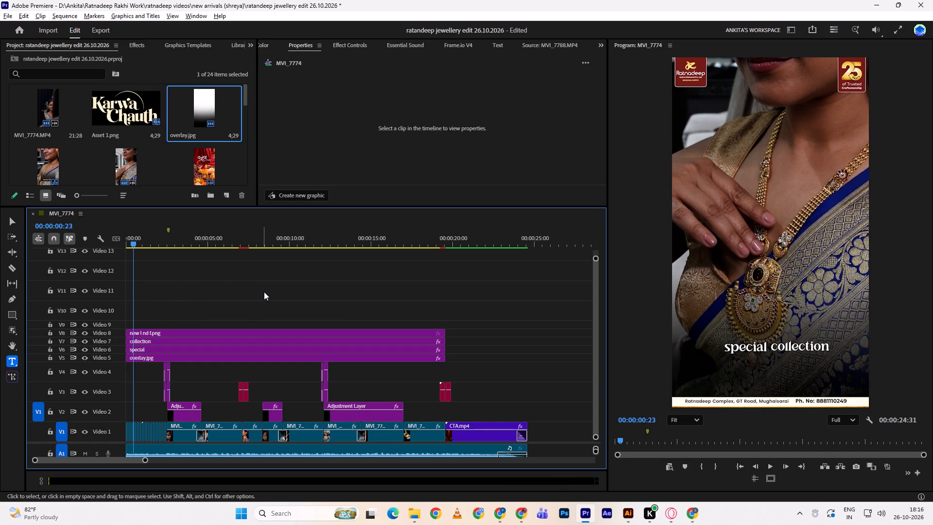
key(space)
key(space)
Delete the overlay.jpg clip from Video 5 and play back the opening.
click(171, 360)
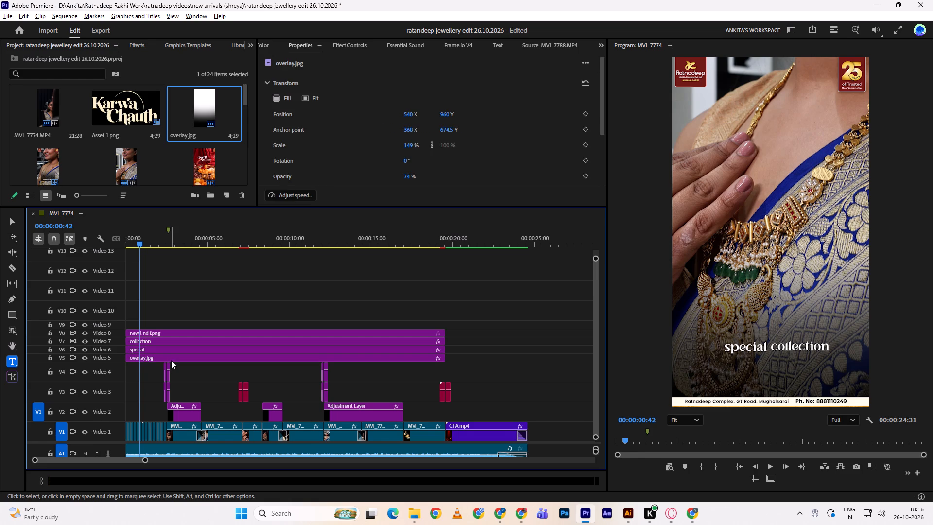
key(d)
key(space)
key(space)
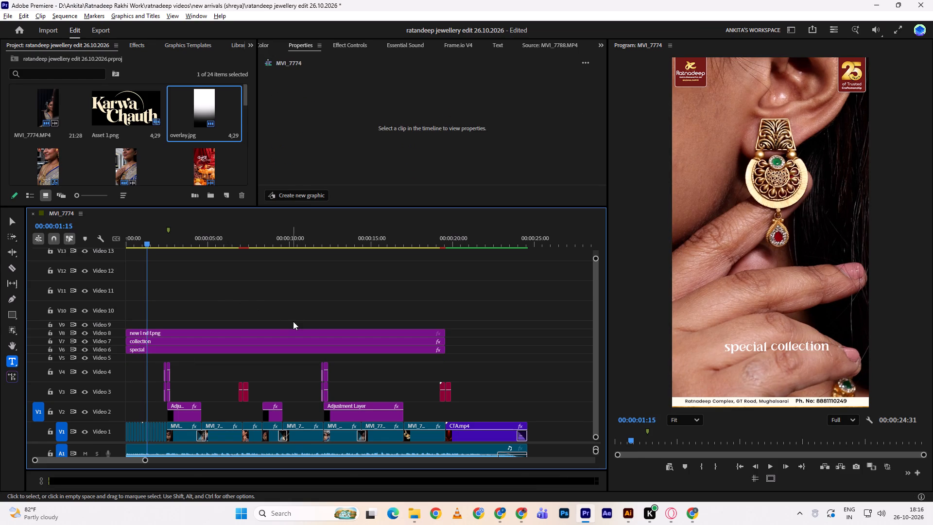
Export the frame at 00:00:01:33 as a JPEG still into the Downloads folder.
key(space)
key(space)
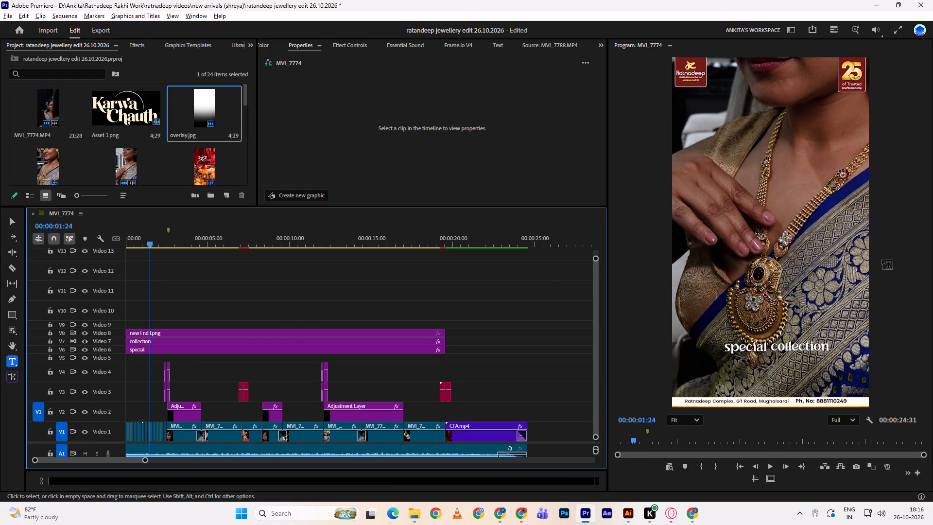
key(space)
key(space)
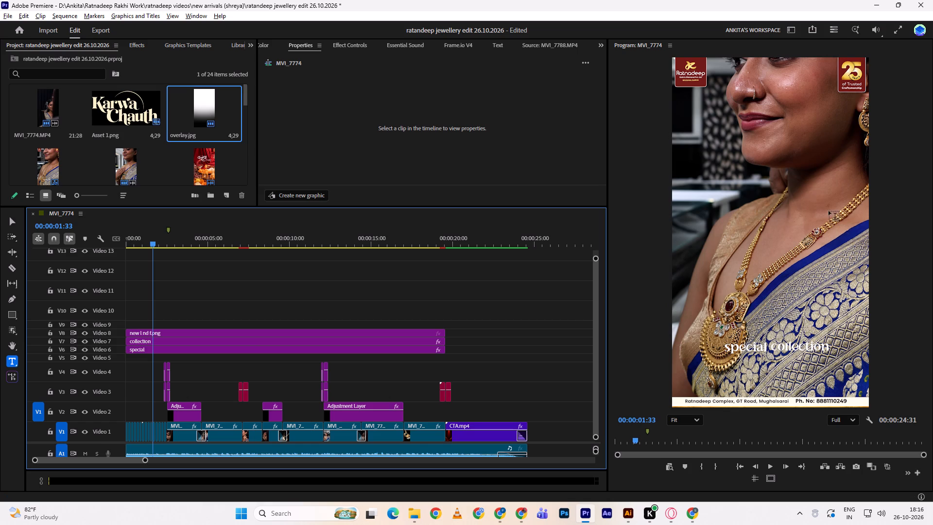
key(Print)
click(538, 18)
click(859, 467)
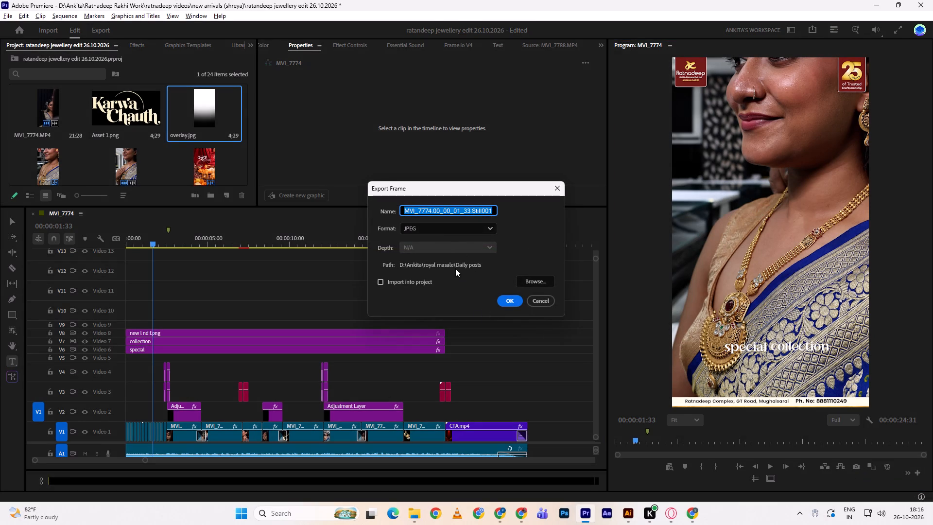
click(540, 280)
scroll(415, 278, up, 4)
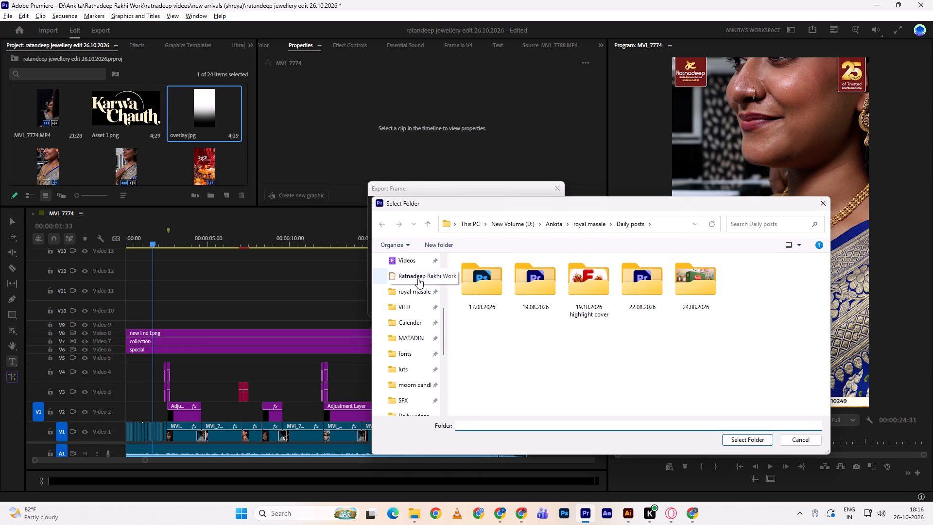
scroll(418, 278, up, 2)
click(409, 332)
click(764, 446)
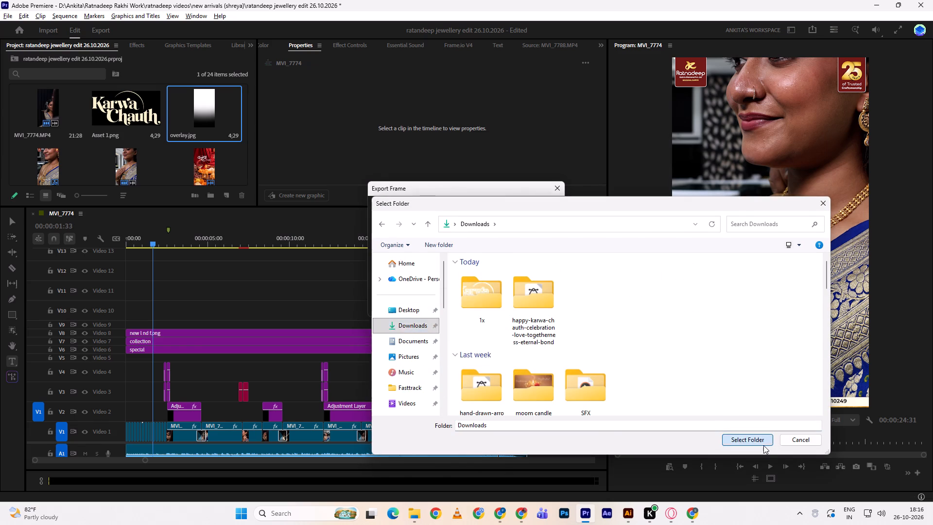
click(509, 305)
Switch to Photoshop and create a new 1080 x 1920 px document at 300 ppi from the recent presets.
key(alt+Tab)
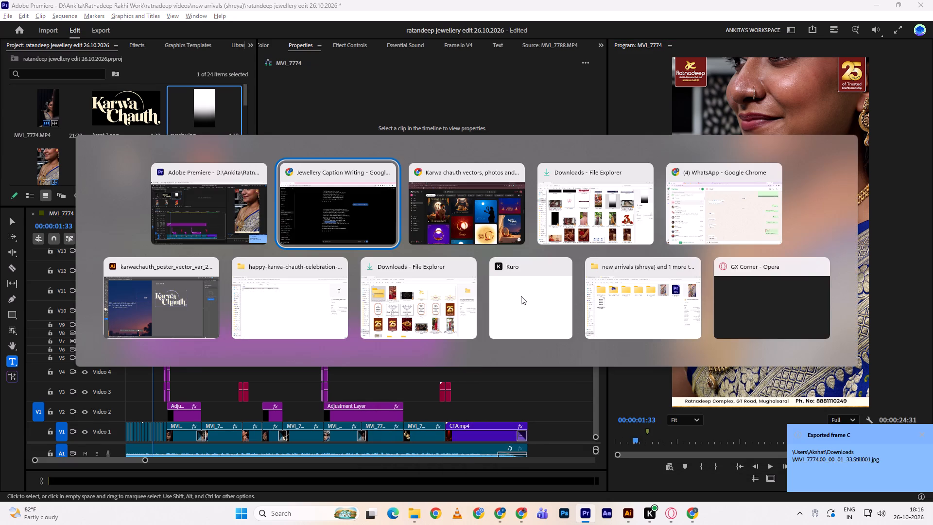
key(alt+Tab)
key(alt+Tab)
key(alt+Tab)
key(alt+Tab)
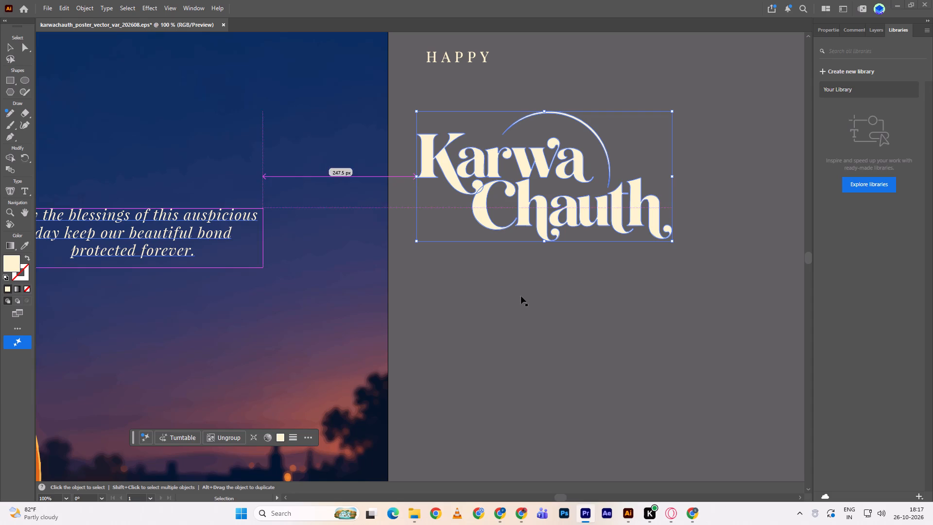
click(564, 514)
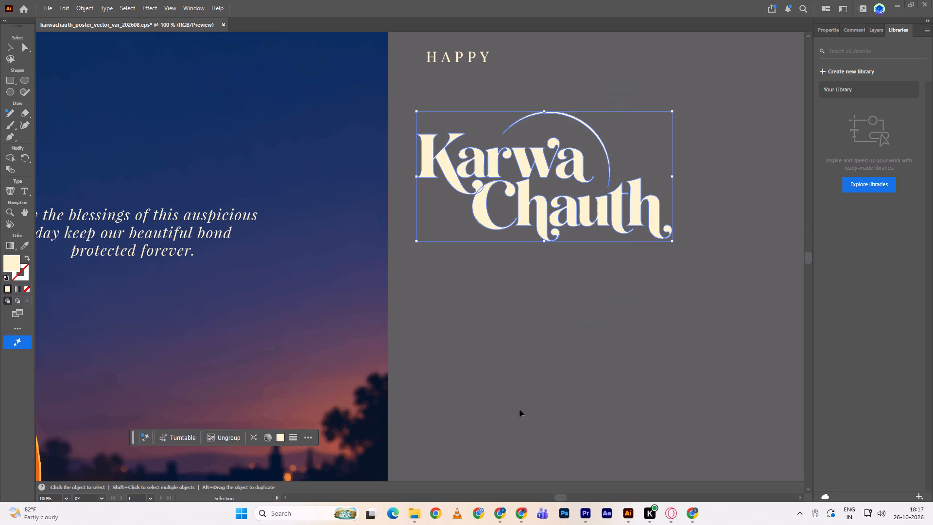
scroll(516, 357, up, 2)
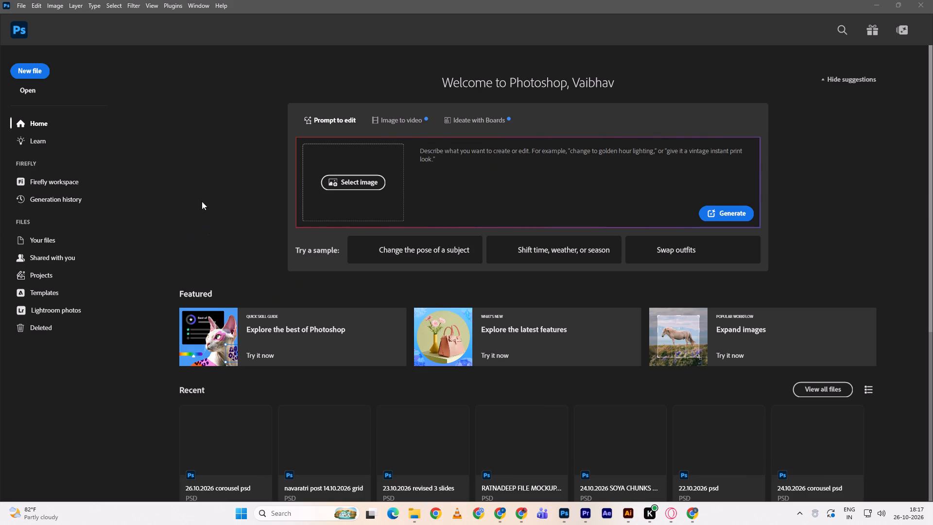
click(35, 70)
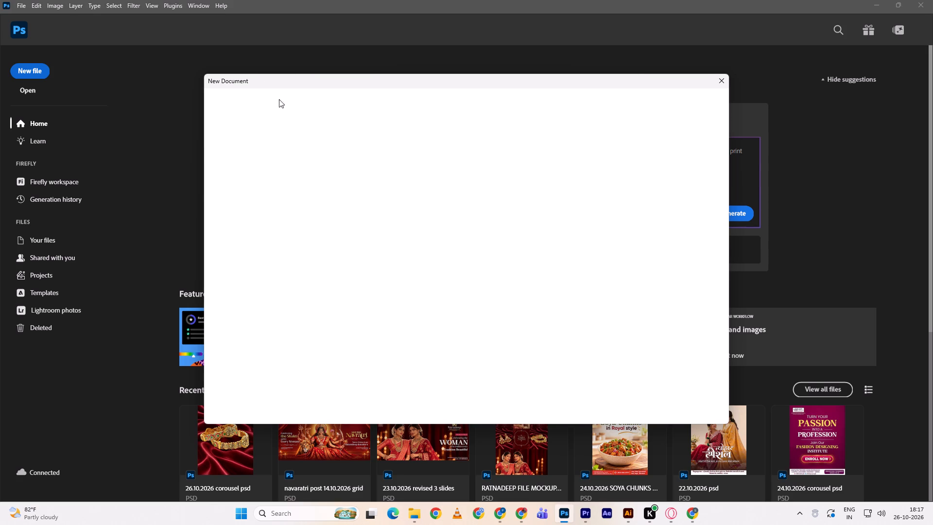
click(625, 80)
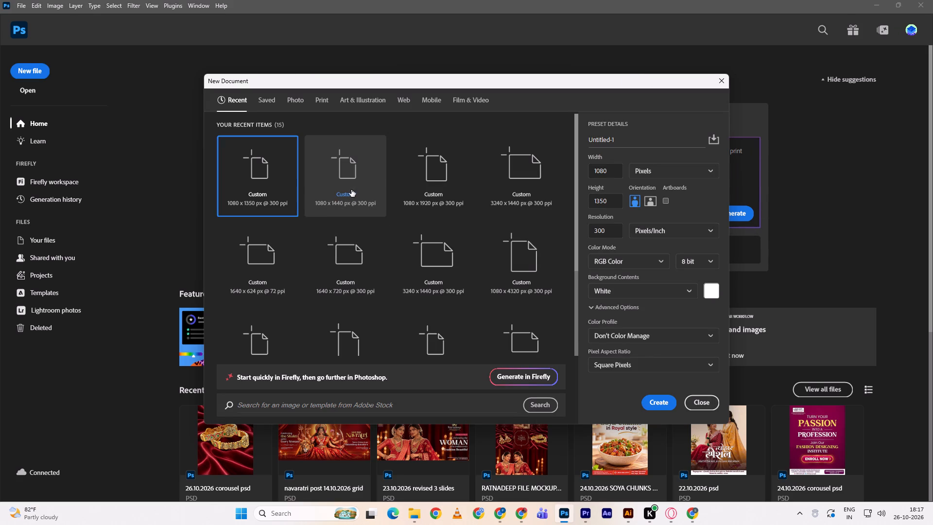
click(438, 177)
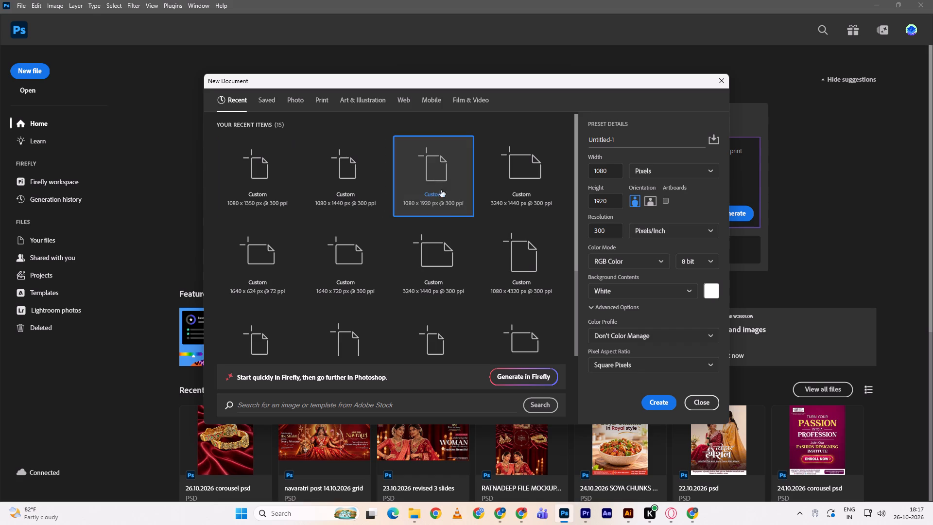
click(673, 405)
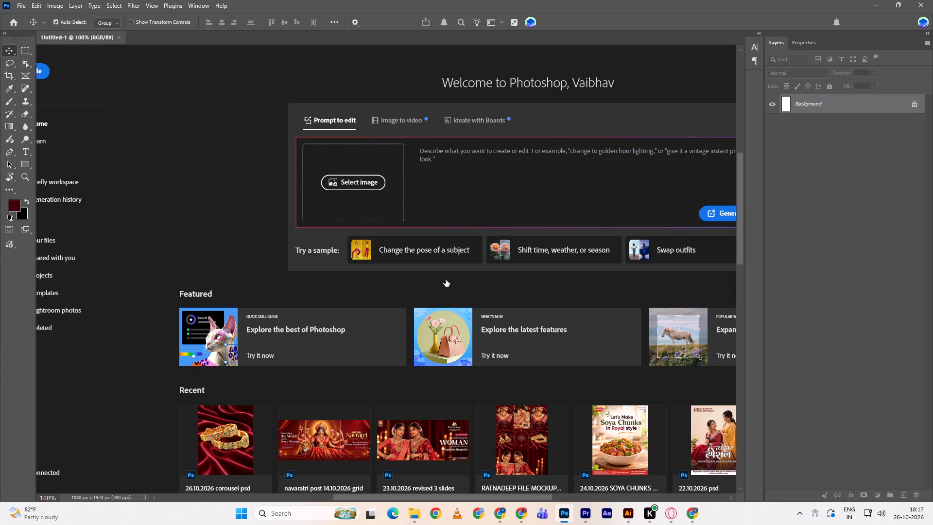
alt+scroll(311, 277, down, 1)
Place the exported still MVI_7774.00_00_01_33.Still001 from the Downloads folder into the blank Photoshop document, filling the canvas.
key(alt+Tab)
key(alt+Tab)
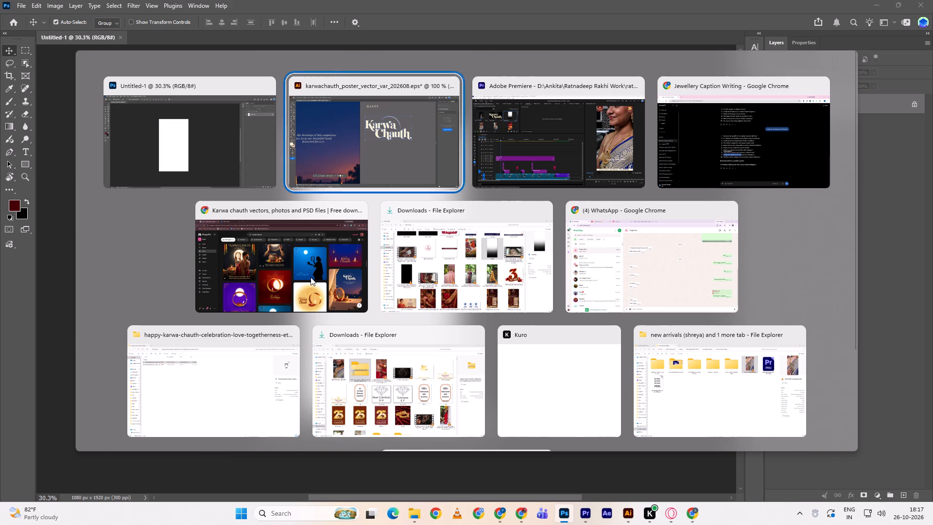
key(alt+Tab)
key(alt+Tab)
key(alt+Tab)
scroll(311, 271, up, 4)
scroll(137, 102, up, 2)
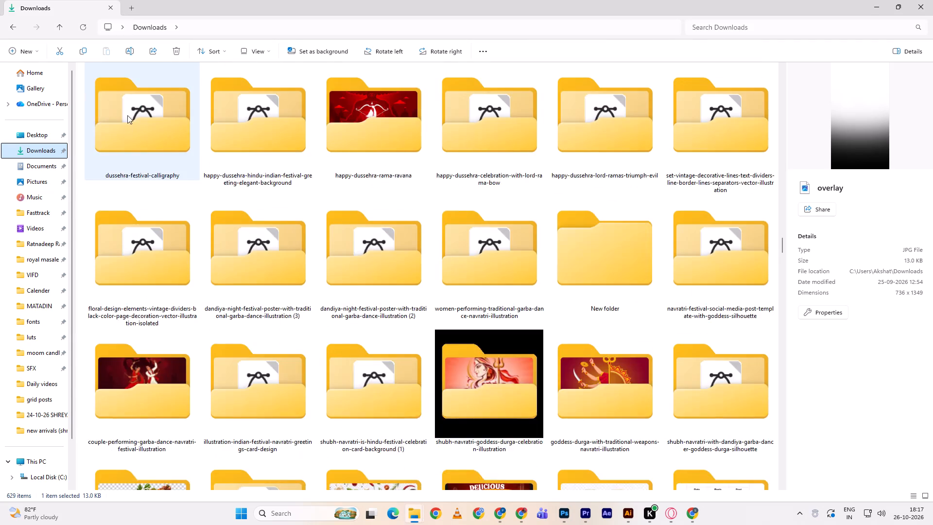
scroll(156, 158, up, 13)
scroll(157, 161, up, 12)
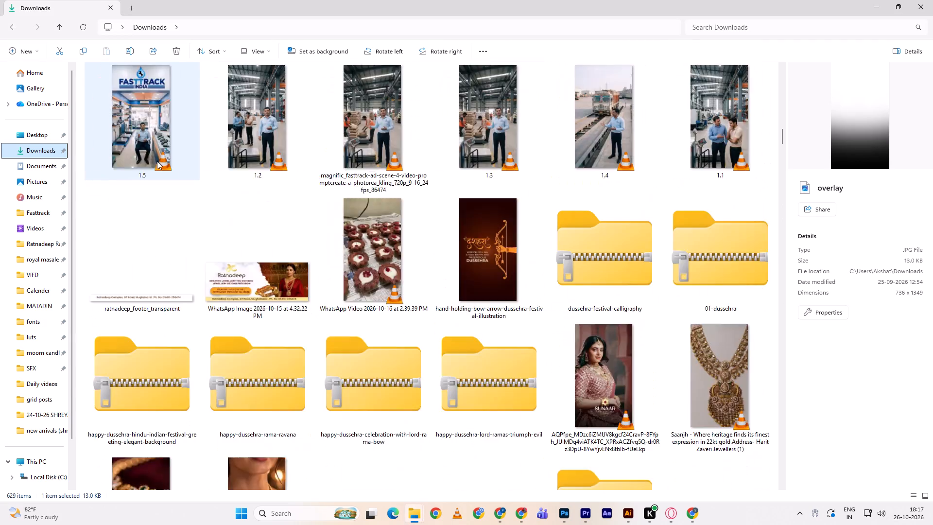
scroll(157, 161, up, 12)
click(45, 152)
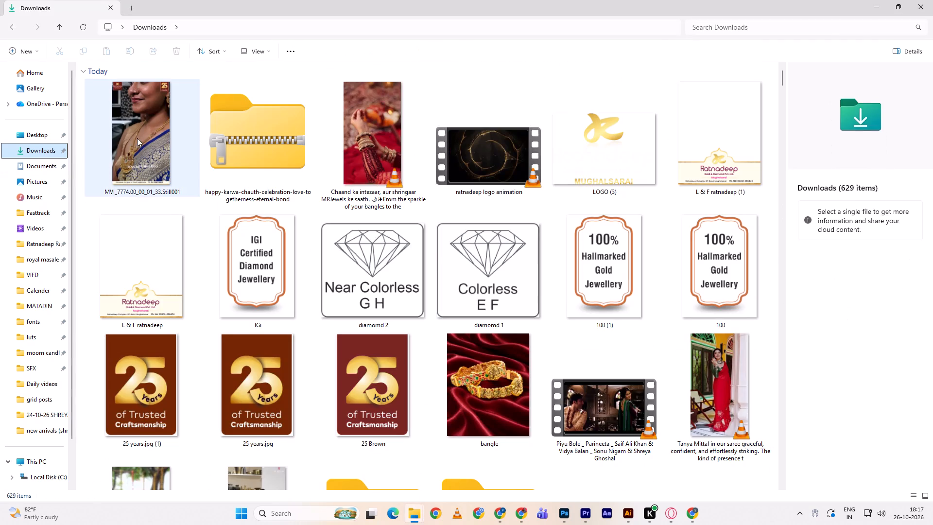
drag(137, 132, 294, 211)
key(alt+Tab)
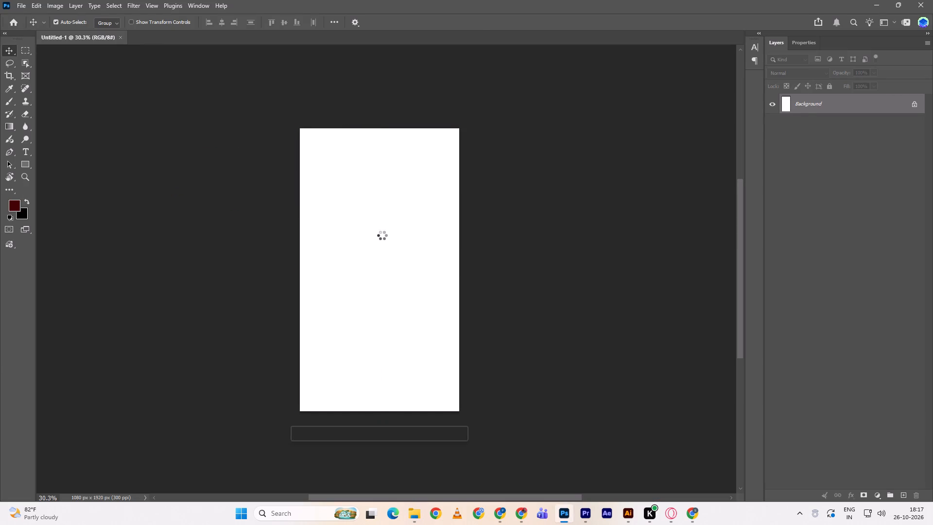
click(481, 18)
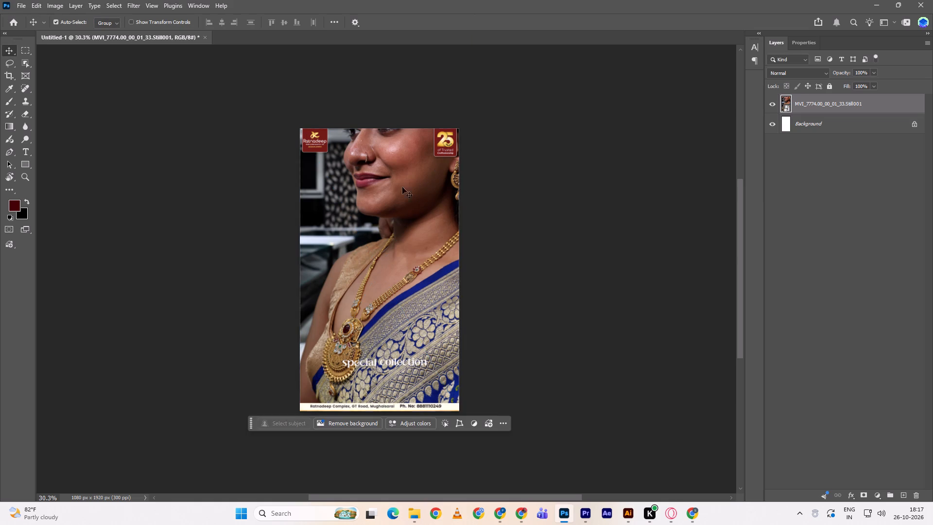
Add the copied line "A Special Collection for Your" as a white Calisto MT text layer over the still.
alt+scroll(403, 268, up, 3)
scroll(403, 268, down, 3)
alt+scroll(382, 381, up, 1)
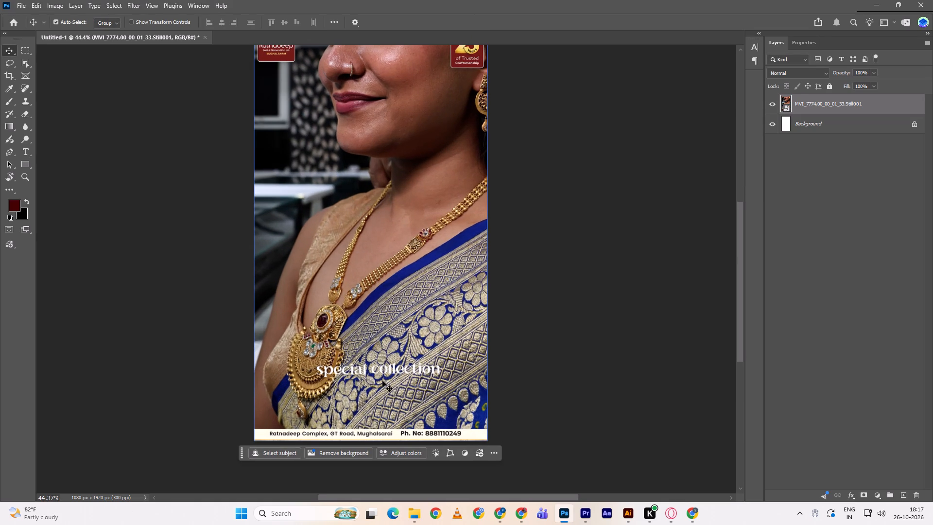
key(t)
click(308, 330)
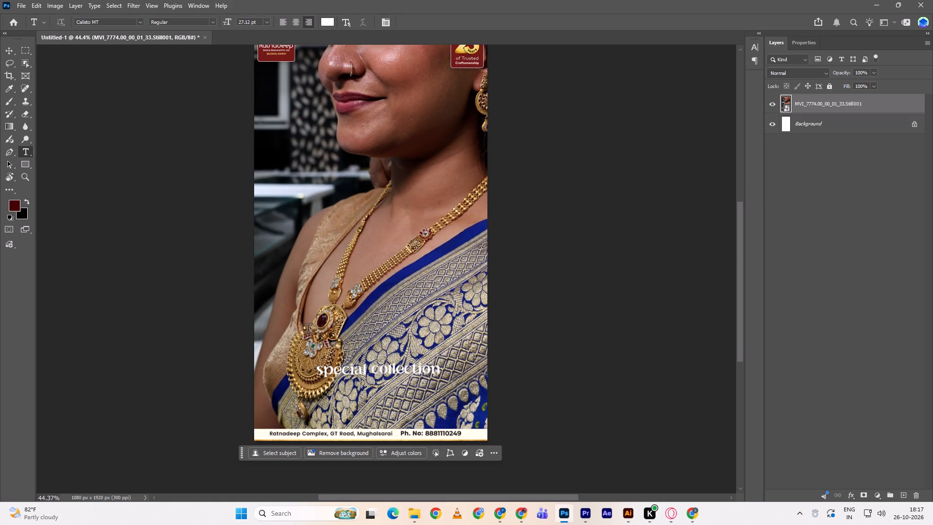
key(ctrl+v)
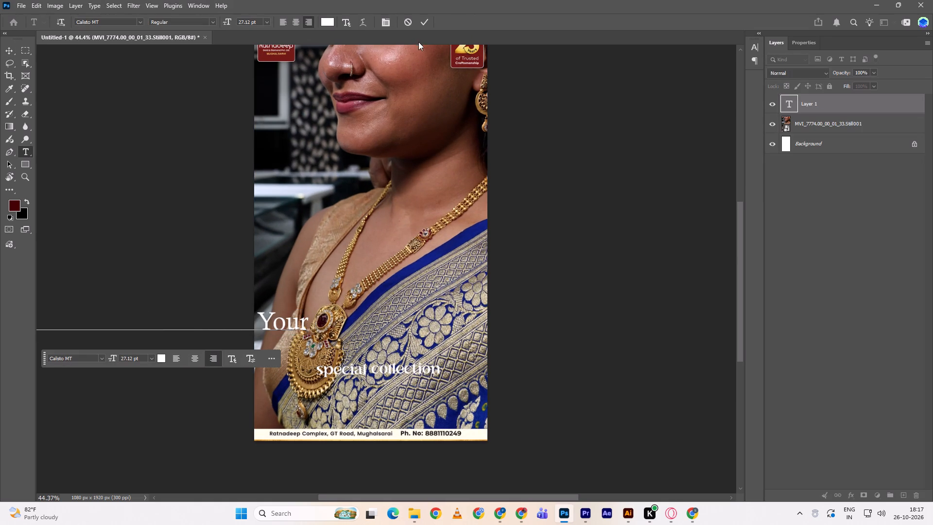
click(423, 21)
Scale the tagline text down to about 17.79 pt and position it across the frame just above the existing "special collection" lettering.
key(v)
drag(274, 331, 346, 329)
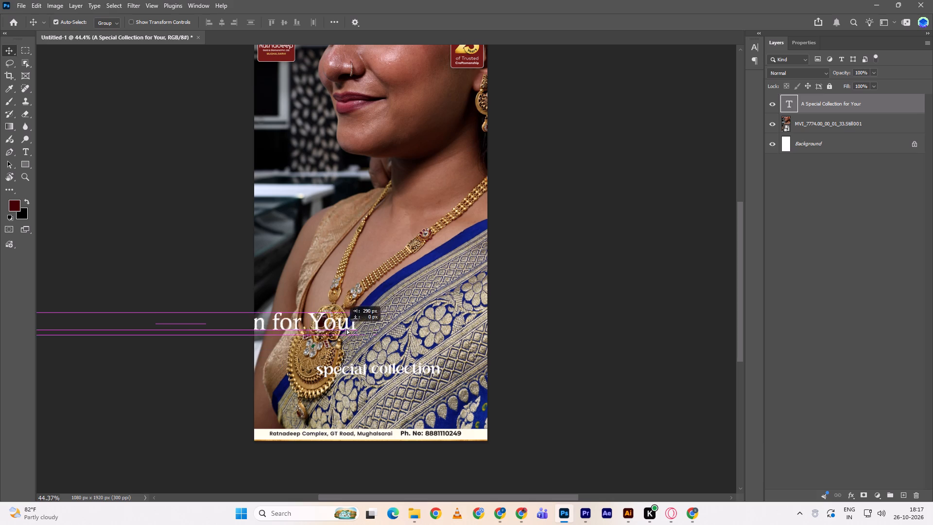
drag(346, 329, 354, 328)
key(ctrl+t)
alt+drag(392, 322, 340, 332)
drag(309, 327, 440, 349)
click(483, 18)
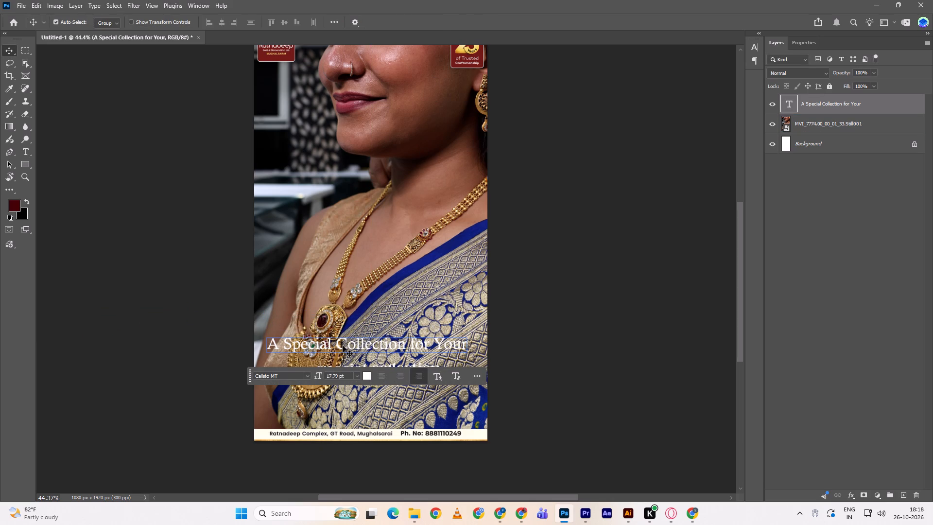
Edit the tagline to read "special collection for Your", removing the leading "A" and making both the S and C lowercase.
key(t)
drag(345, 345, 335, 347)
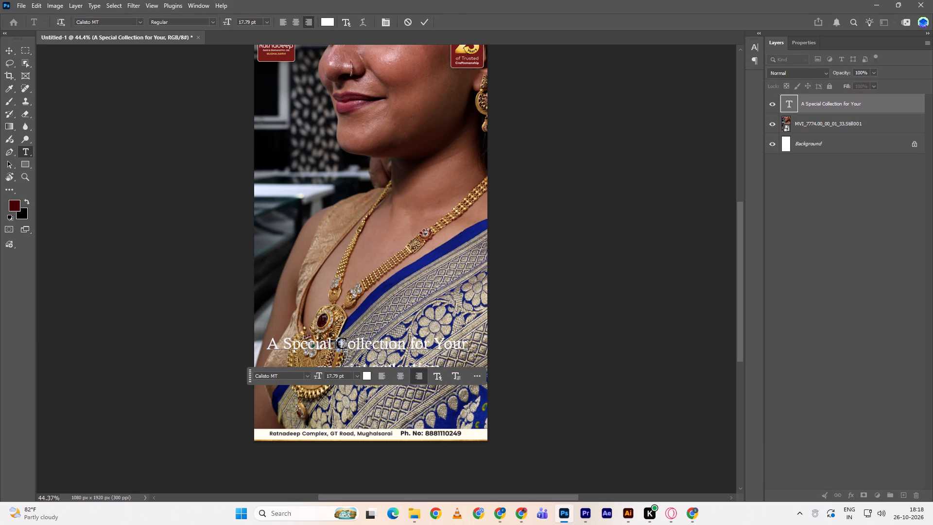
key(s)
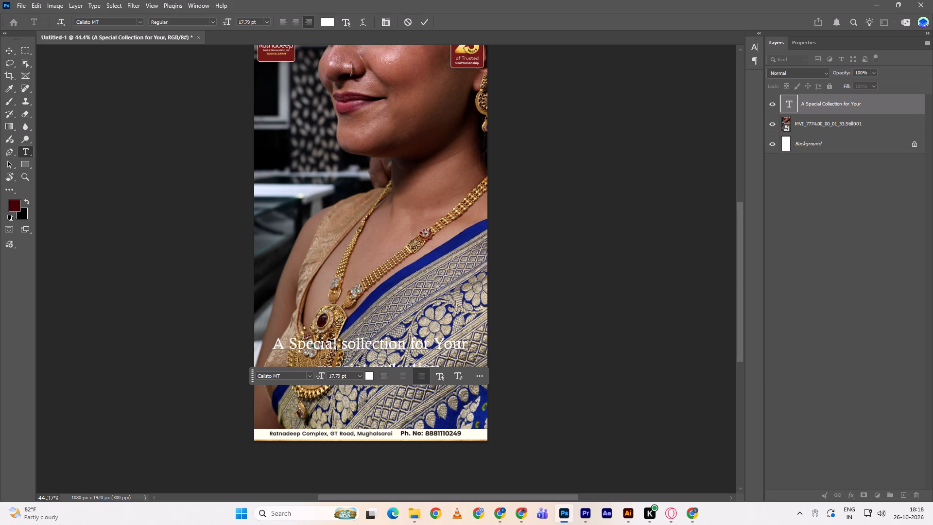
key(BackSpace)
key(c)
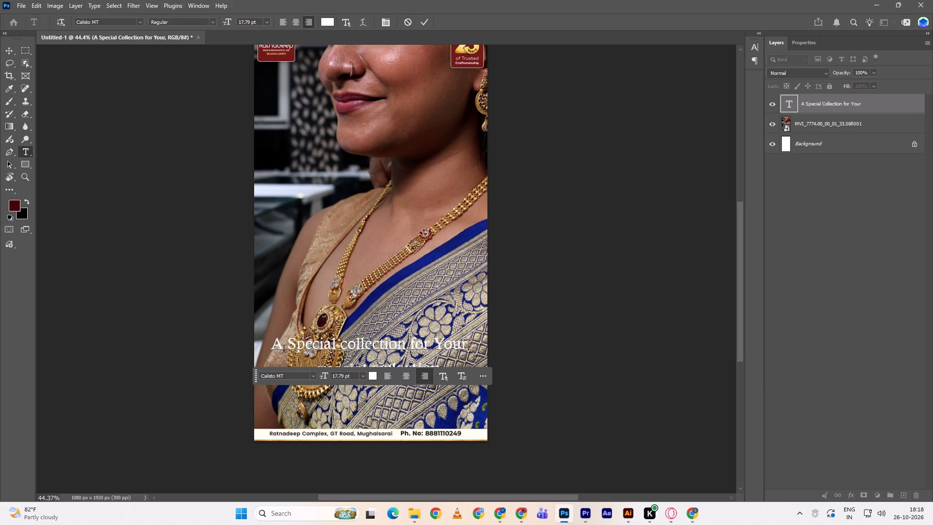
drag(293, 344, 288, 345)
key(s)
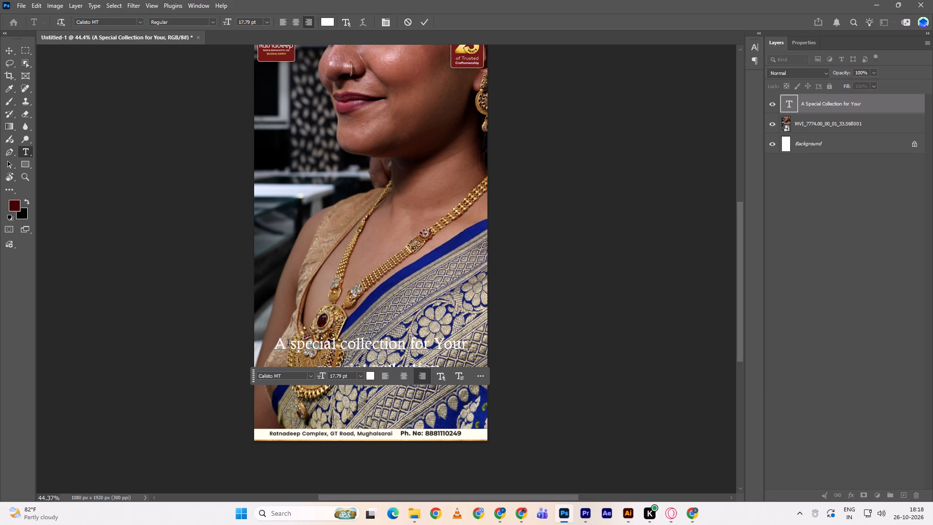
drag(283, 343, 269, 343)
key(BackSpace)
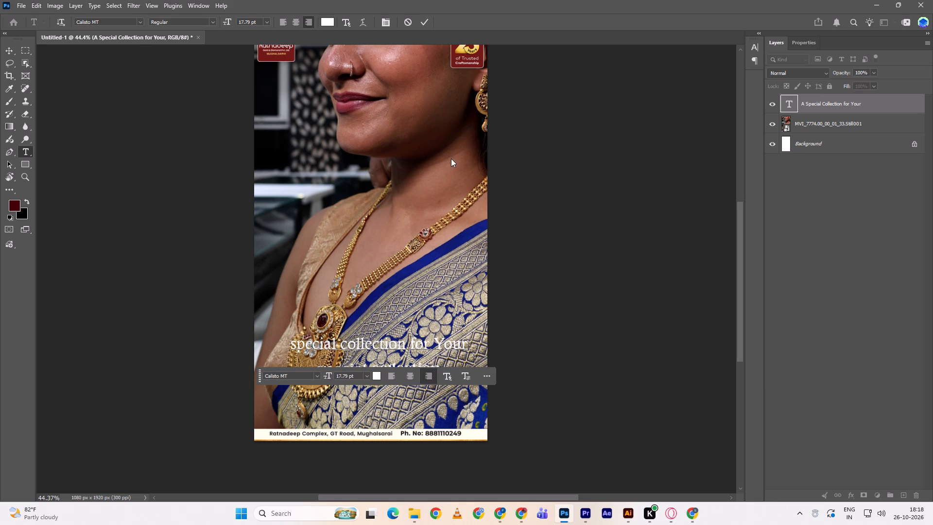
click(427, 24)
drag(400, 347, 394, 350)
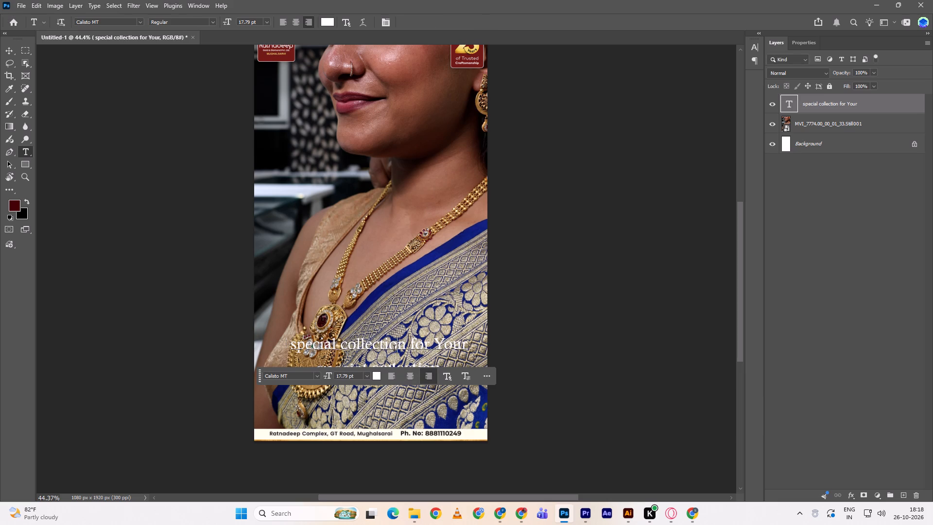
drag(394, 350, 393, 351)
click(516, 320)
key(v)
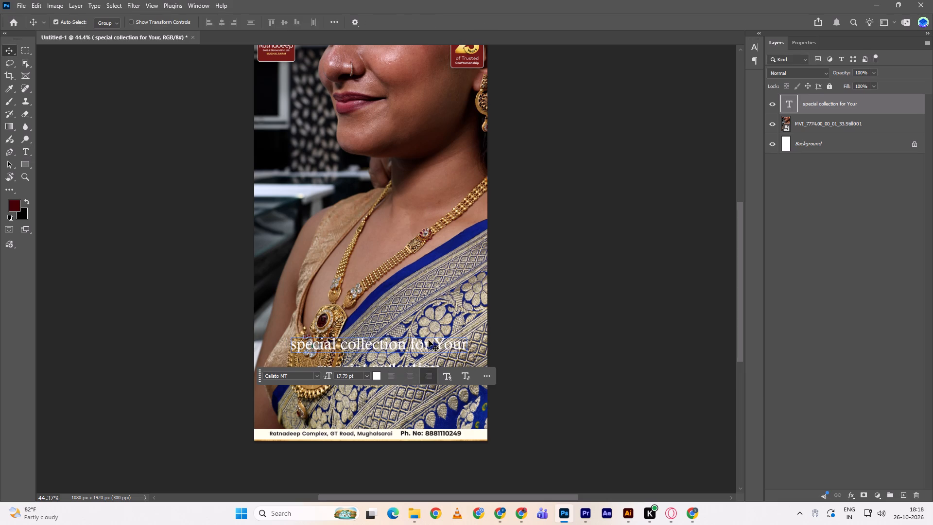
Nudge the "special collection for Your" tagline slightly lower, keep its font as Calisto MT, and centre it horizontally on the canvas.
drag(428, 343, 421, 349)
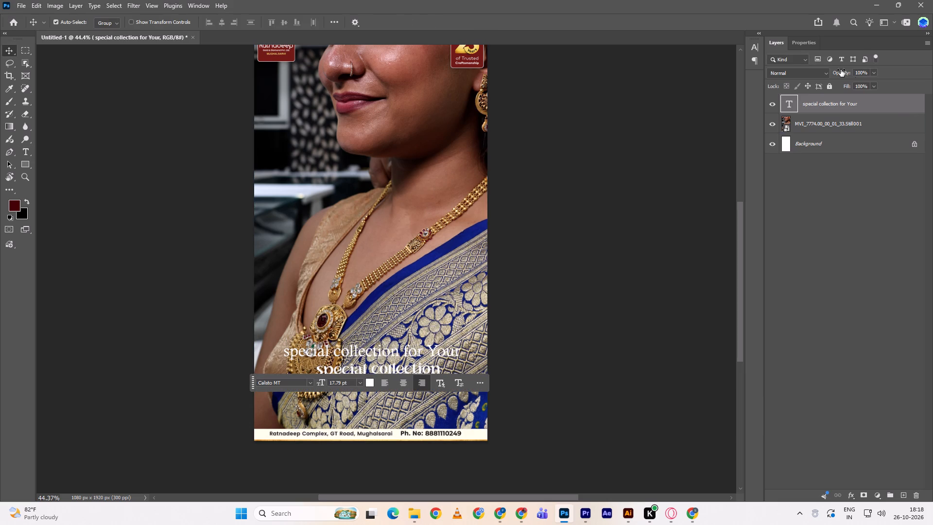
click(800, 41)
click(799, 43)
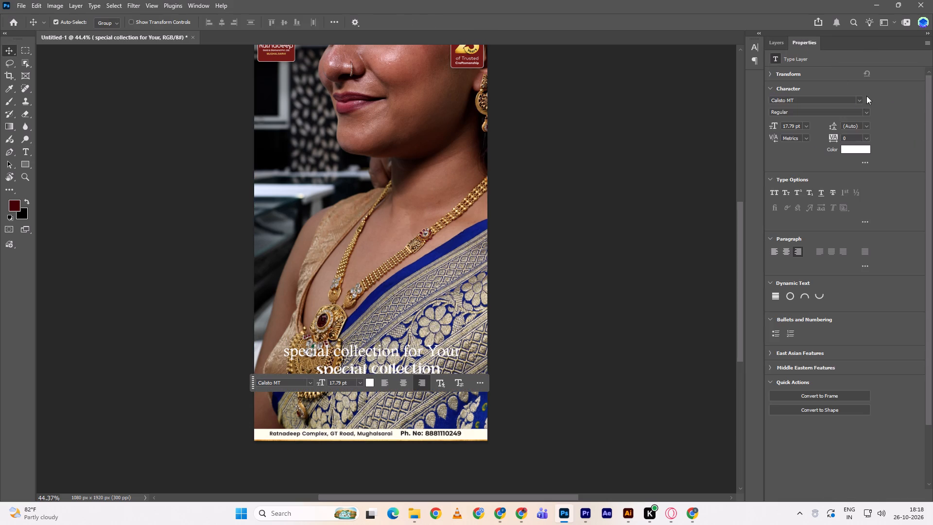
click(858, 101)
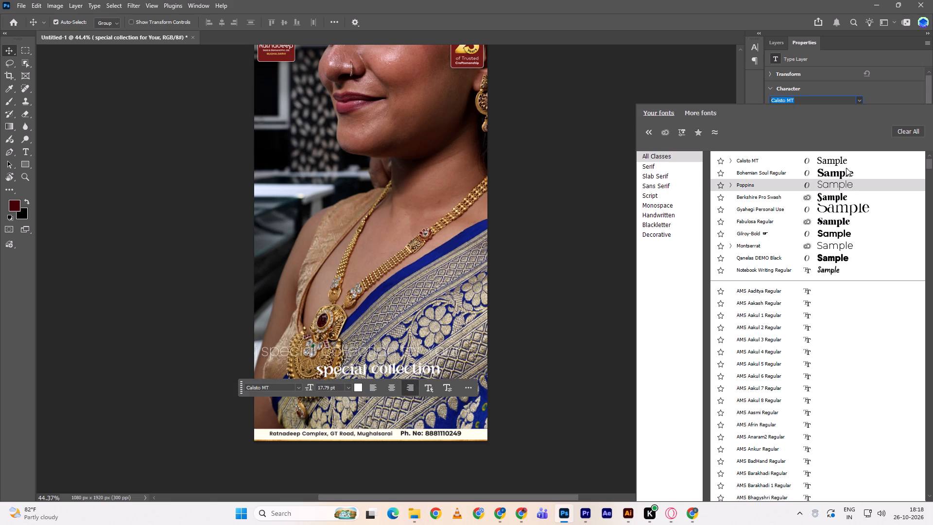
click(846, 165)
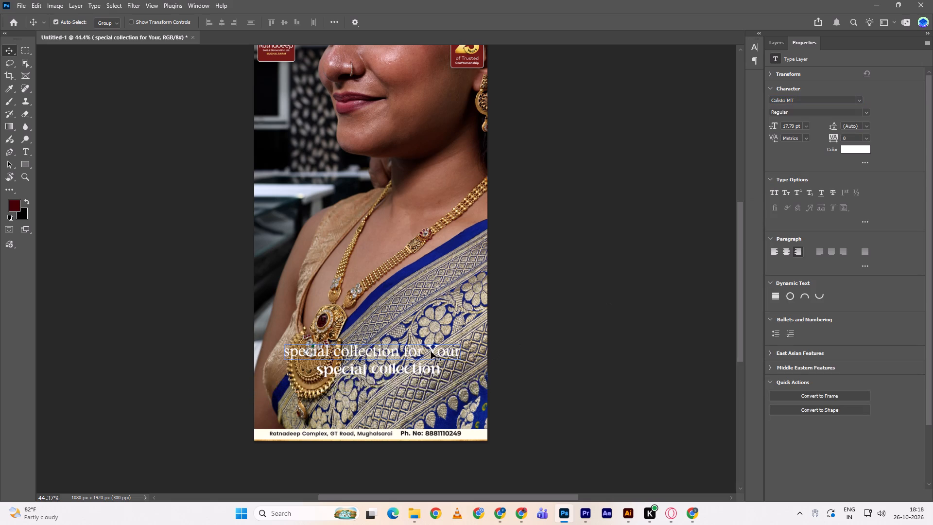
click(431, 352)
key(ctrl+a)
triple_click(219, 21)
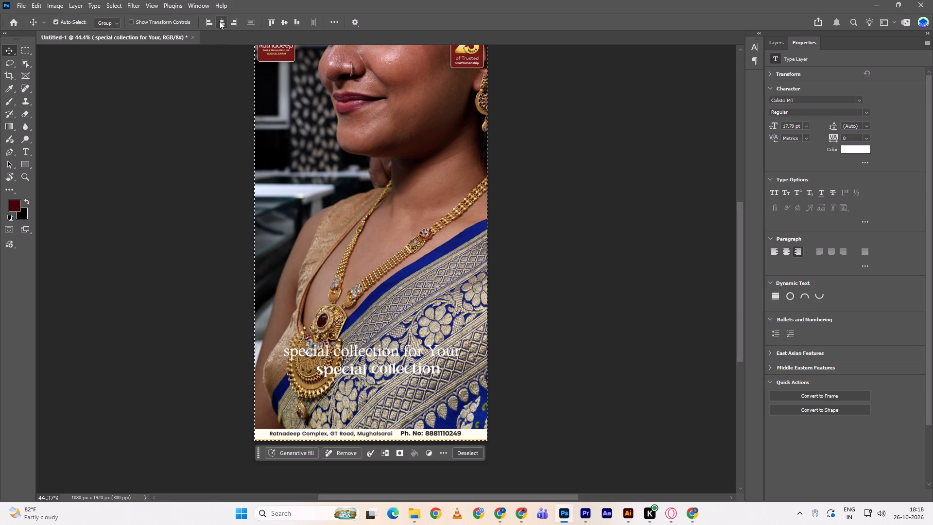
click(219, 21)
key(ctrl+d)
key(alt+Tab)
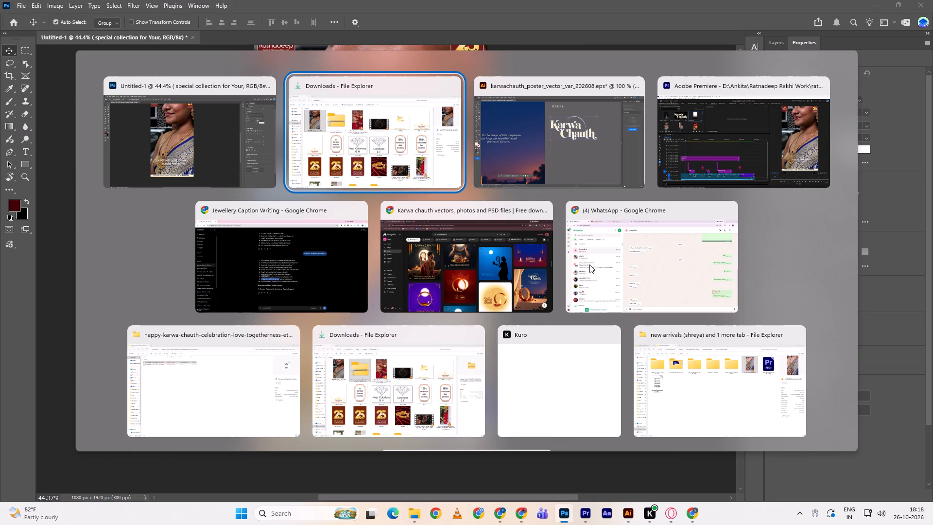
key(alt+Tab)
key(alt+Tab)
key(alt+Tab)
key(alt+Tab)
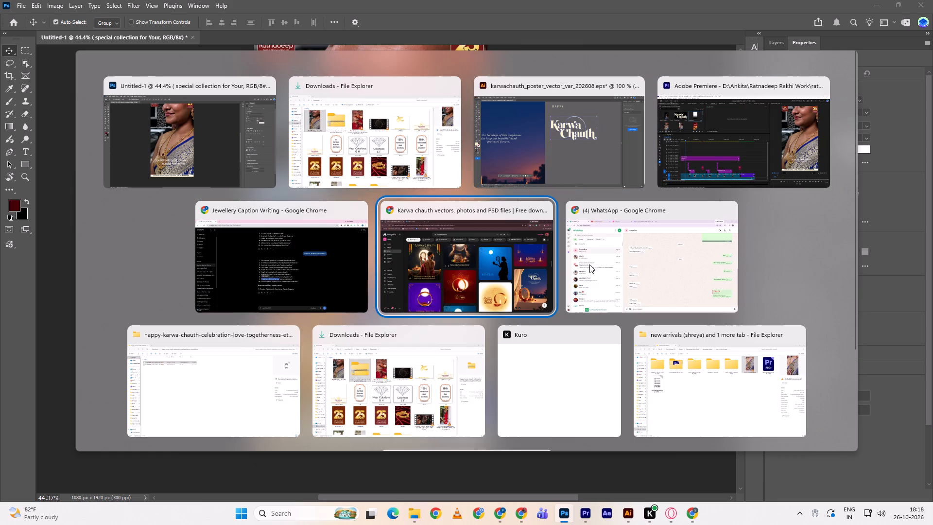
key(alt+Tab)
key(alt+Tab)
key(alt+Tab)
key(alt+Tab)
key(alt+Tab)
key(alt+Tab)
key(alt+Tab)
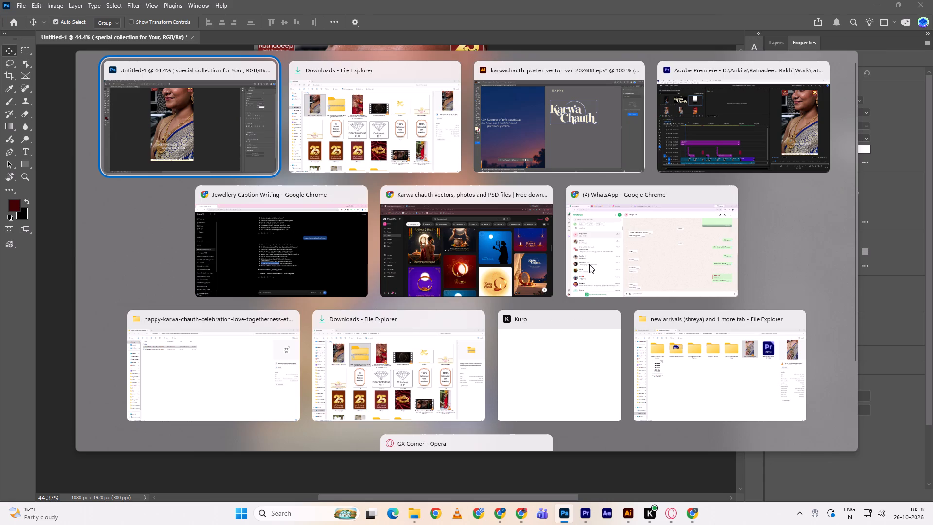
Duplicate the tagline directly below itself and replace the copy's text with "karwa chauth".
alt+drag(443, 351, 443, 360)
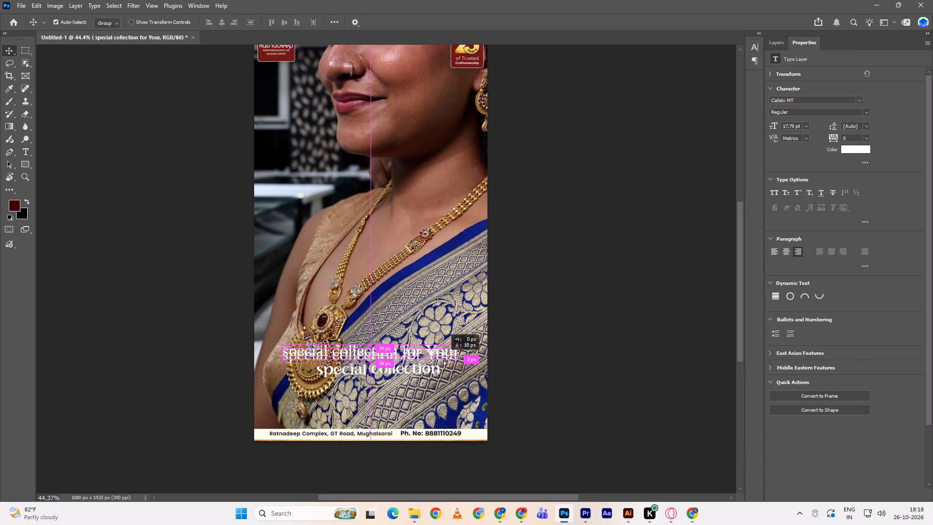
alt+drag(443, 360, 443, 371)
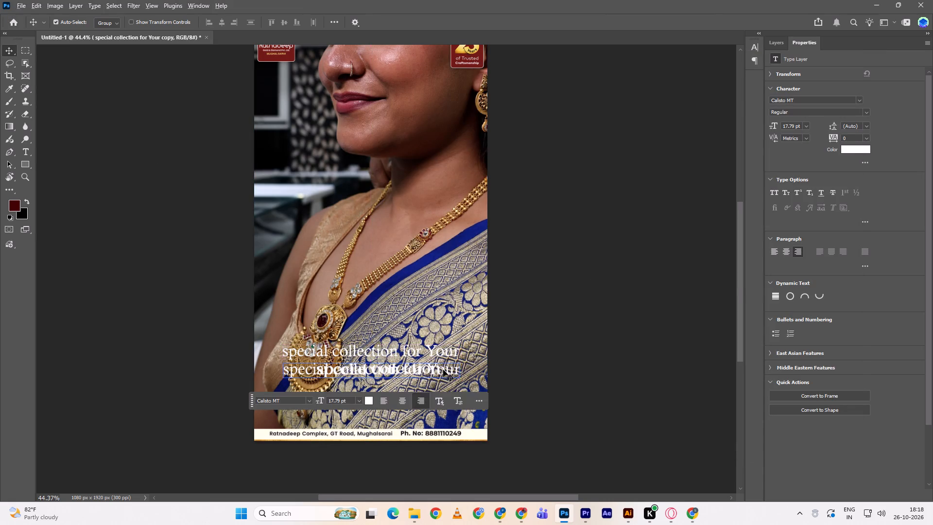
key(alt+Tab)
key(alt+Tab)
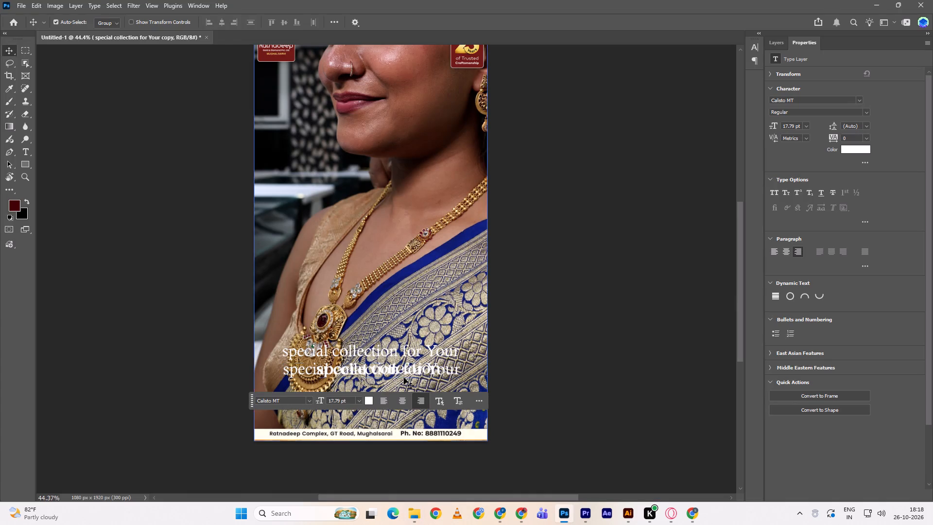
double_click(402, 372)
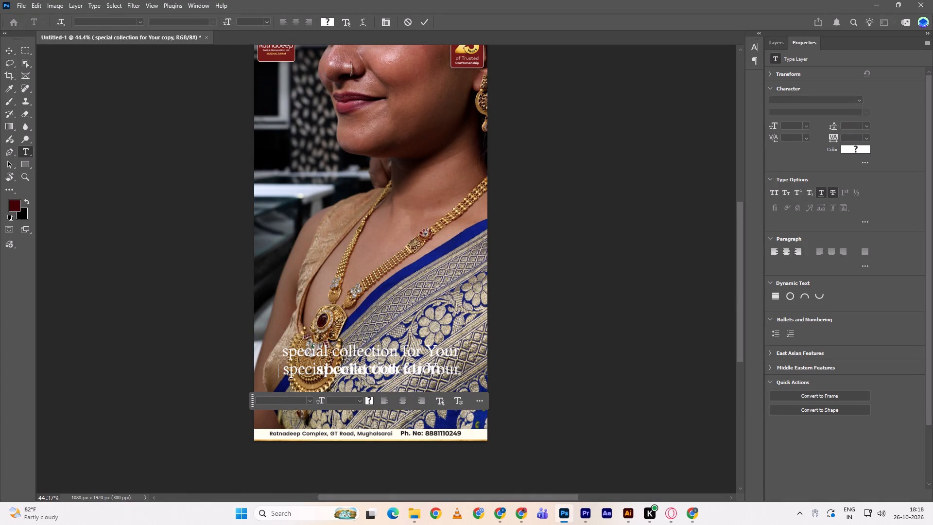
key(ctrl+a)
text(ka)
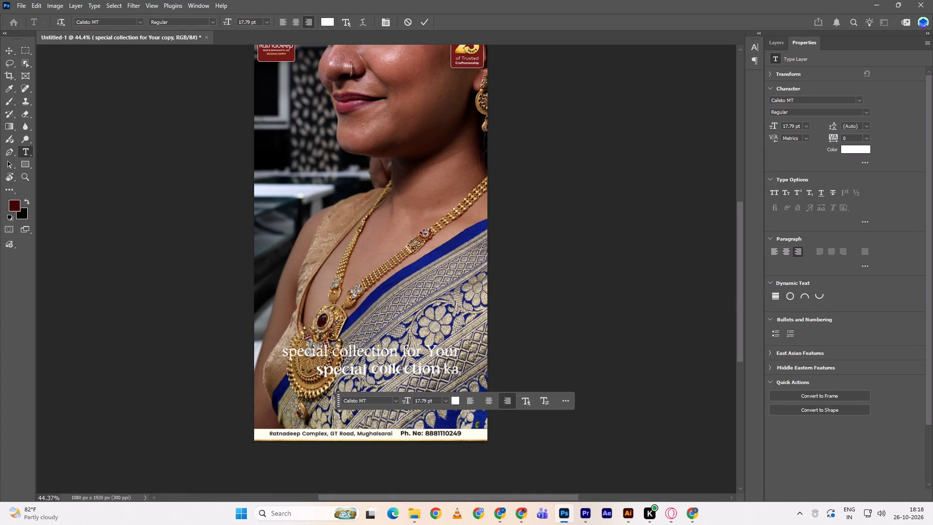
text(rwa chauth)
key(space)
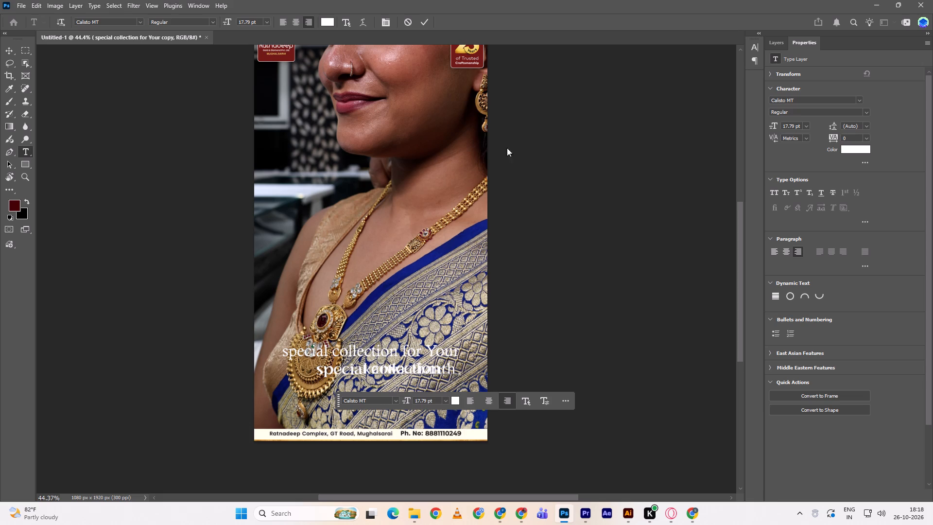
click(420, 23)
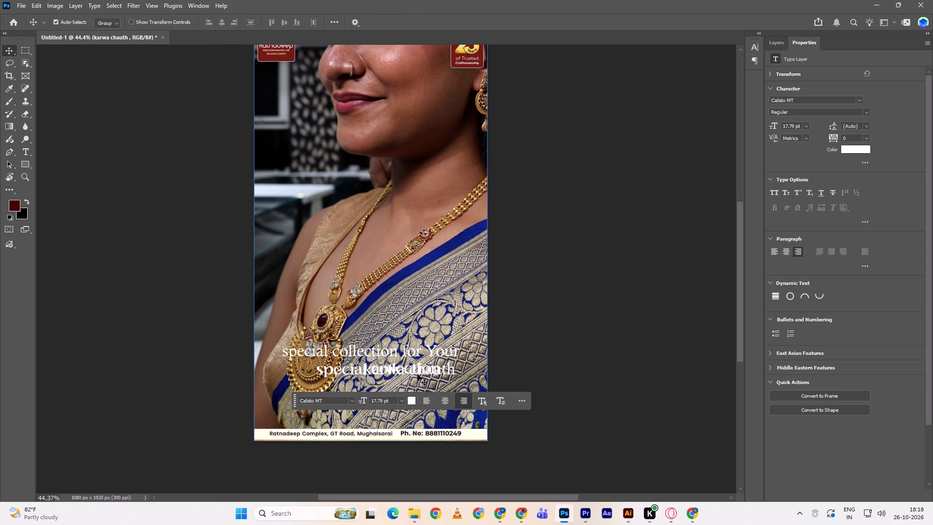
Position the "karwa chauth" line just under the tagline and centre it horizontally on the canvas.
drag(404, 370, 378, 369)
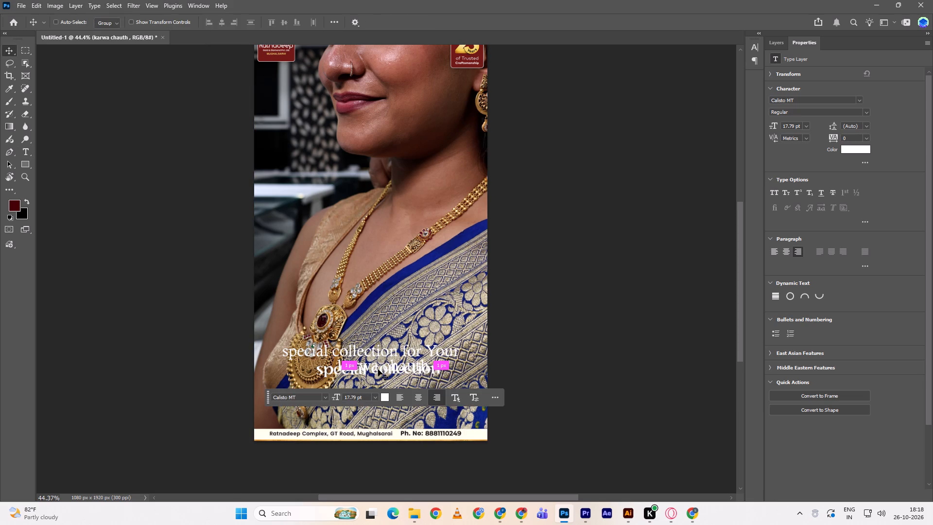
key(ctrl+a)
click(222, 22)
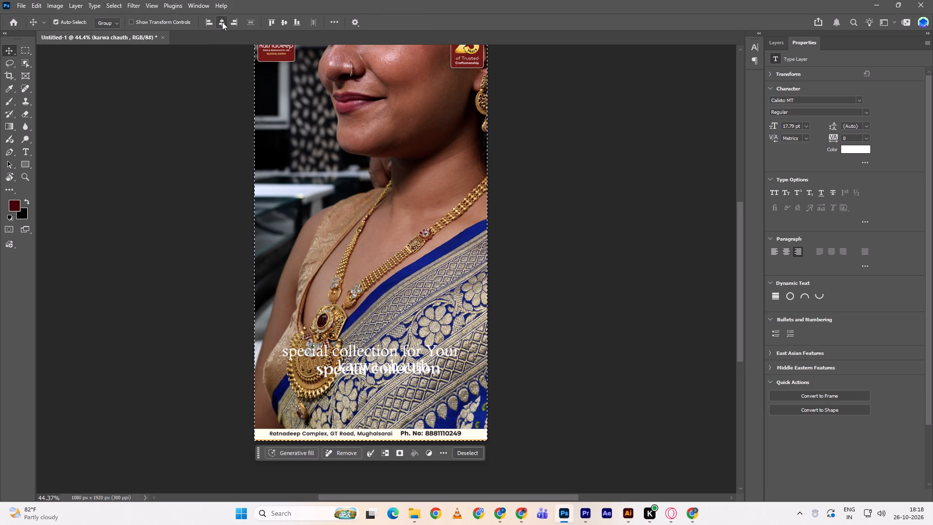
double_click(222, 22)
key(ctrl+d)
alt+scroll(405, 374, up, 1)
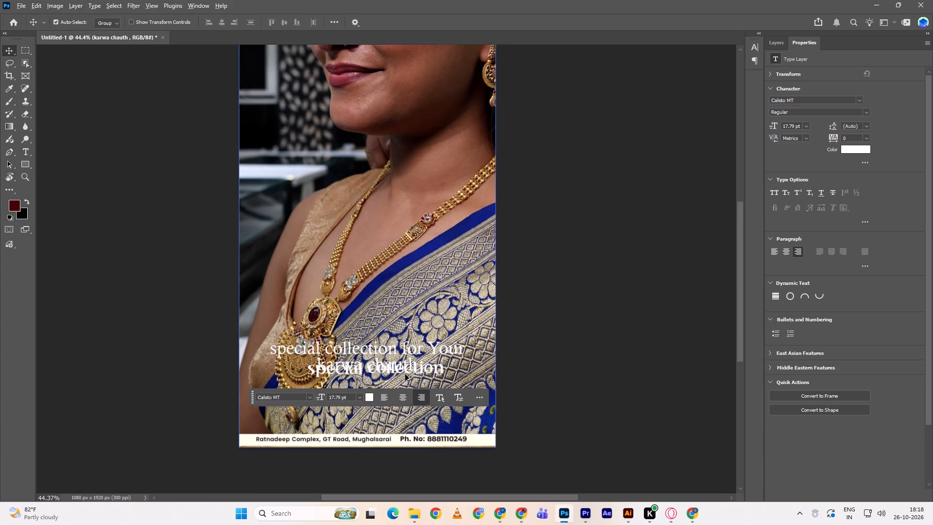
alt+scroll(405, 374, up, 2)
In Premiere, hide the Video 6 and Video 7 title tracks and export the current frame as JPEG MVI_7774.00_00_01_33.Still002 to Downloads.
key(alt+Tab)
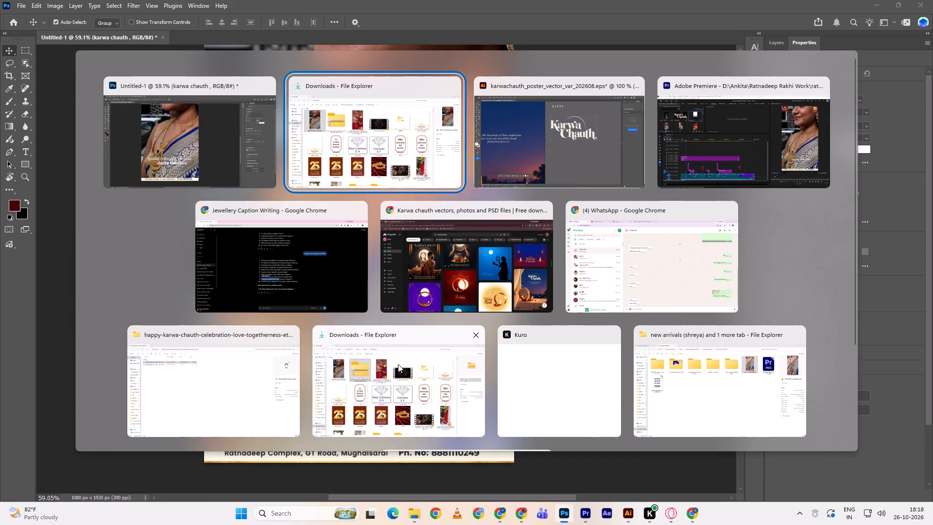
key(alt+Tab)
key(alt+Tab)
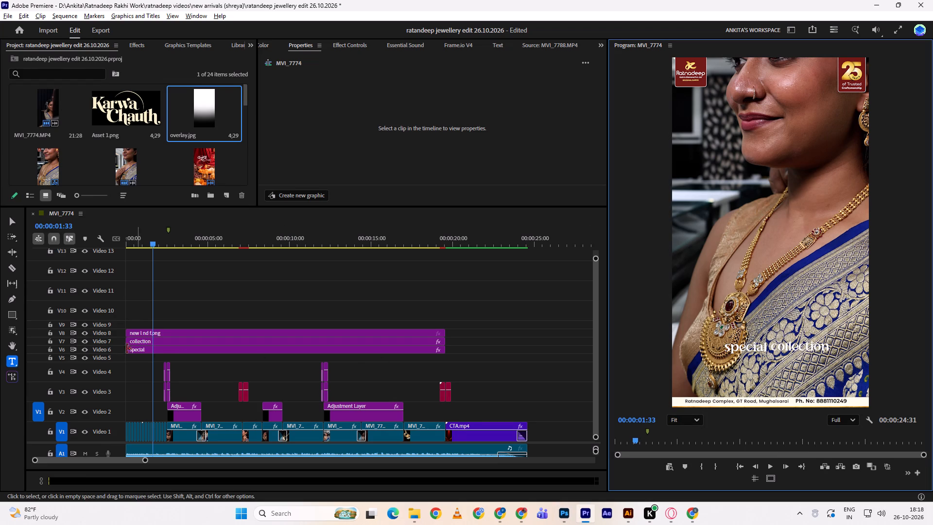
click(85, 351)
click(85, 342)
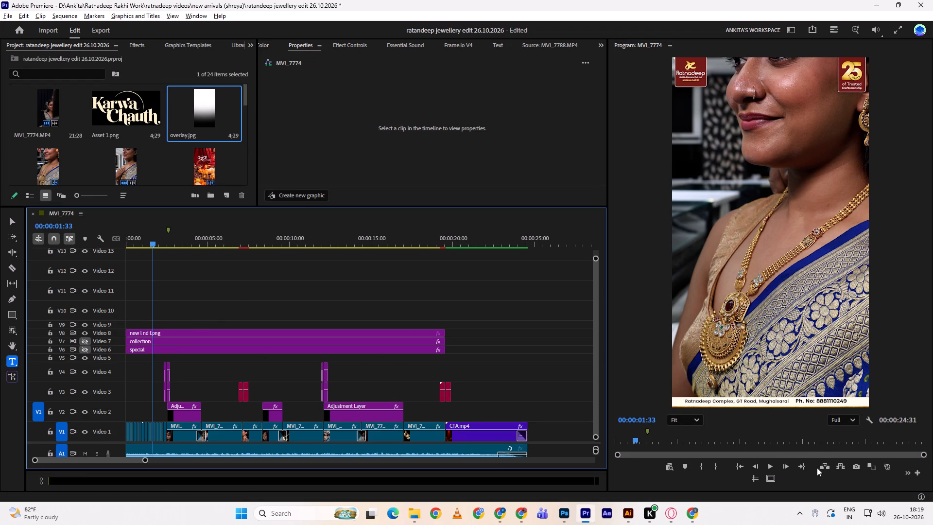
click(859, 468)
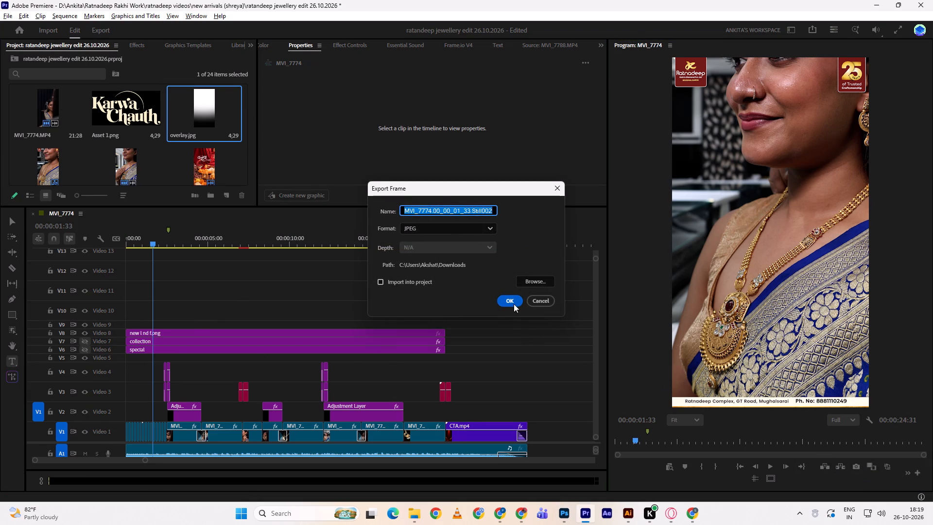
click(512, 298)
Place the still MVI_7774.00_00_01_33.Still002 from the Downloads folder into the Photoshop document.
key(alt+Tab)
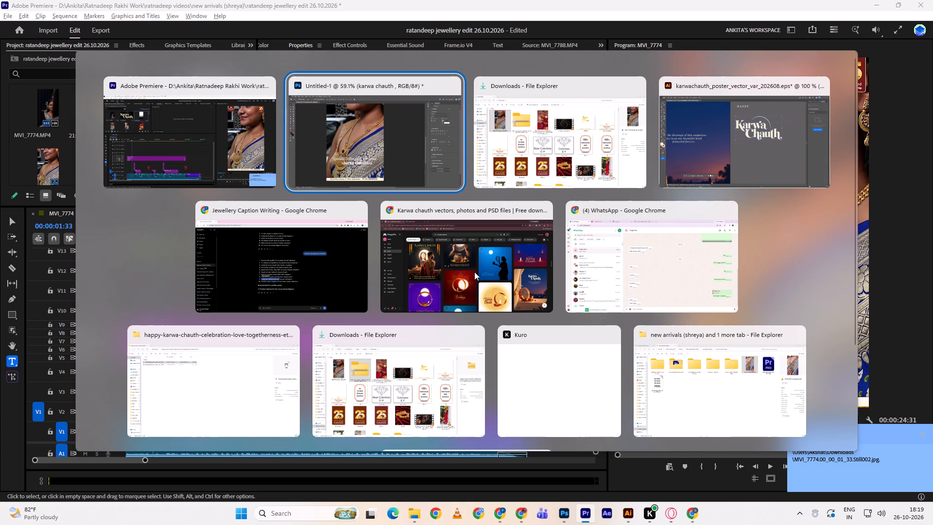
key(alt+Tab)
key(alt+Tab)
key(alt+Tab)
key(alt+Tab)
key(alt+Tab)
key(alt+Tab)
key(alt+Tab)
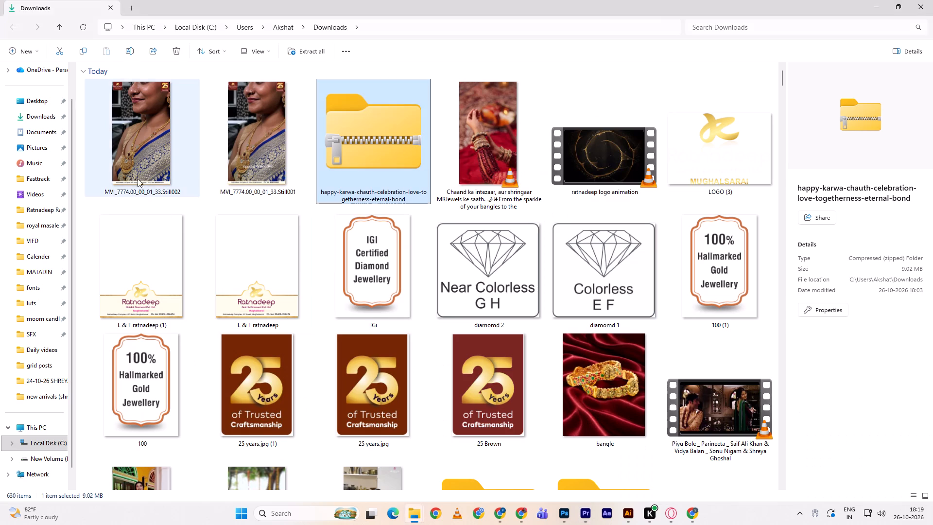
drag(131, 139, 138, 174)
key(alt+Tab)
key(alt+Tab)
key(alt+Tab)
key(alt+Tab)
key(alt+Tab)
key(alt+Tab)
key(alt+Tab)
key(alt+Tab)
key(alt+Tab)
key(alt+Tab)
key(alt+Tab)
key(alt+Tab)
key(alt+Tab)
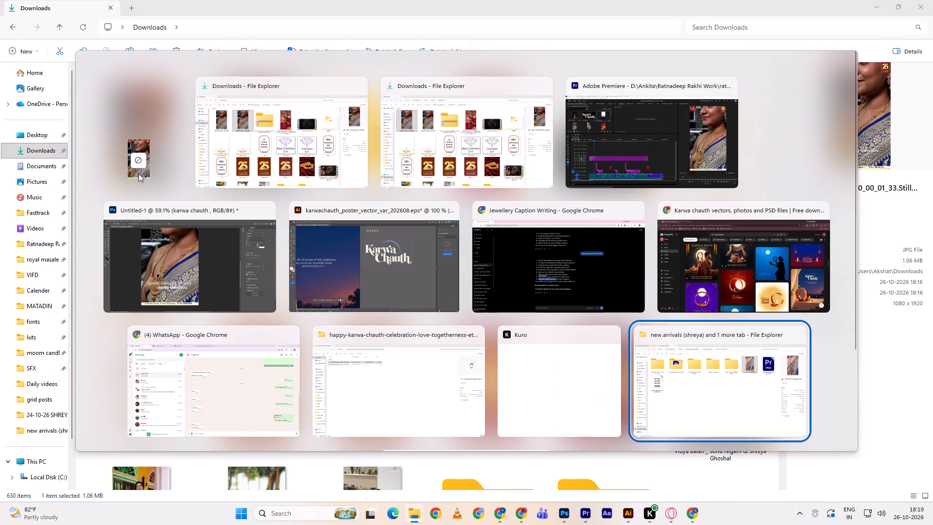
key(alt+Tab)
drag(138, 174, 235, 175)
key(alt+Tab)
key(alt+Tab)
key(alt+Tab)
key(alt+Tab)
scroll(273, 201, up, 3)
scroll(274, 201, down, 4)
alt+scroll(281, 205, down, 5)
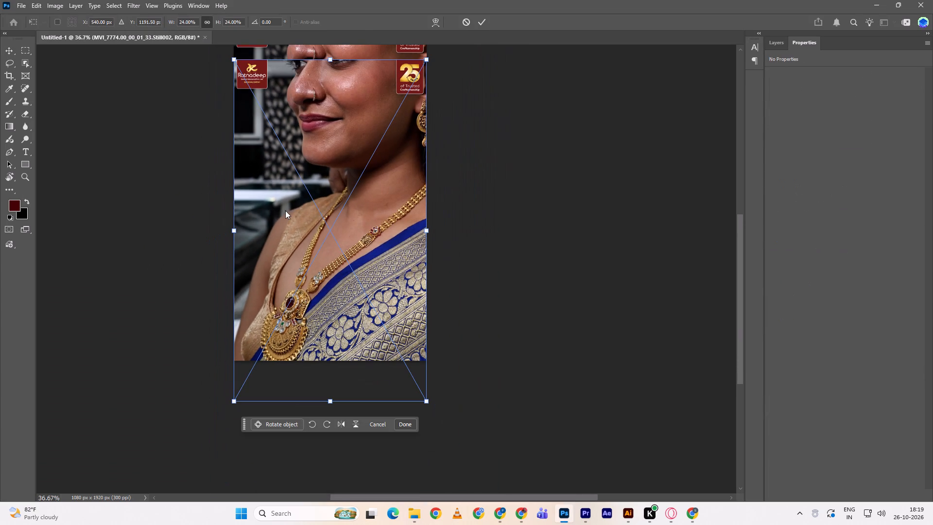
scroll(285, 210, up, 12)
click(477, 20)
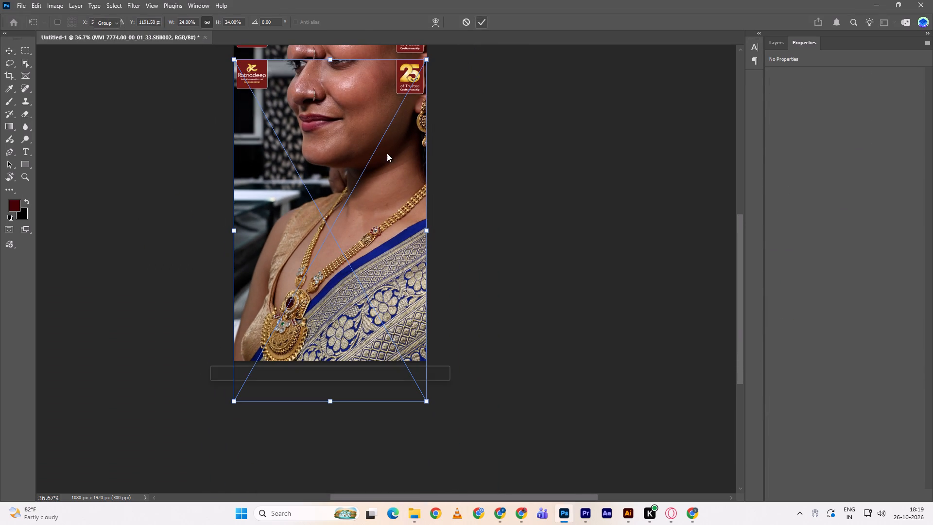
Align the placed Still002 image with the canvas at X 0 px, Y 0 px so it covers the whole frame.
drag(356, 185, 356, 161)
scroll(356, 161, up, 5)
drag(352, 210, 349, 193)
alt+scroll(346, 267, up, 3)
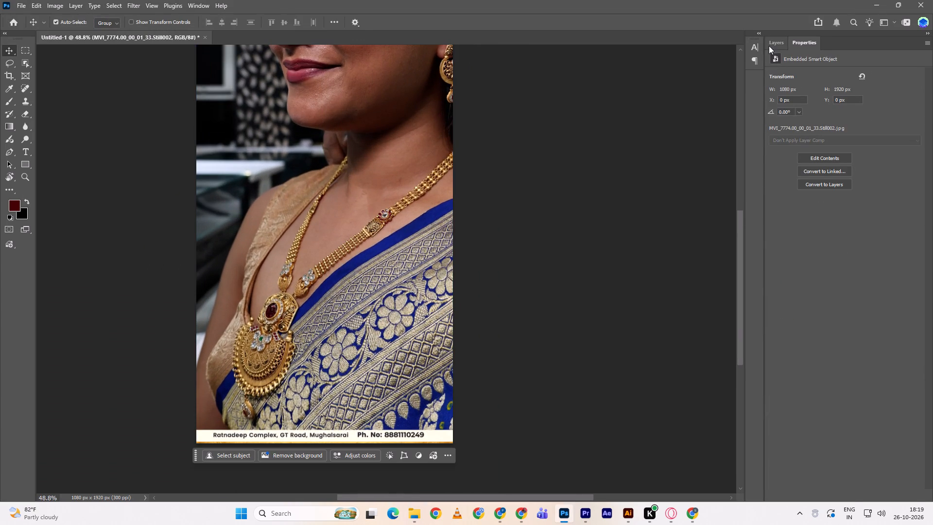
Move the Still002 layer below both text layers and directly above the Still001 layer.
click(769, 46)
drag(825, 104, 816, 171)
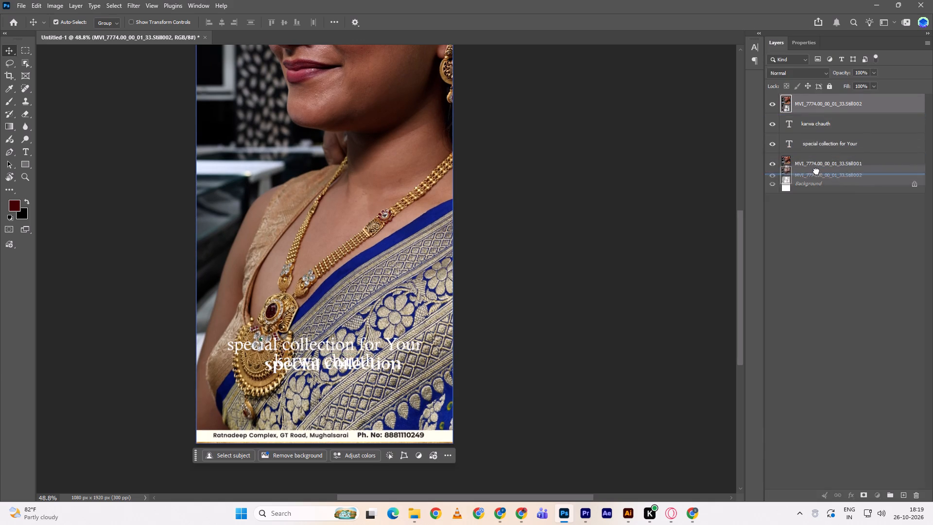
drag(816, 171, 814, 157)
Change the font of the "karwa chauth" text to Bohemian Soul Regular.
scroll(600, 304, up, 8)
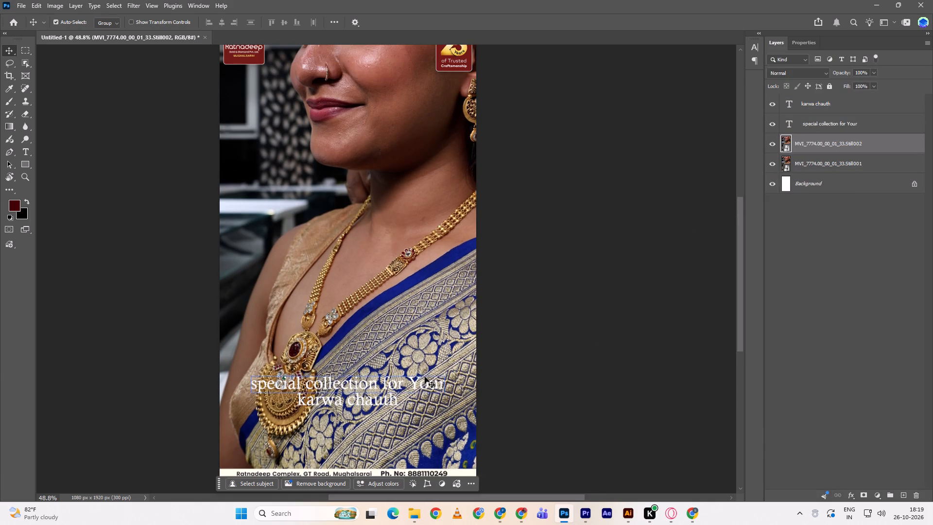
scroll(422, 378, up, 3)
alt+scroll(421, 380, down, 2)
click(386, 418)
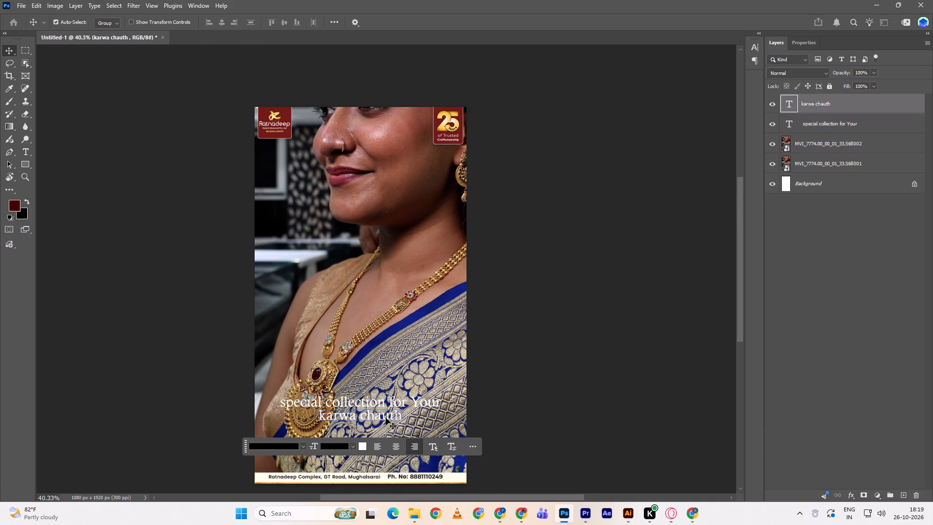
click(807, 41)
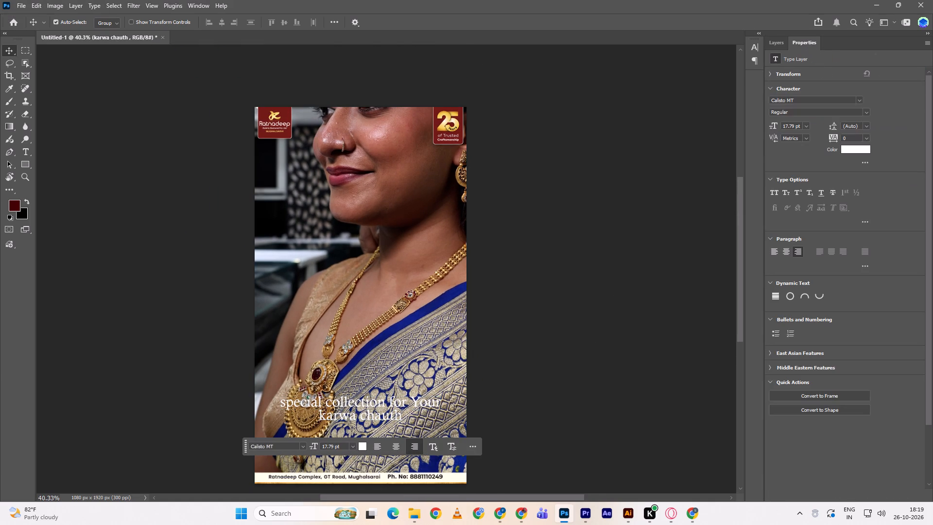
click(858, 100)
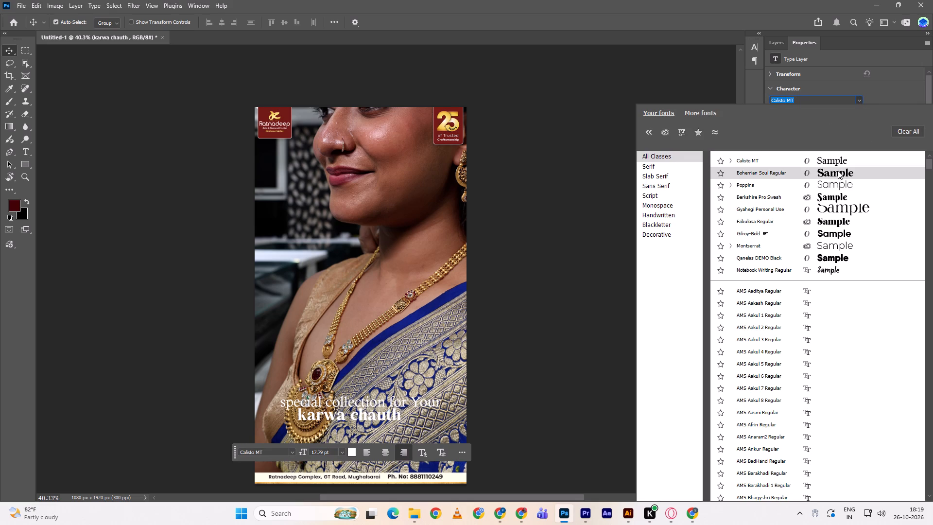
click(838, 171)
Enlarge the "karwa chauth" text to about 28.8 pt and place it directly beneath the "special collection for Your" line.
click(368, 416)
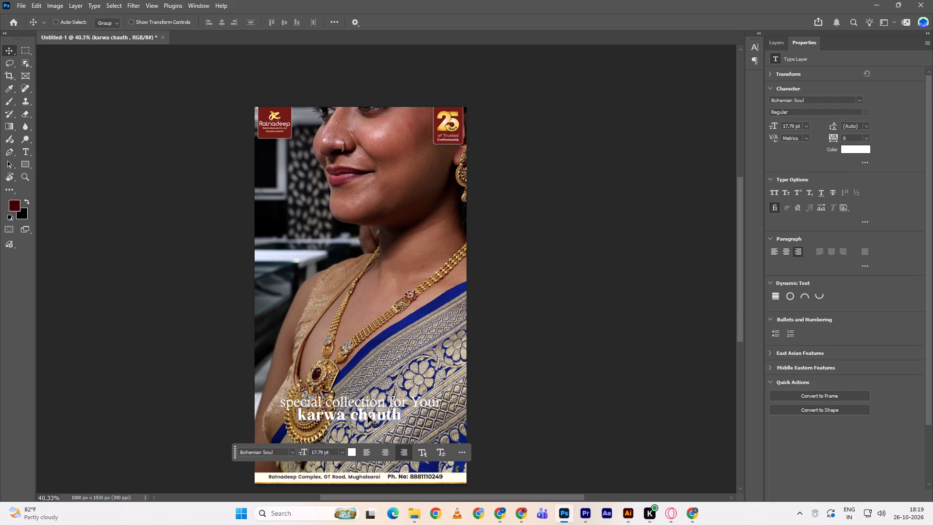
key(ctrl+t)
alt+drag(404, 418, 429, 412)
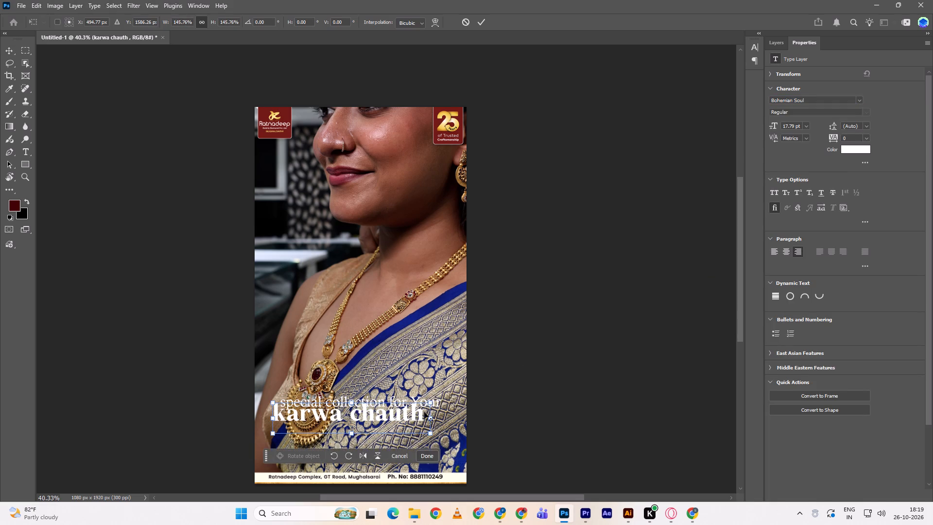
drag(415, 412, 429, 414)
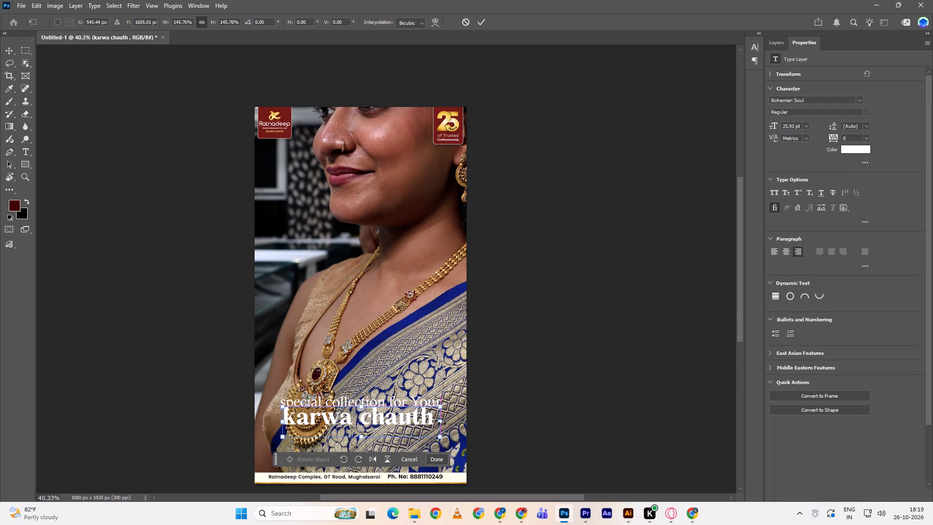
drag(442, 423, 450, 420)
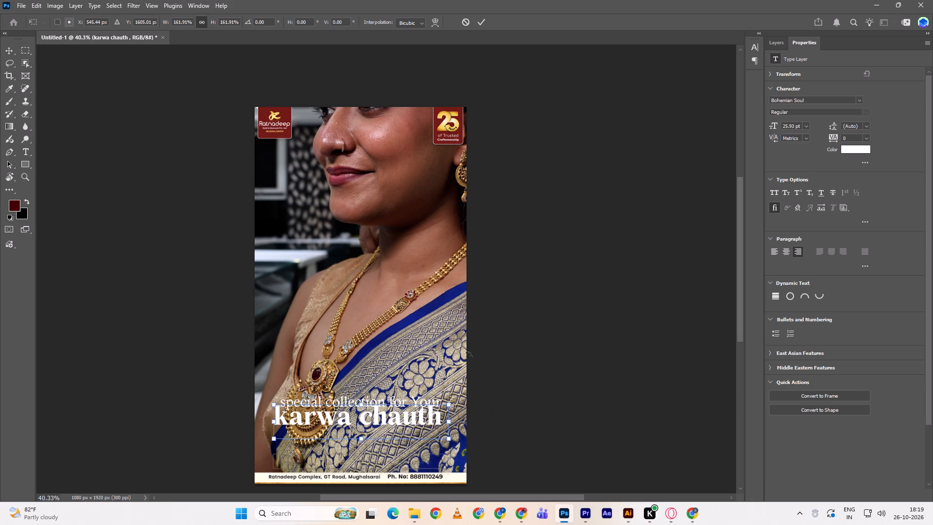
click(482, 23)
Scale the "special collection for Your" text down to about 16.53 pt, slightly narrower than the "karwa chauth" line.
click(410, 404)
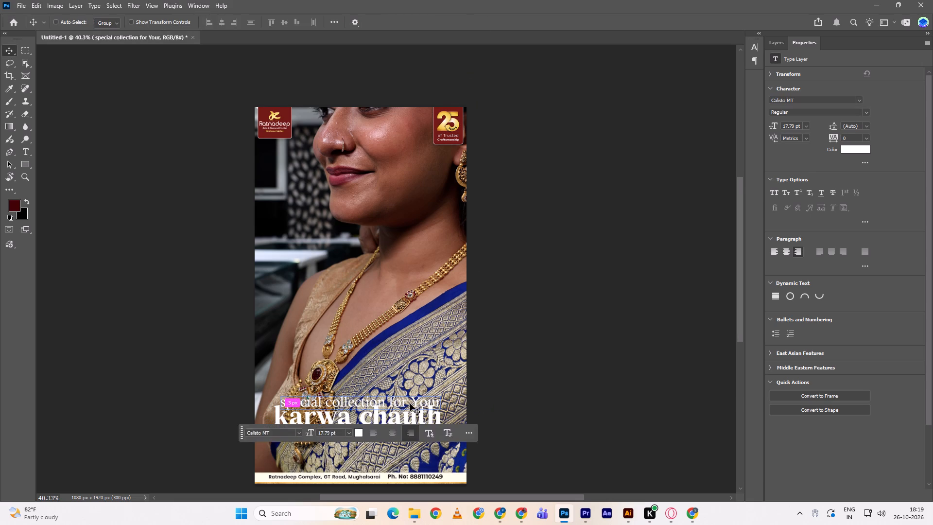
key(ctrl+r)
key(ctrl+r)
key(ctrl+t)
key(ctrl+t)
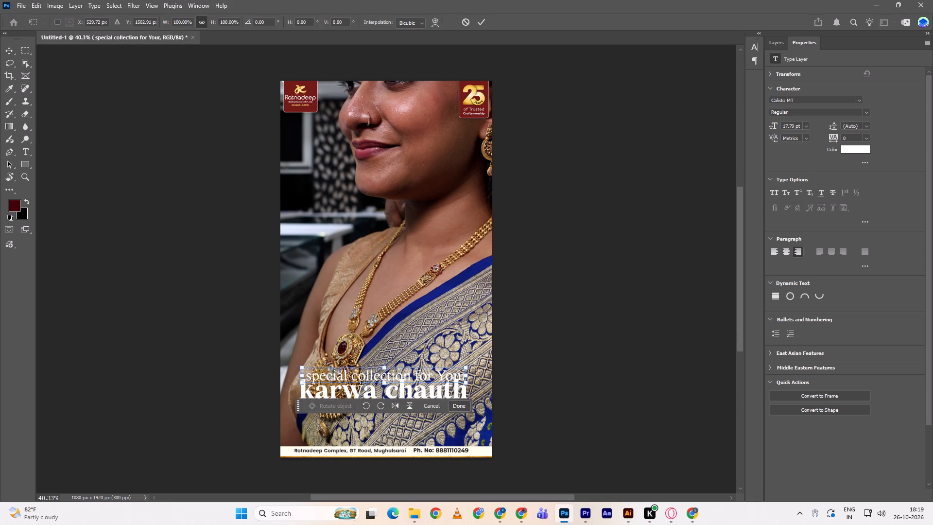
alt+drag(468, 377, 463, 377)
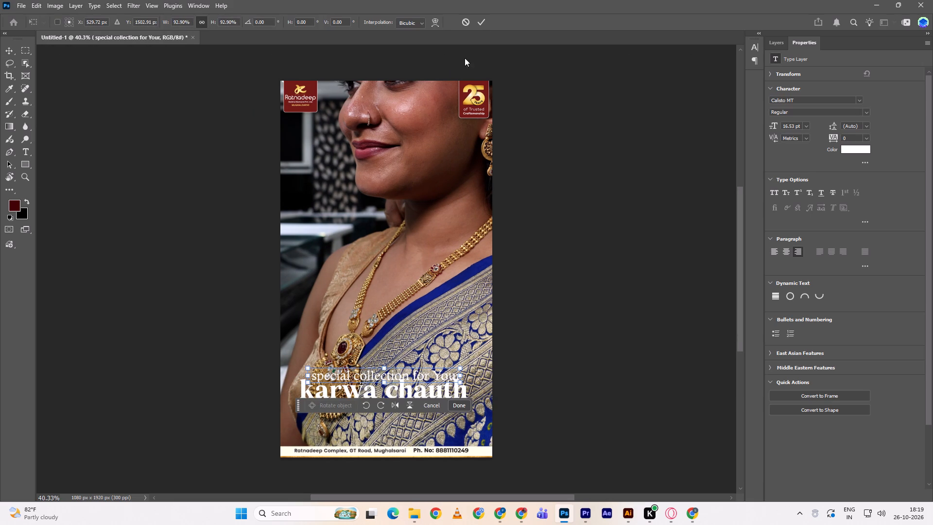
click(484, 21)
Show the rulers around the canvas.
key(ctrl+r)
Centre the "special collection for Your" text horizontally on the canvas and clear the selection.
ctrl+scroll(510, 356, down, 2)
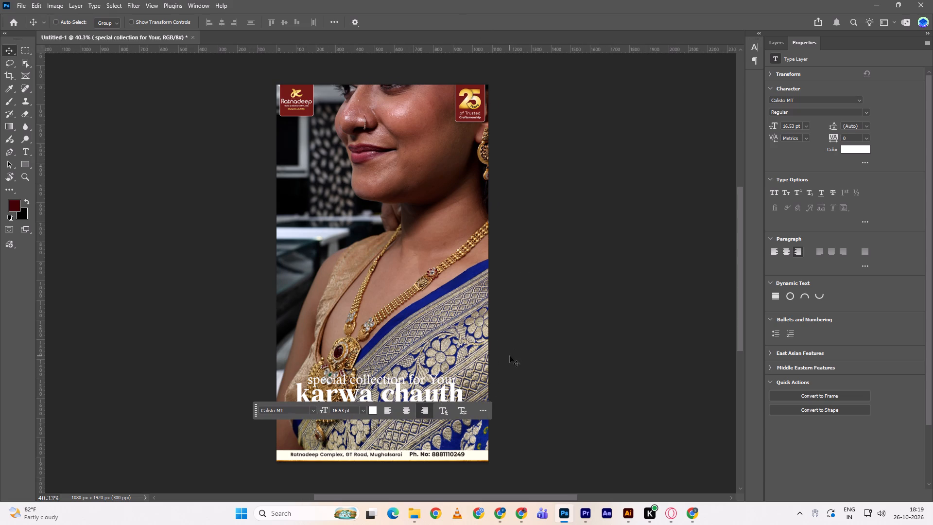
ctrl+scroll(510, 356, down, 2)
click(497, 355)
click(357, 380)
key(ctrl+a)
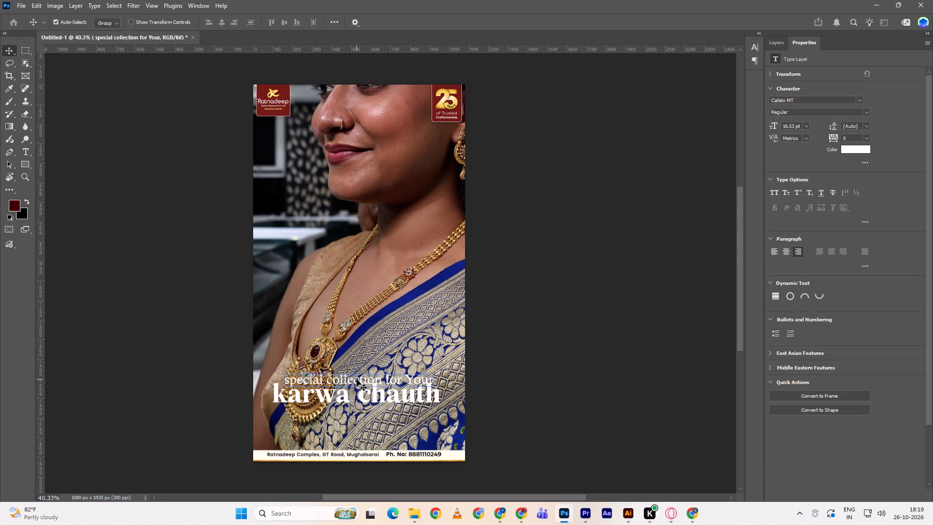
triple_click(224, 22)
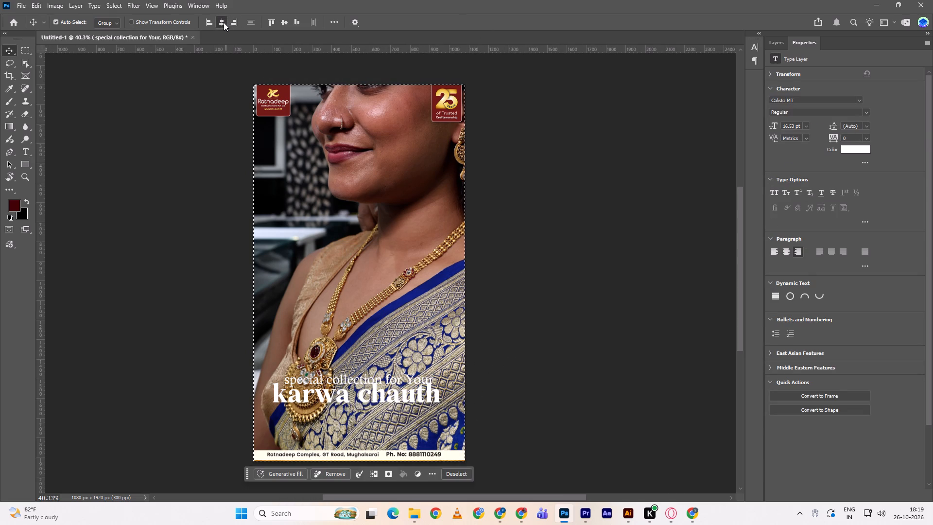
click(224, 22)
key(ctrl+d)
Change the capital Y of "Your" to lowercase so the line reads "special collection for your".
double_click(407, 379)
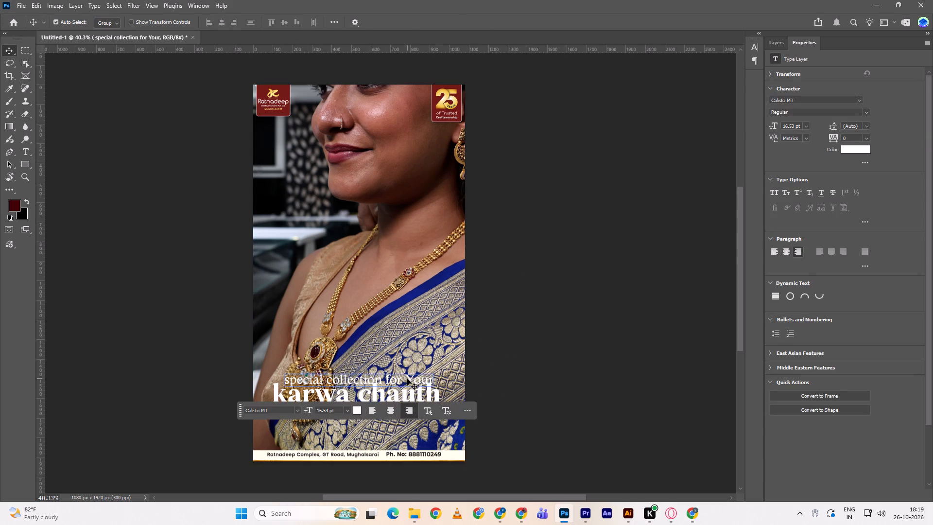
drag(415, 379, 410, 376)
key(y)
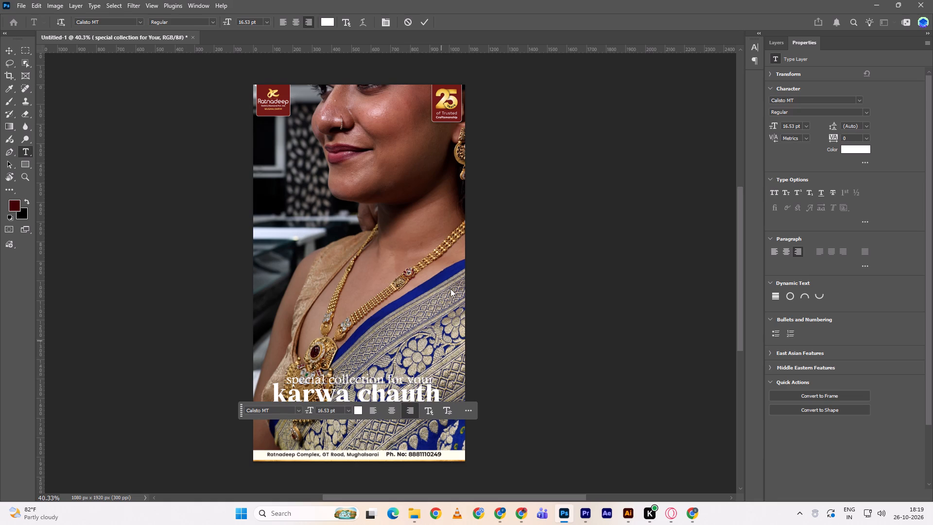
click(417, 21)
click(423, 22)
click(570, 349)
Centre the "karwa chauth" text horizontally on the canvas and clear the selection.
click(416, 402)
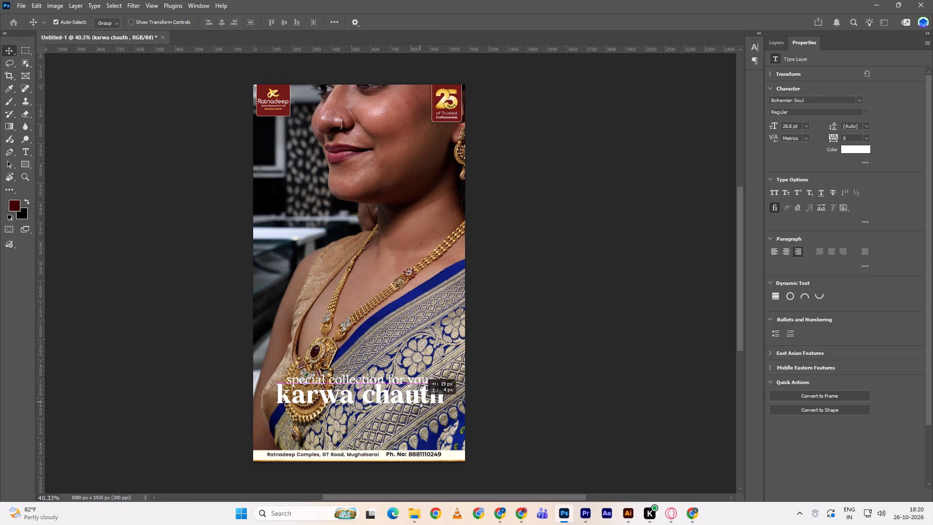
key(ctrl+a)
triple_click(224, 21)
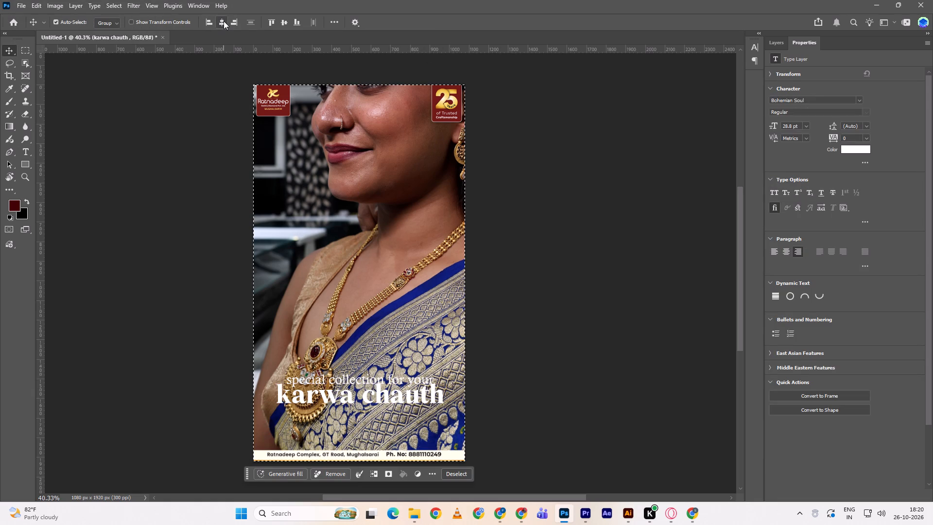
click(224, 21)
key(ctrl+d)
click(522, 367)
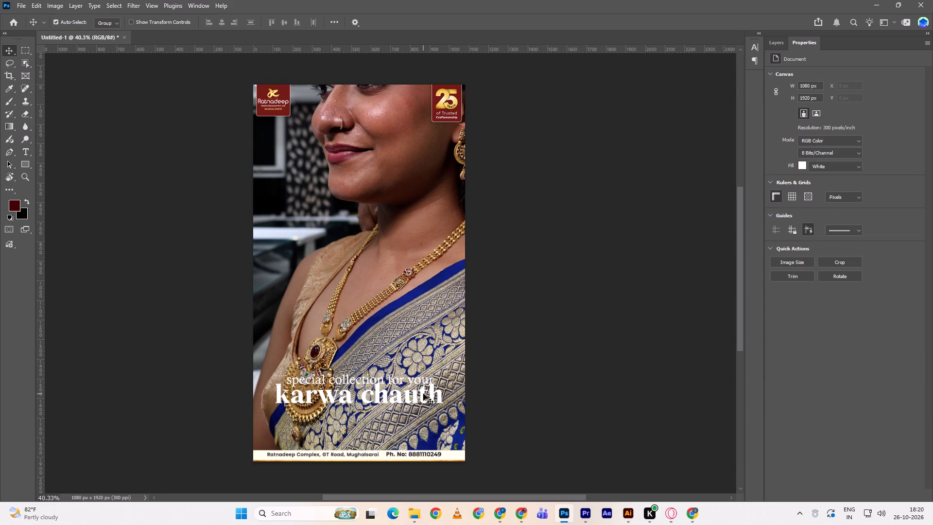
click(423, 394)
key(ctrl+a)
click(214, 25)
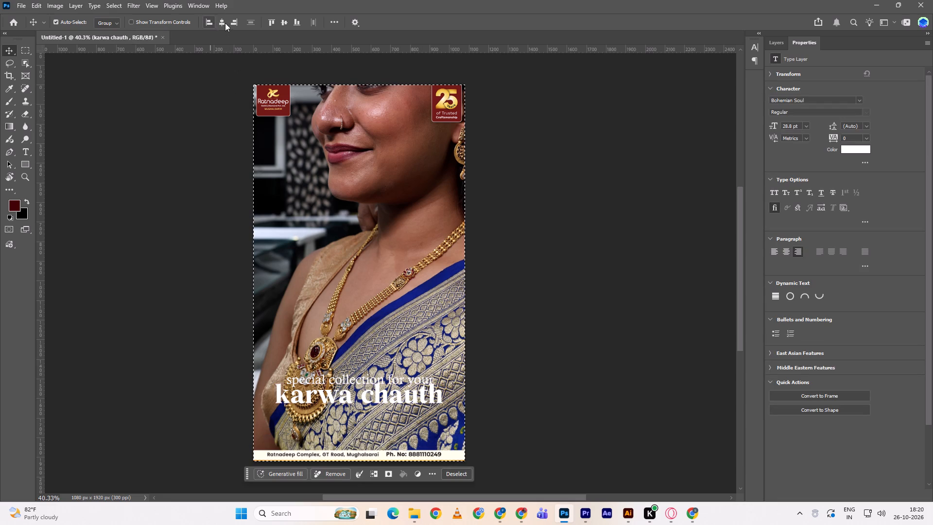
click(226, 22)
double_click(226, 22)
key(ctrl+d)
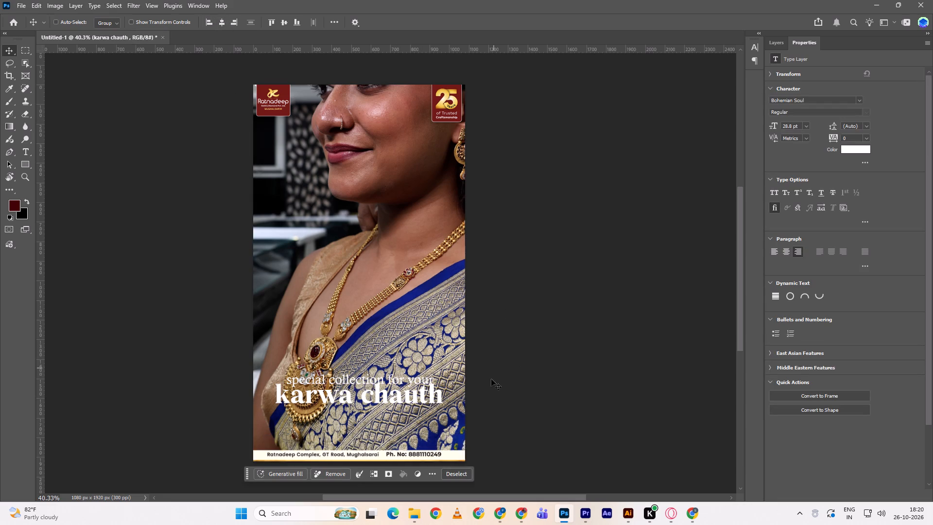
Scale the "special collection for your" text down to about 16.1 pt.
click(412, 380)
key(ctrl+t)
alt+click(436, 379)
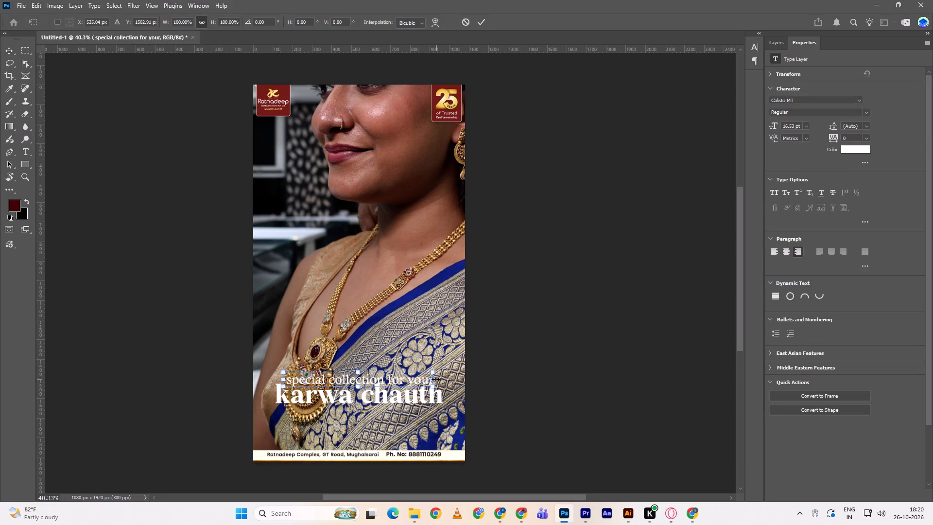
click(478, 23)
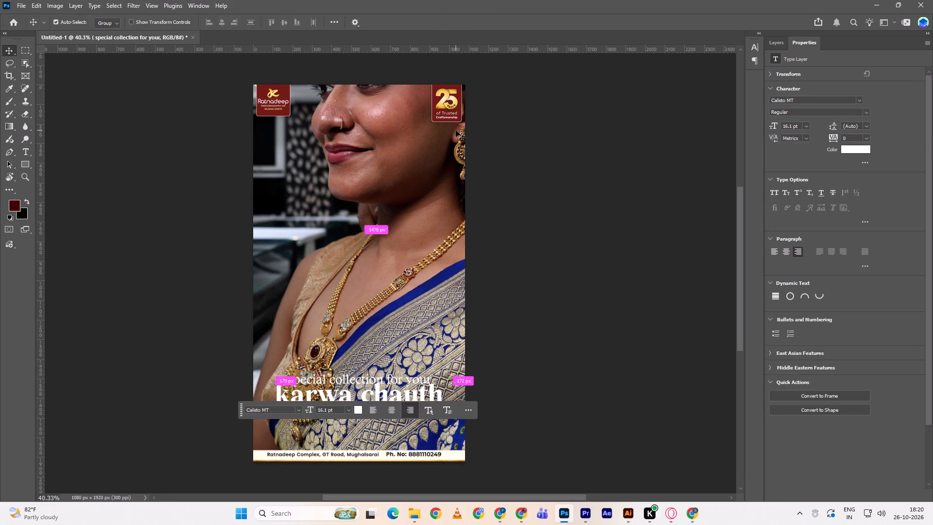
Centre the resized "special collection for your" text horizontally on the canvas and clear the selection.
key(ctrl+a)
triple_click(225, 17)
triple_click(225, 17)
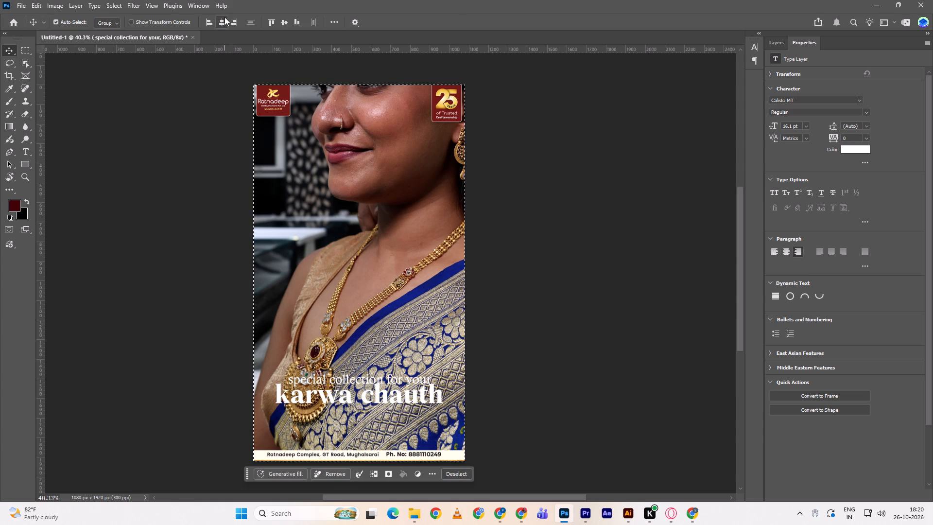
click(225, 17)
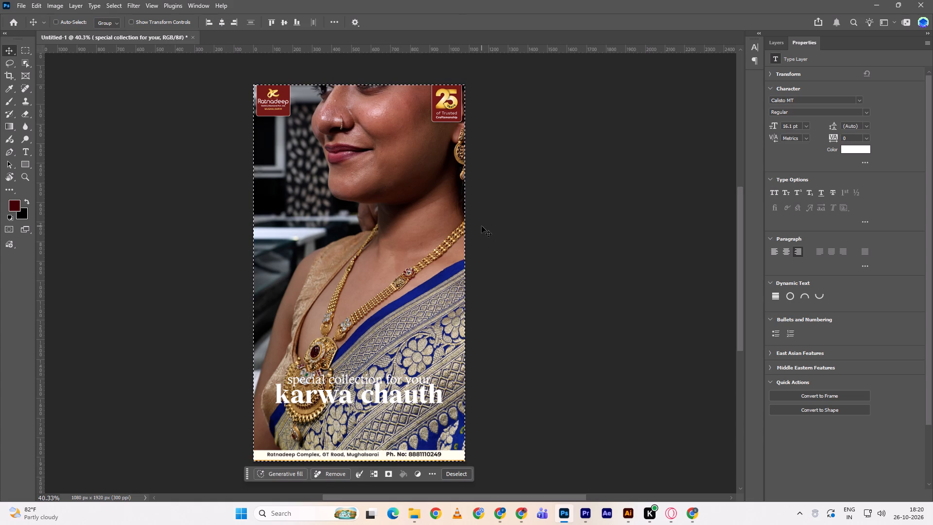
key(ctrl+d)
click(497, 267)
Nudge the "karwa chauth" text slightly to the right.
click(418, 397)
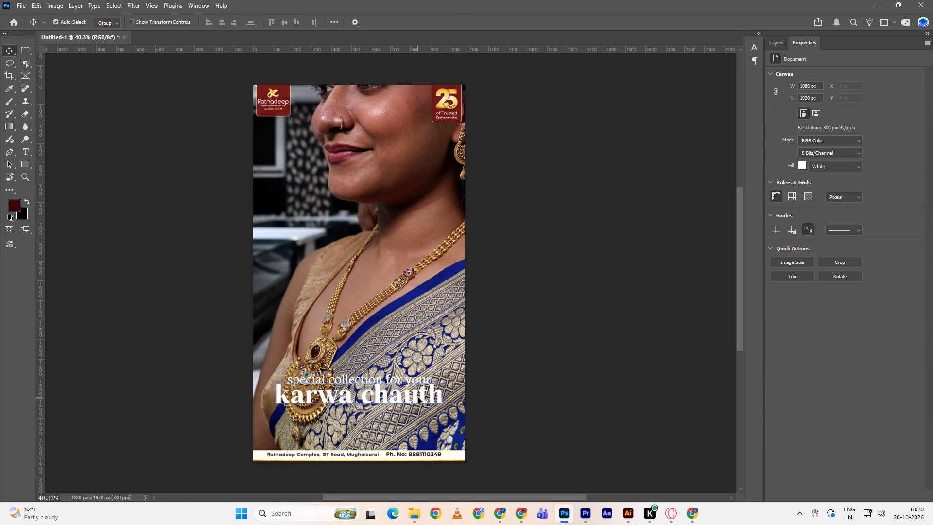
key(Right)
click(568, 388)
Nudge the "special collection for your" text slightly upward.
click(415, 378)
key(Up)
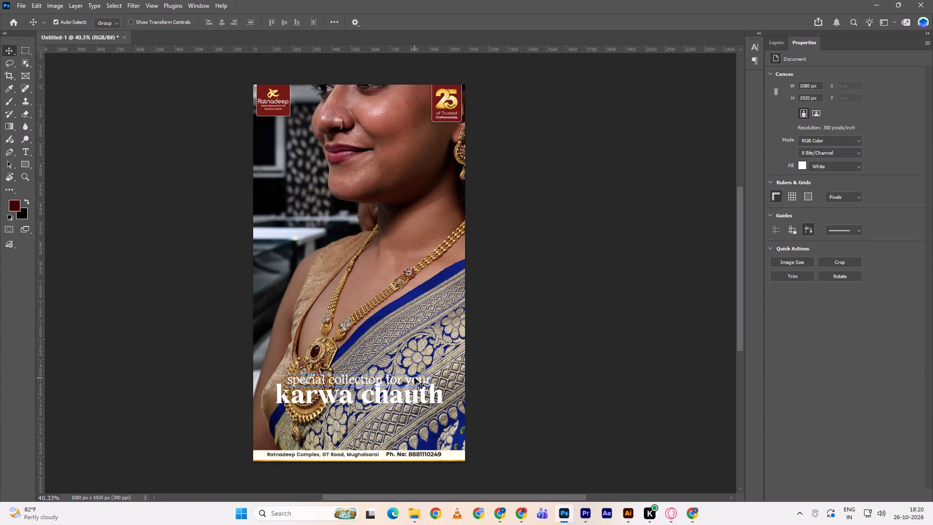
click(519, 373)
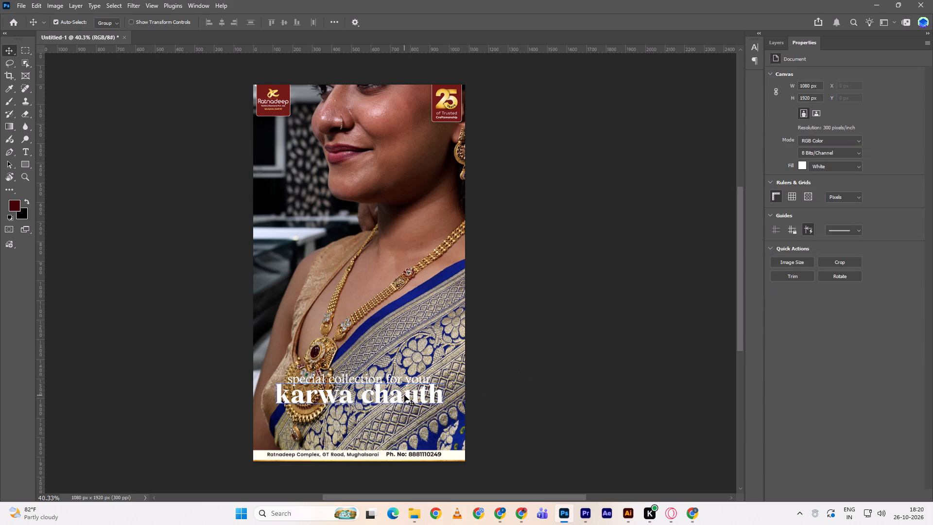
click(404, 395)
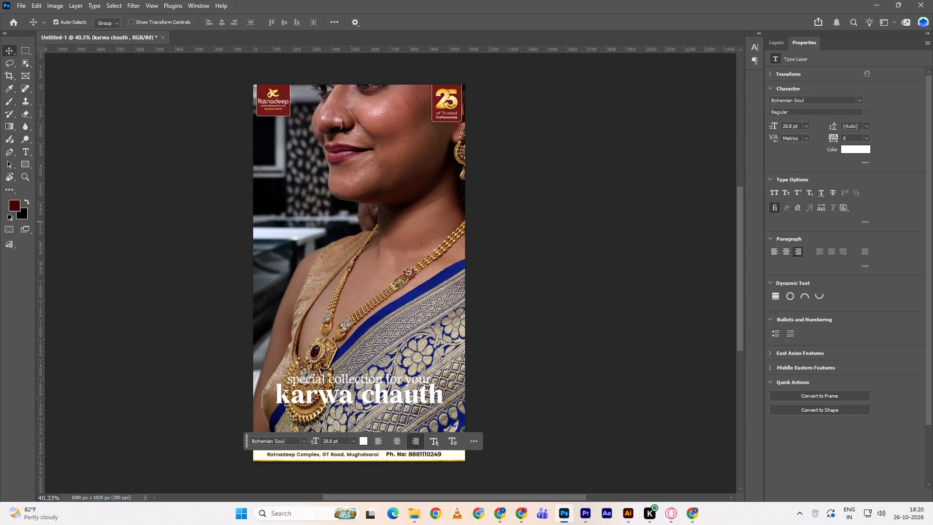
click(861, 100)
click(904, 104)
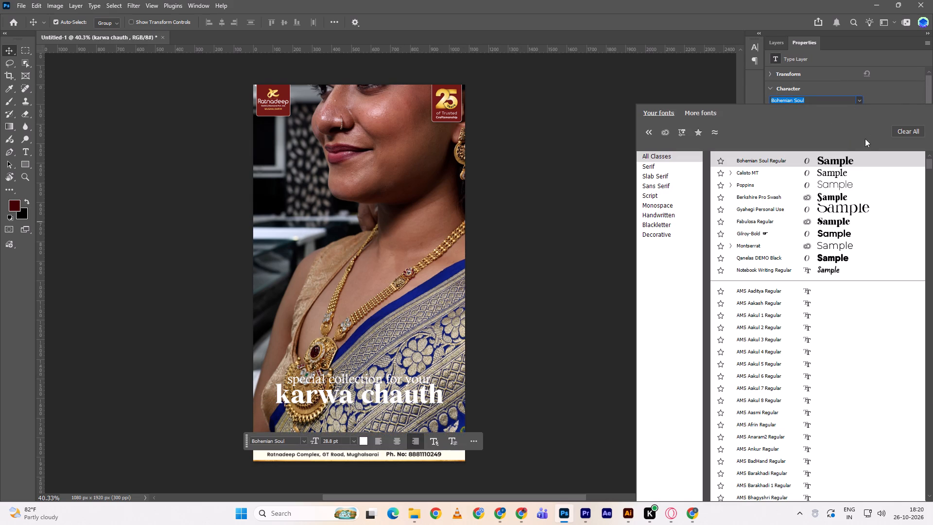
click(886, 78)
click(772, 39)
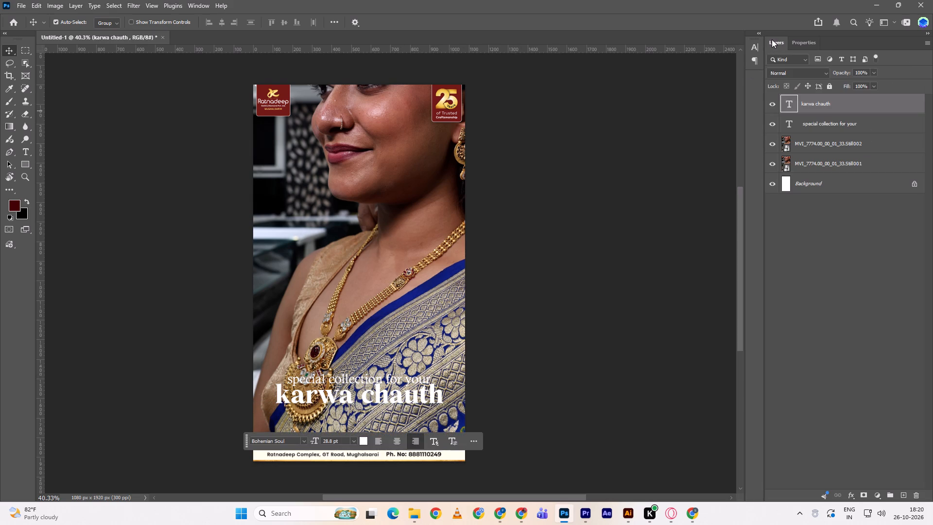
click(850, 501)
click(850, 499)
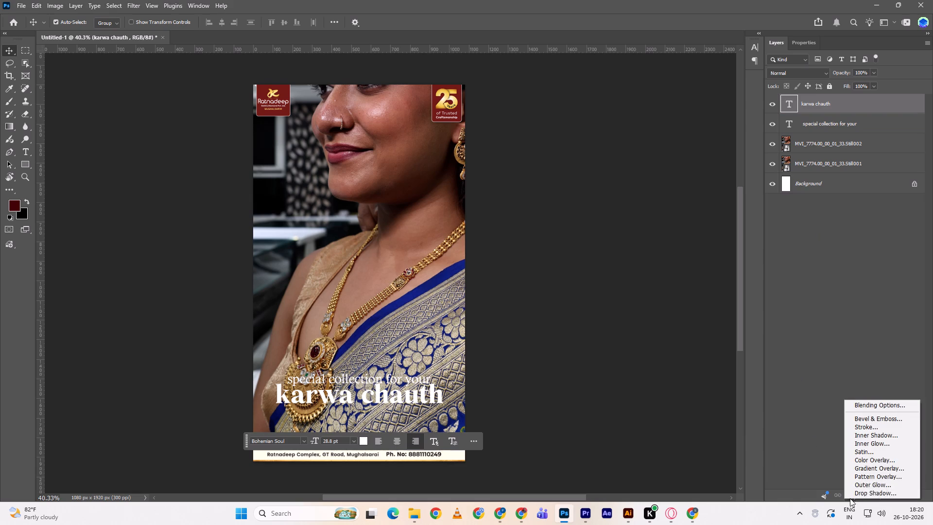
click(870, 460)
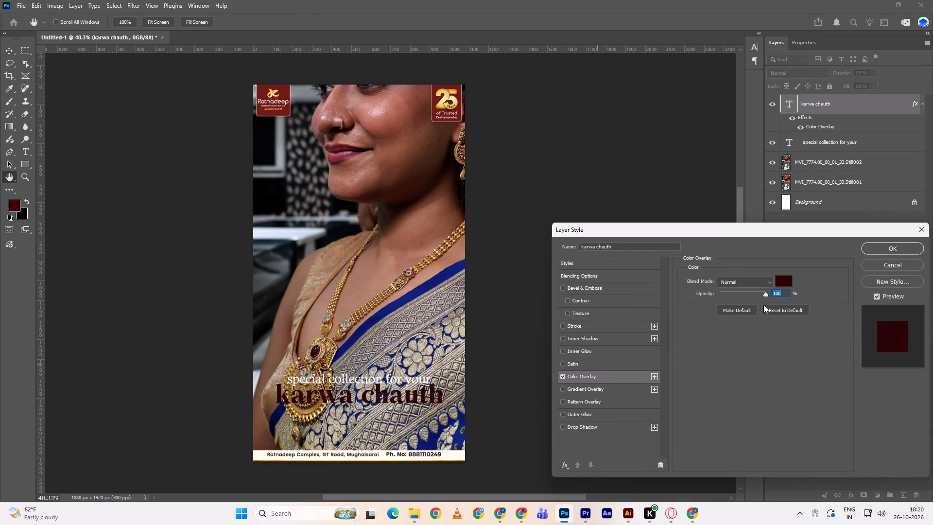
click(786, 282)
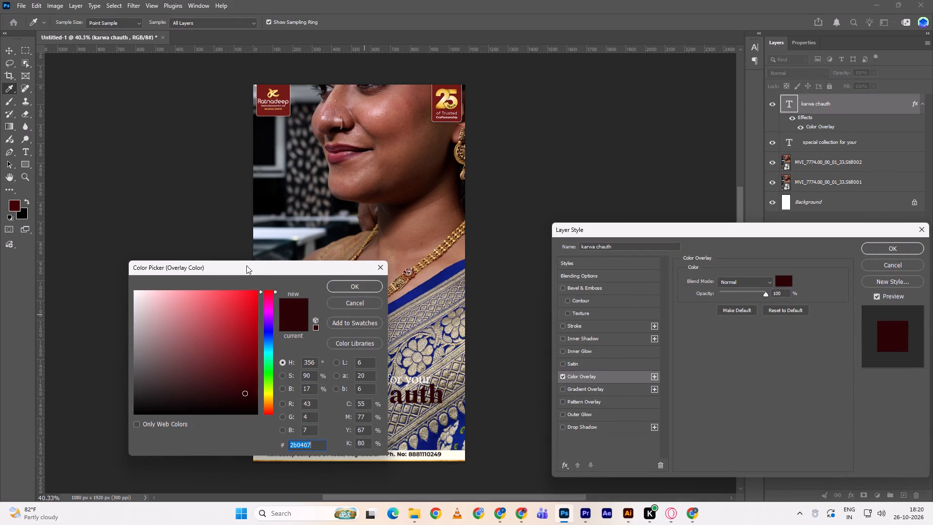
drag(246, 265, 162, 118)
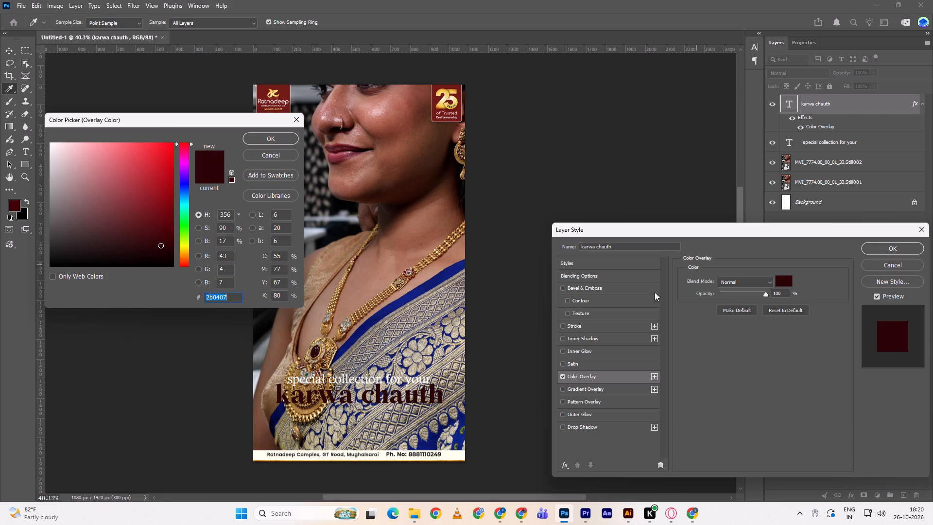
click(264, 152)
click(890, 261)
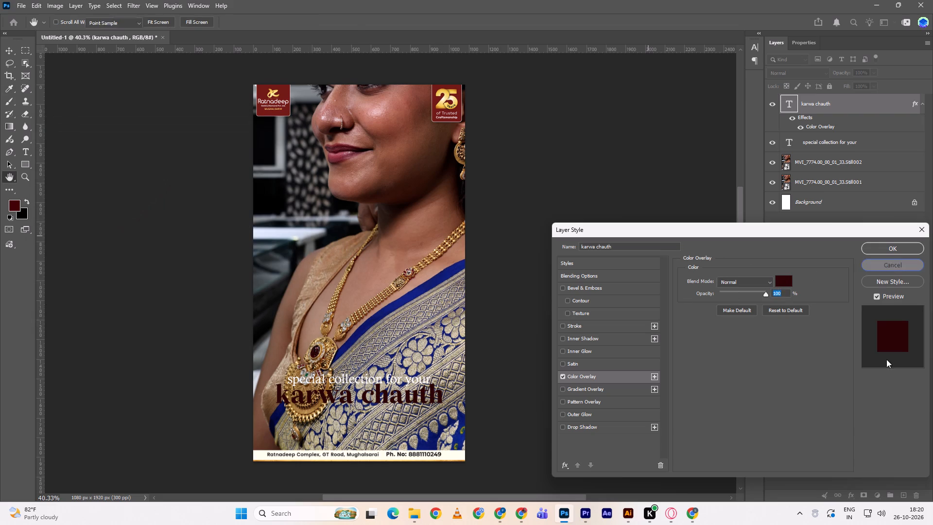
Add a Gradient Overlay to the "karwa chauth" text and recolour the gradient's starting stop to bright orange.
click(853, 496)
click(864, 461)
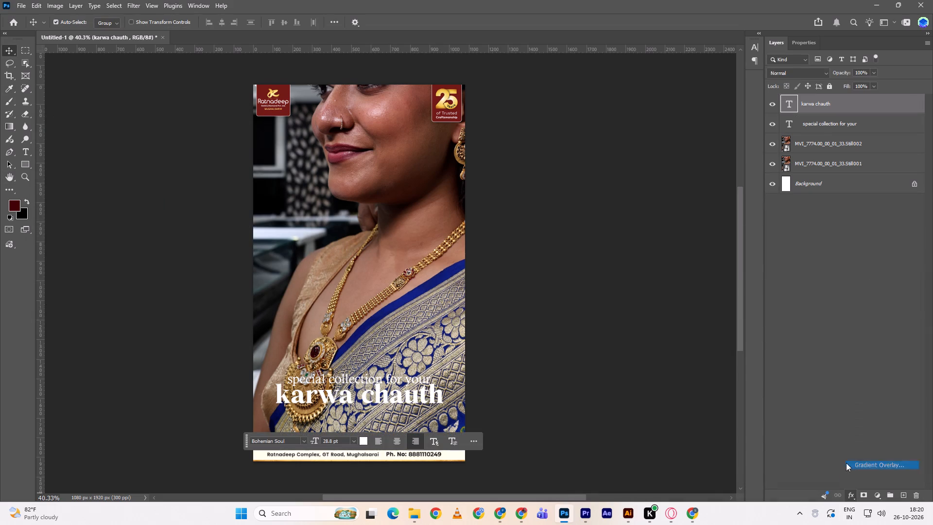
click(735, 297)
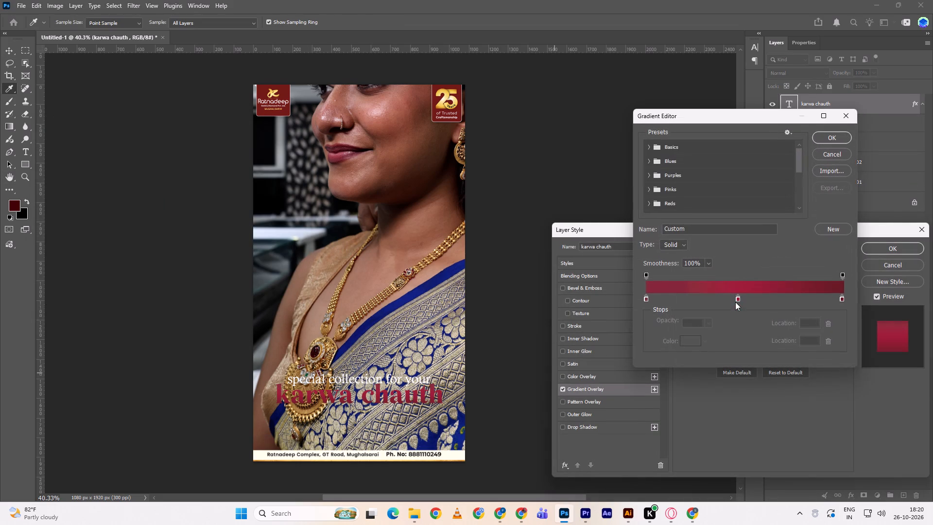
double_click(648, 300)
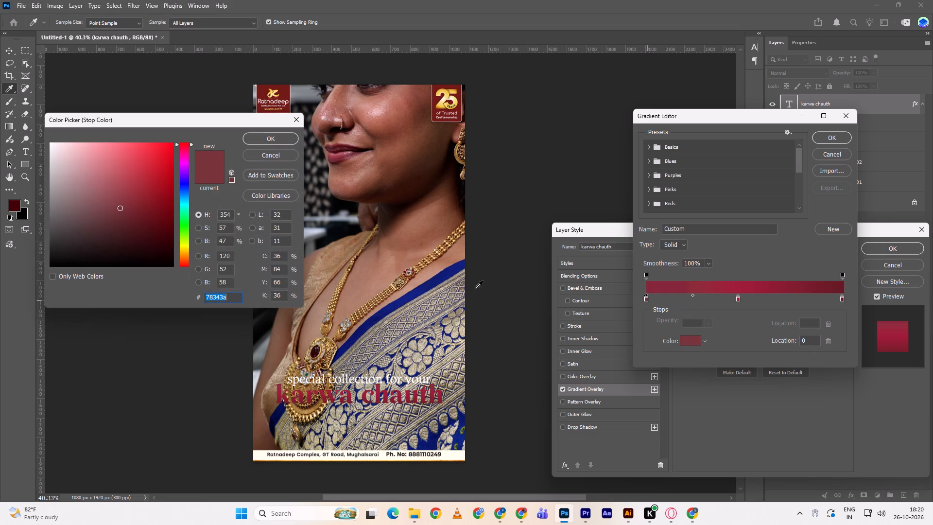
click(349, 270)
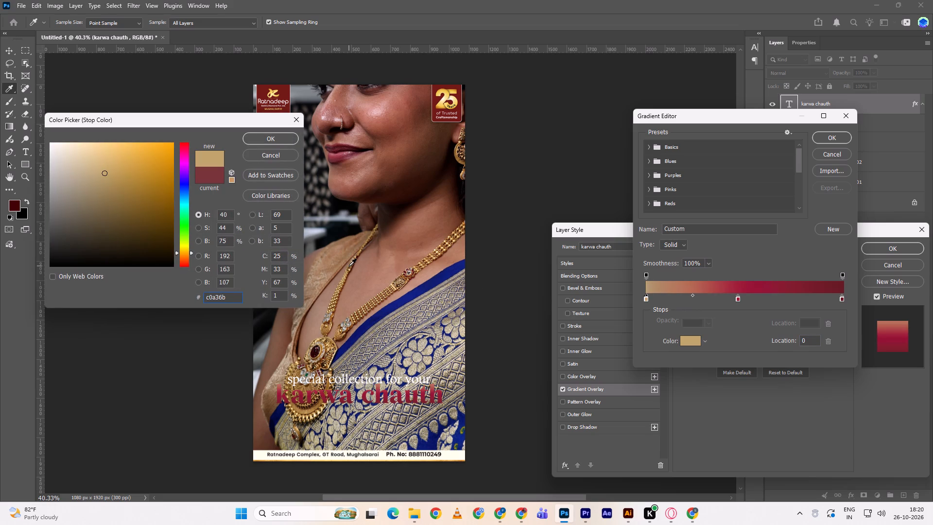
click(349, 268)
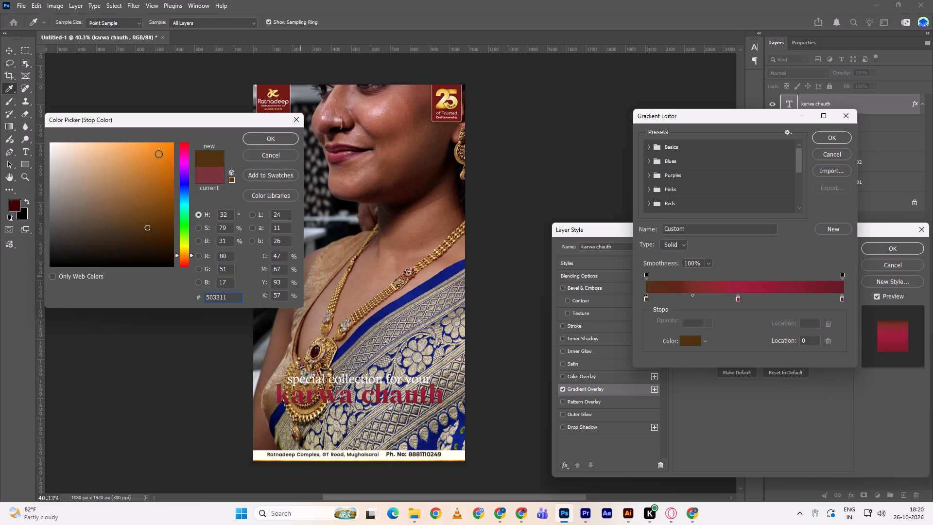
click(158, 154)
click(266, 139)
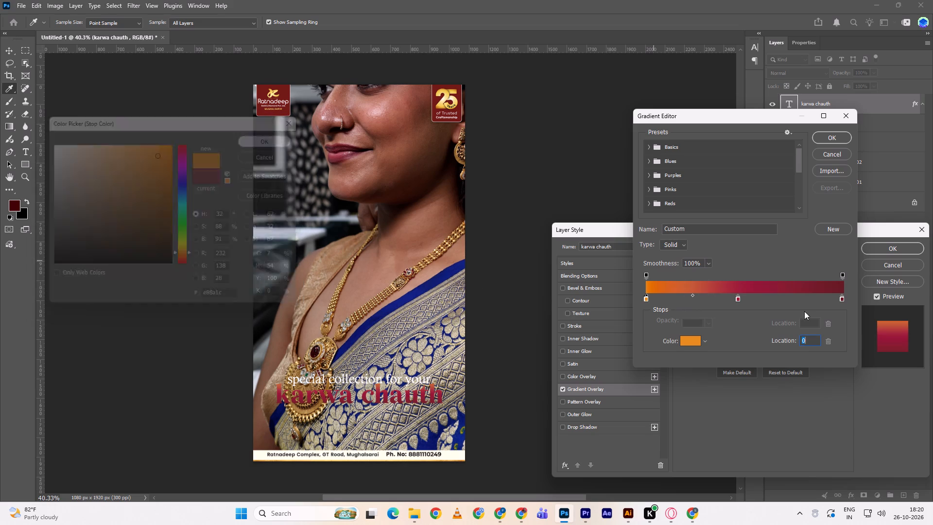
Change the gradient's end stop at location 100 to orange #fb7c3d.
double_click(840, 300)
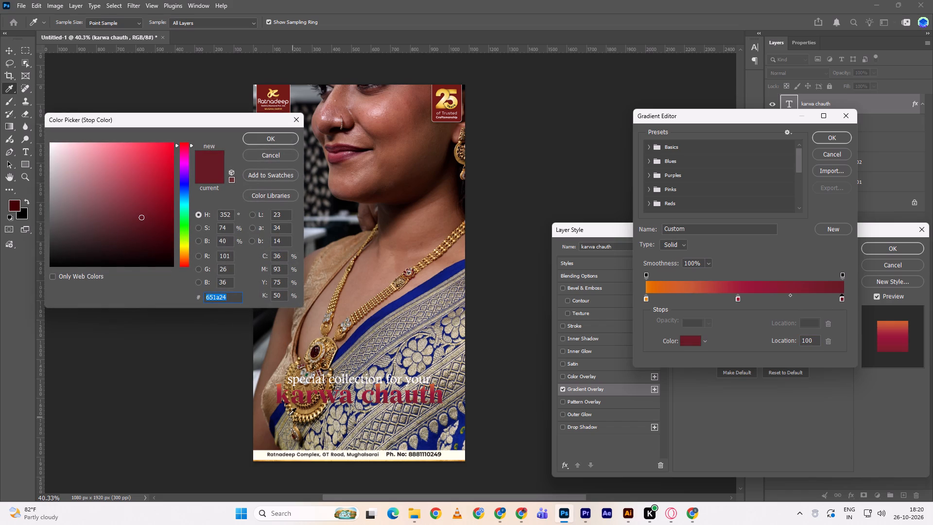
click(279, 386)
click(279, 389)
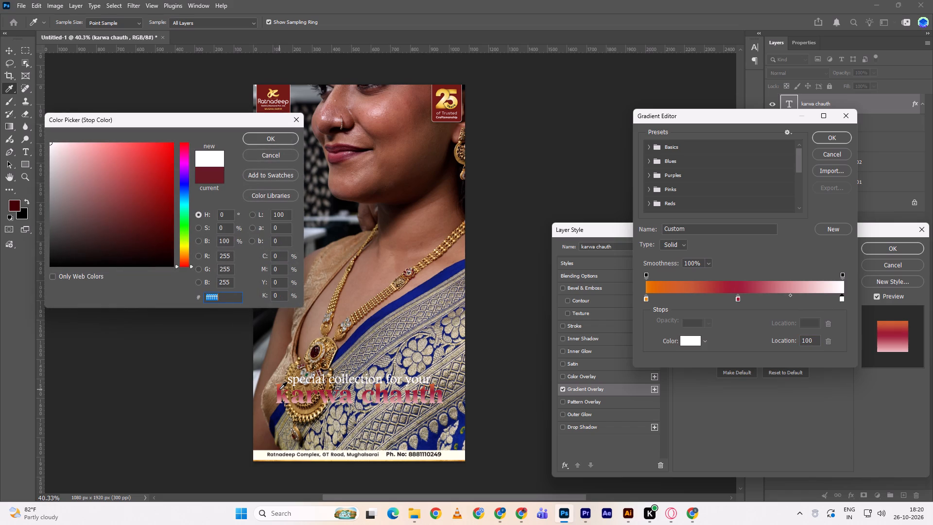
click(147, 151)
click(143, 144)
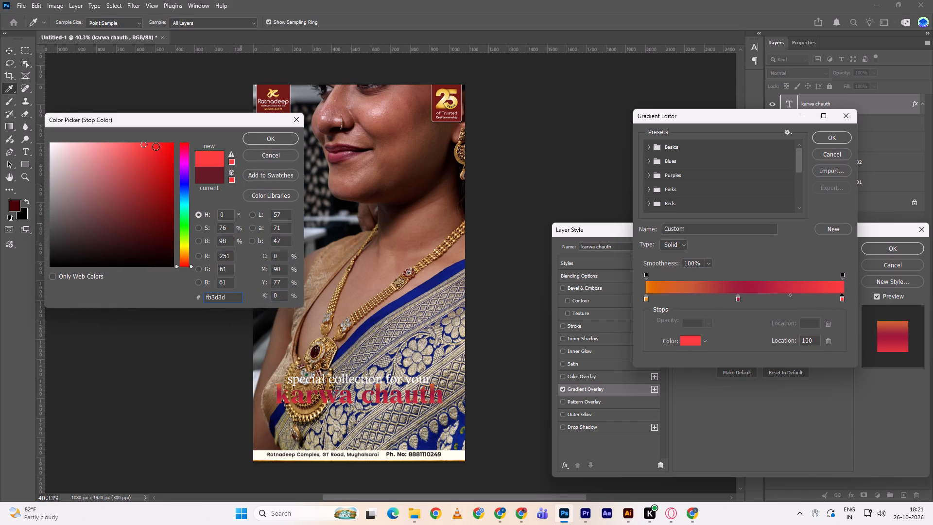
click(184, 259)
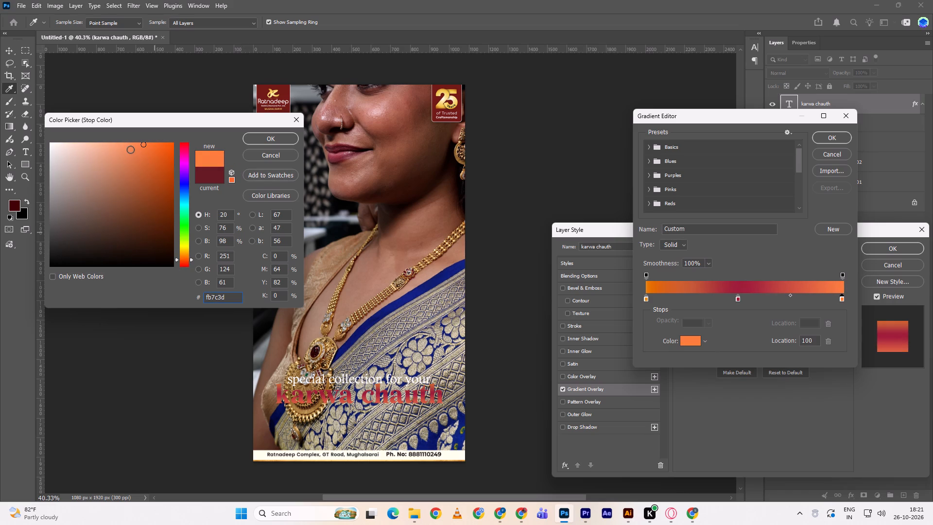
click(272, 136)
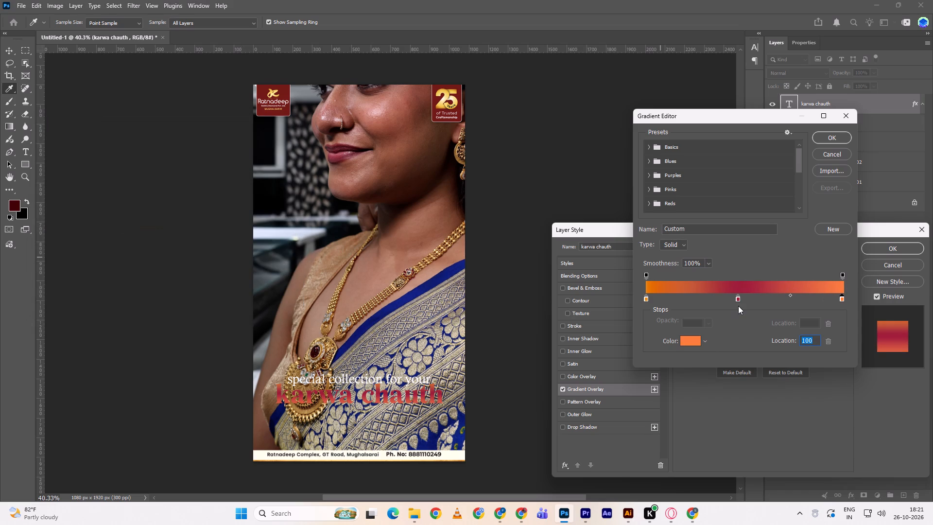
Move the gradient's crimson middle stop to location 0.
click(737, 299)
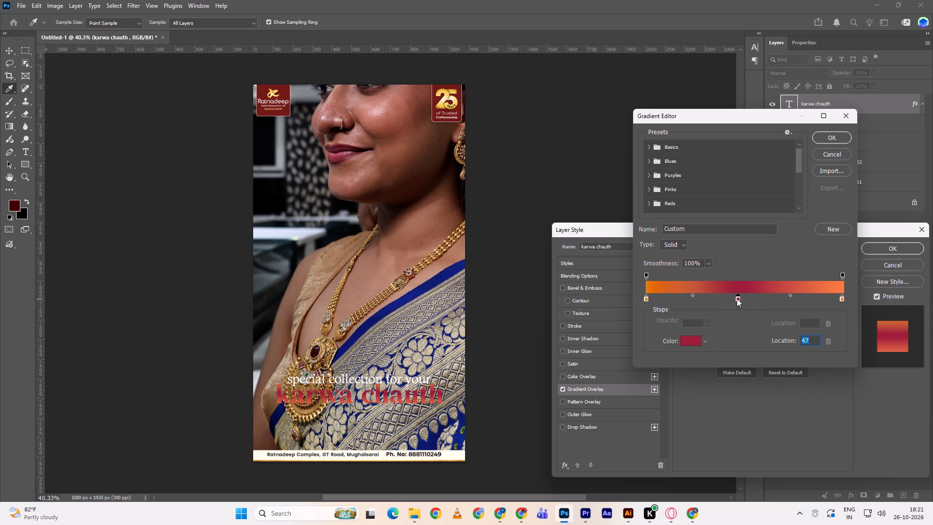
key(Delete)
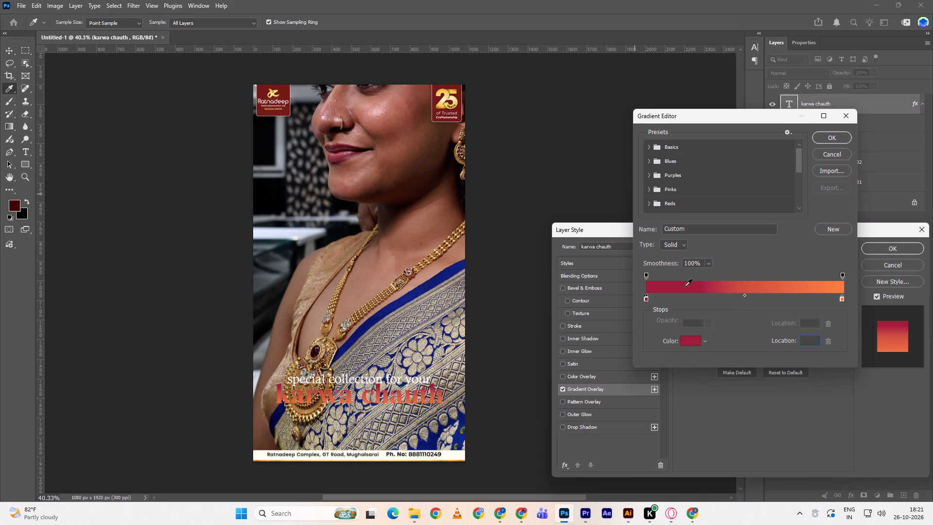
Recolour the gradient's crimson starting stop to golden yellow #f7cf56 and apply the Gradient Overlay to the "karwa chauth" text.
double_click(645, 301)
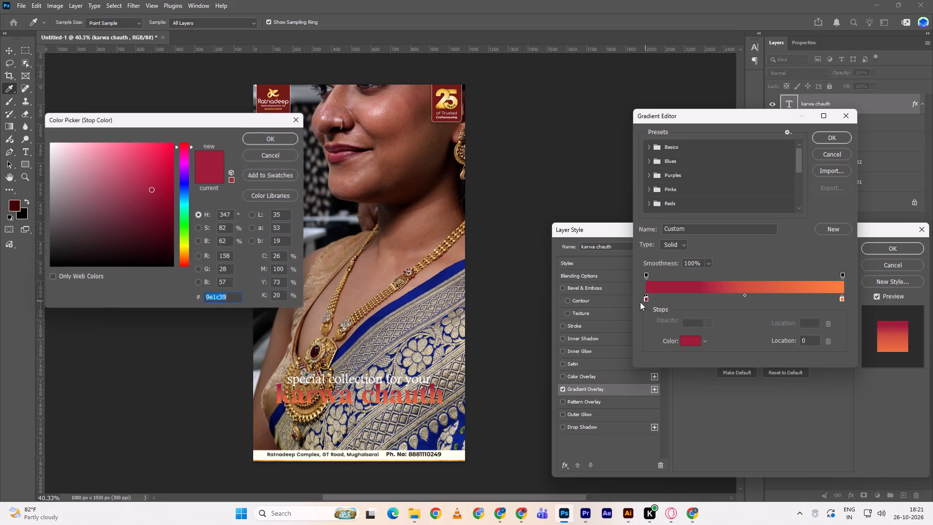
click(129, 155)
click(142, 192)
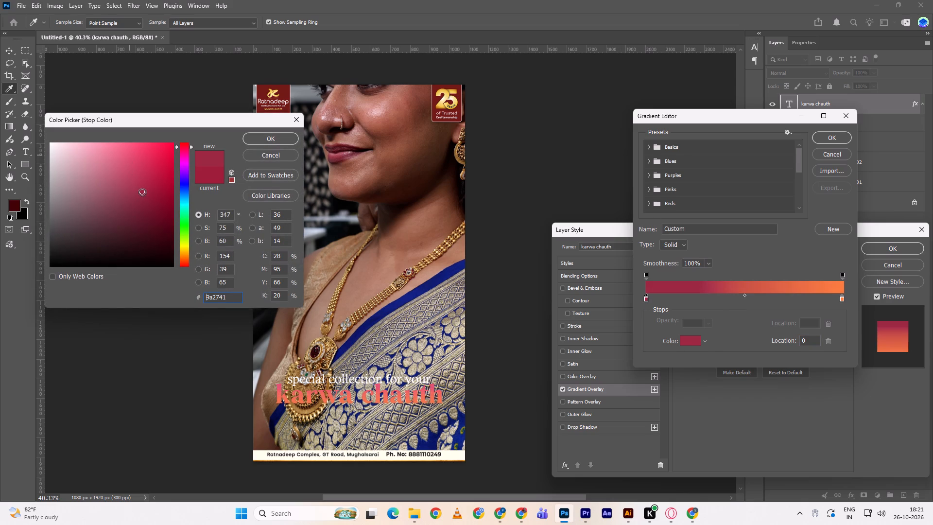
click(107, 137)
click(53, 133)
click(68, 137)
click(79, 150)
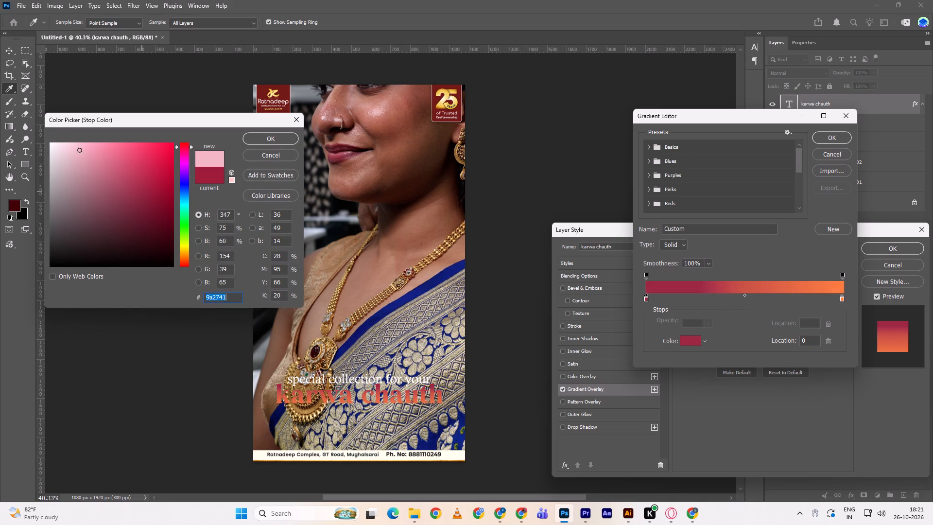
click(99, 153)
click(105, 153)
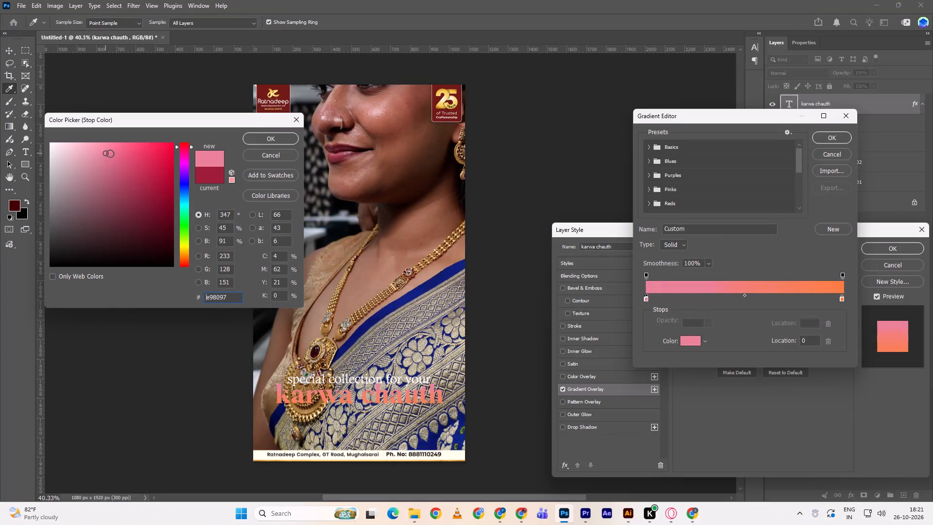
click(110, 153)
click(103, 168)
drag(91, 156, 71, 144)
click(142, 153)
drag(183, 256, 186, 251)
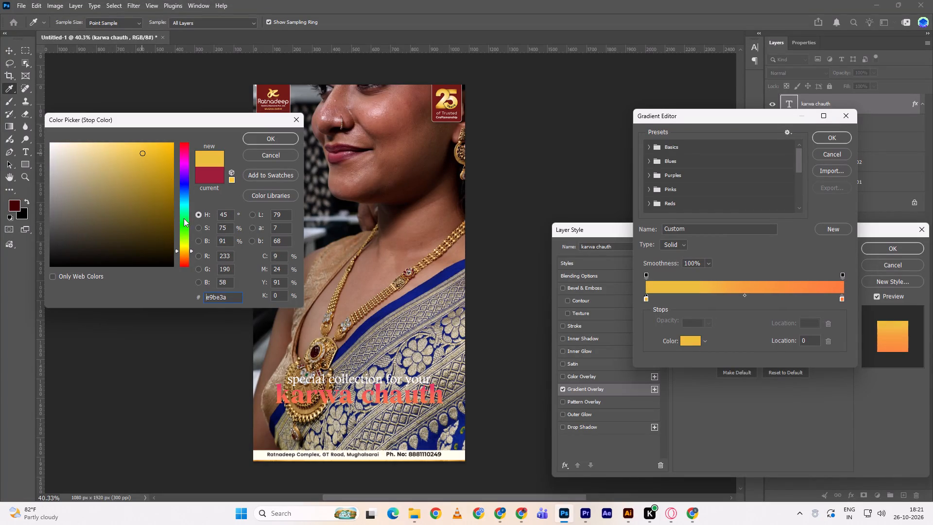
drag(155, 150, 169, 140)
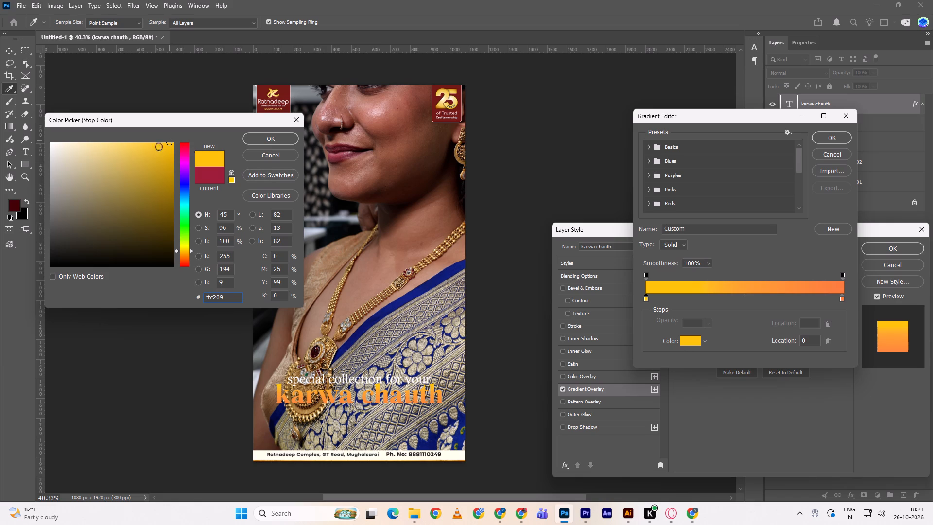
click(153, 146)
drag(145, 147, 130, 146)
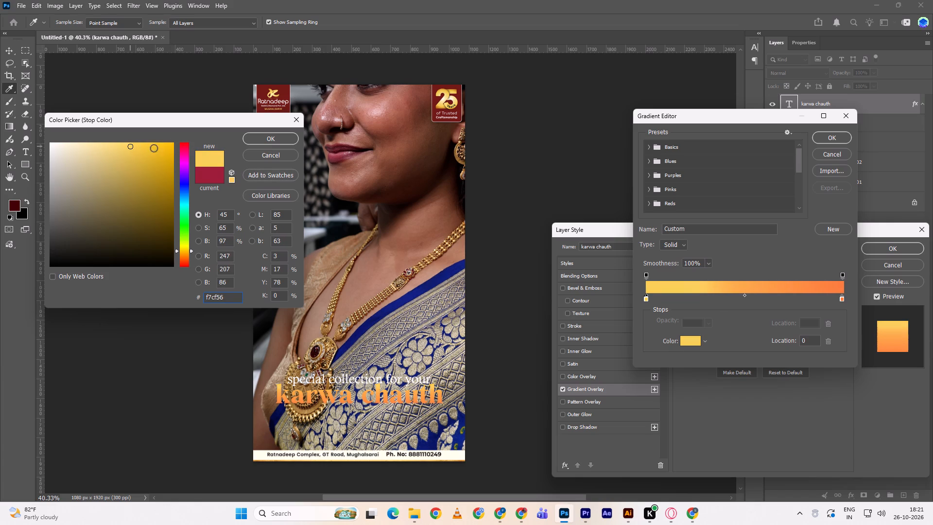
click(252, 142)
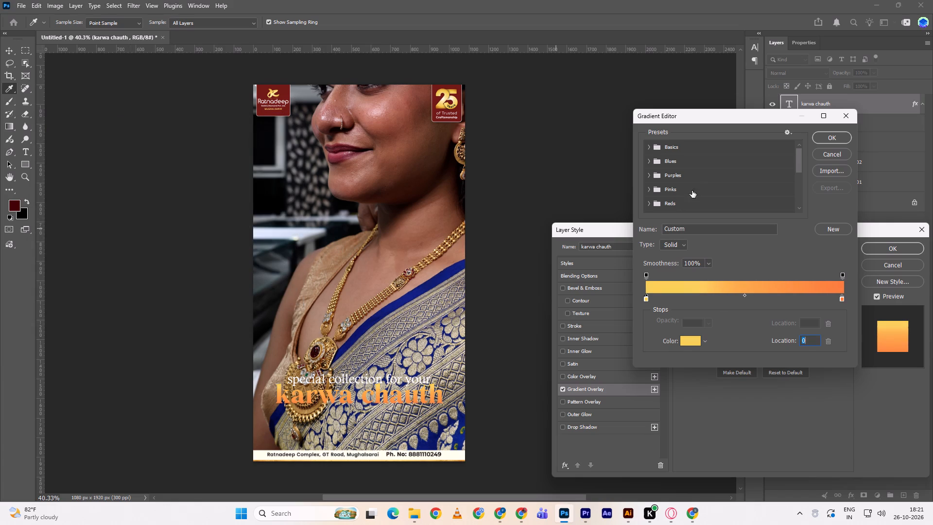
click(837, 139)
click(894, 247)
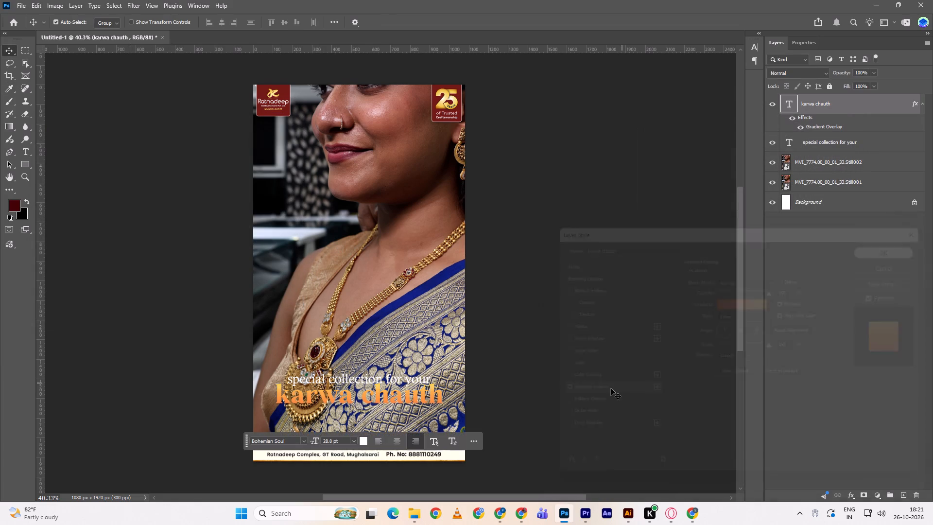
Add a Drop Shadow to the "karwa chauth" text with 100% opacity, 9 px size and near-black colour #0f0505.
click(857, 497)
click(859, 490)
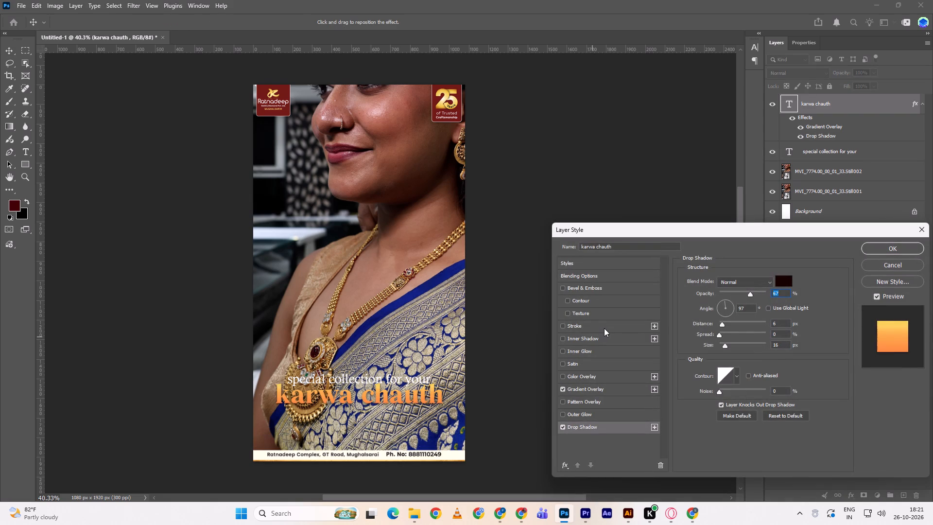
drag(753, 295, 768, 296)
drag(768, 296, 777, 293)
click(723, 346)
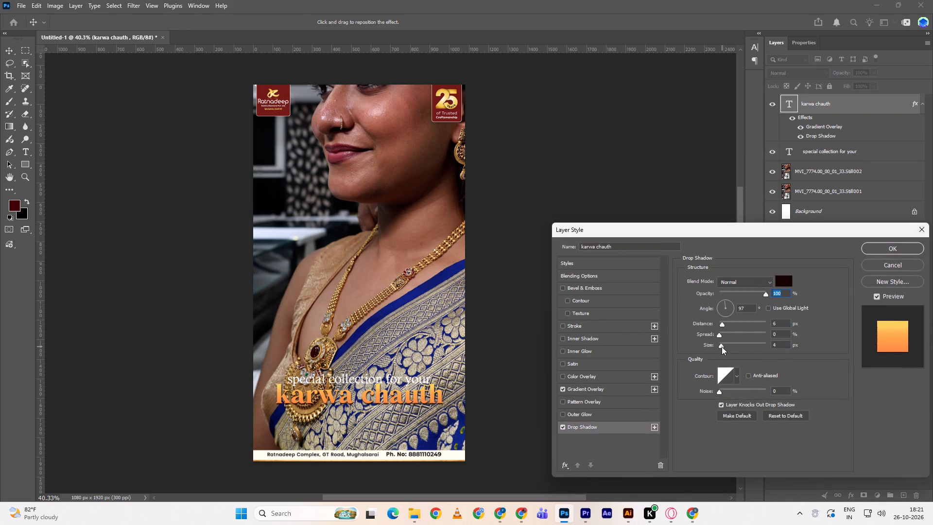
click(786, 279)
click(129, 259)
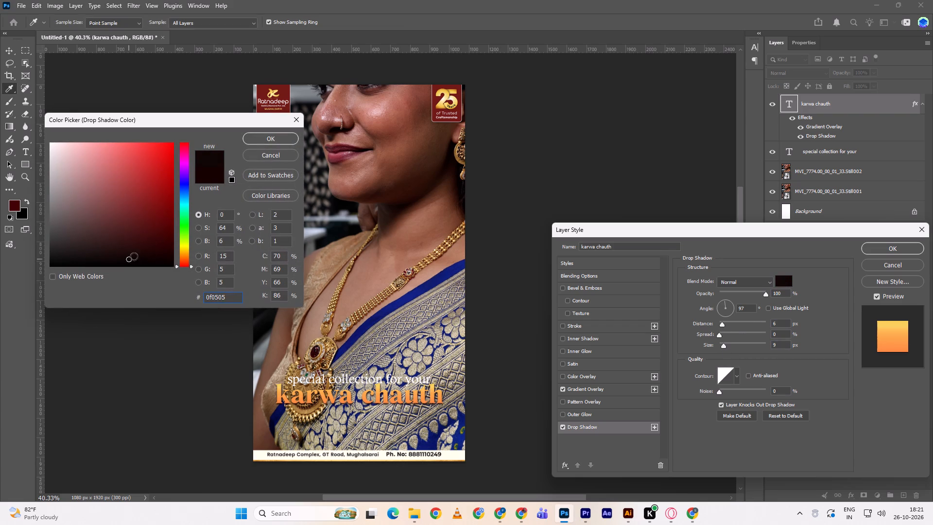
click(275, 143)
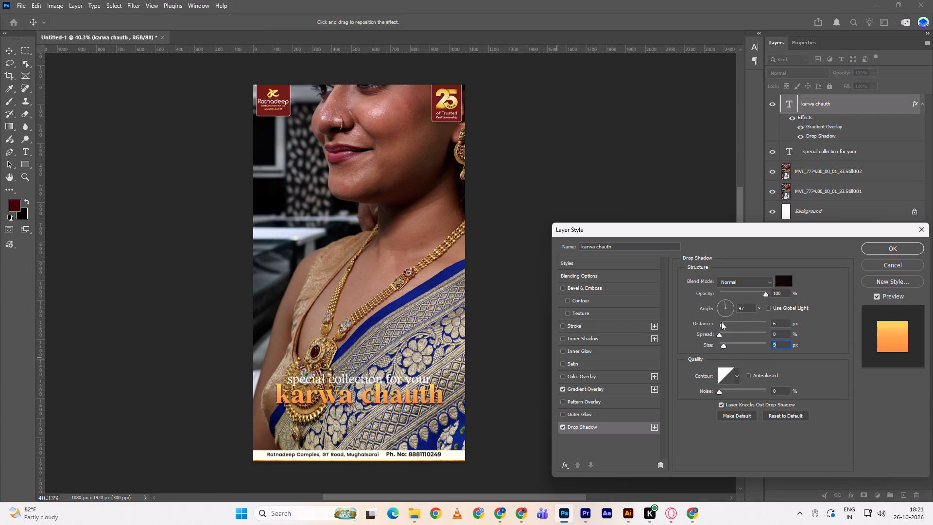
Set the "karwa chauth" drop shadow to a 132° angle, 11 px distance and 10 px size, and apply it.
click(722, 298)
click(720, 302)
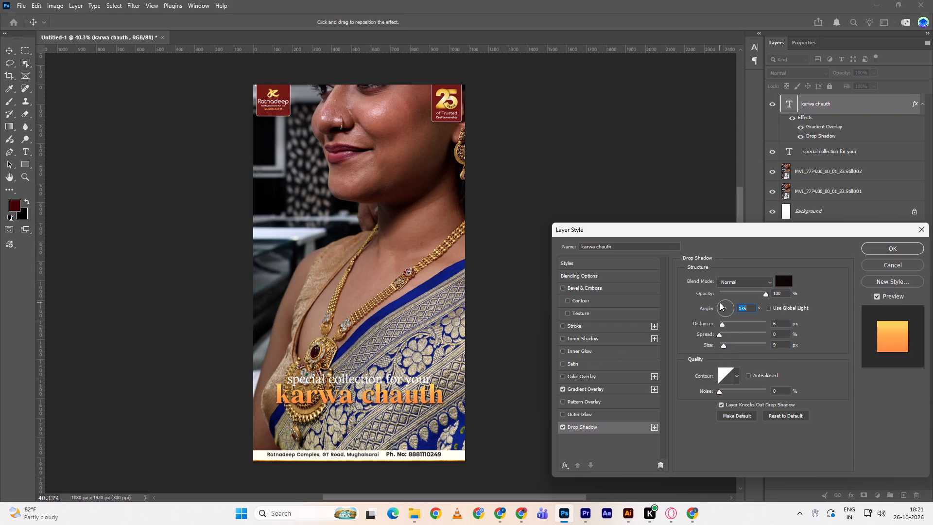
click(722, 302)
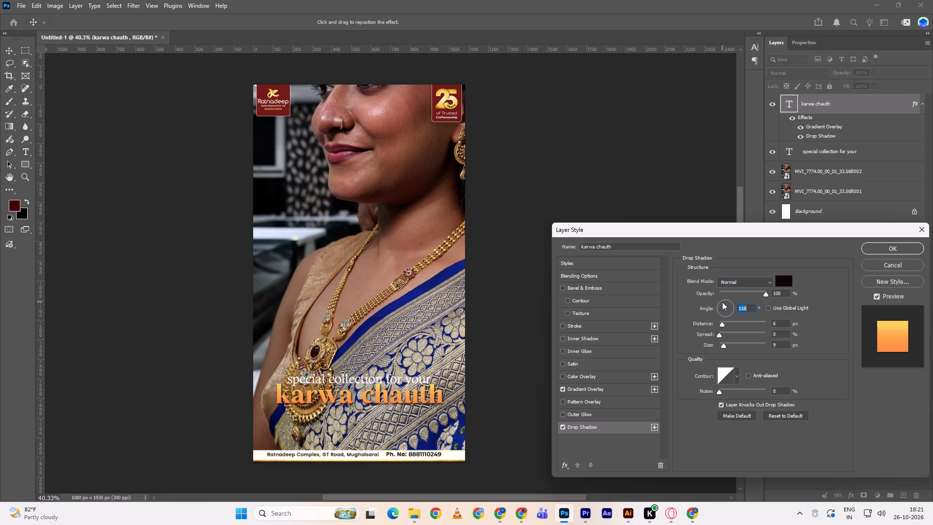
click(721, 301)
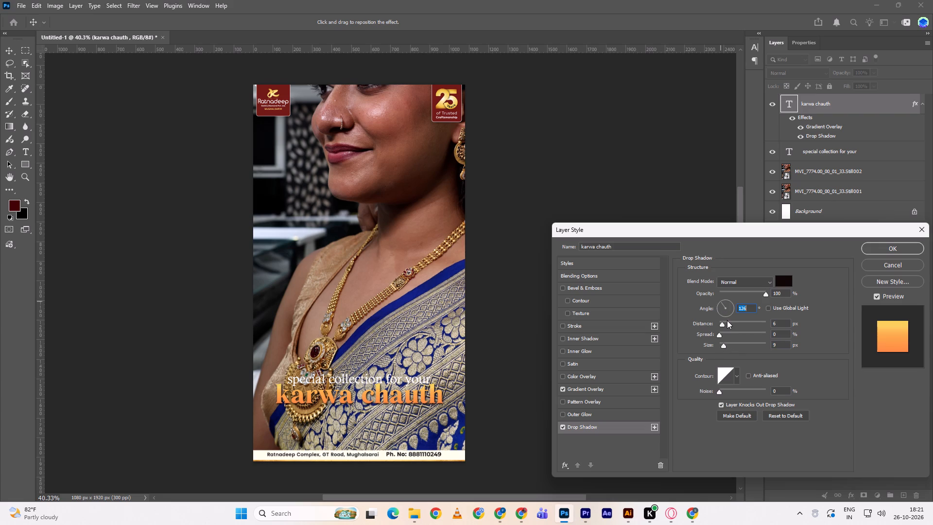
click(725, 322)
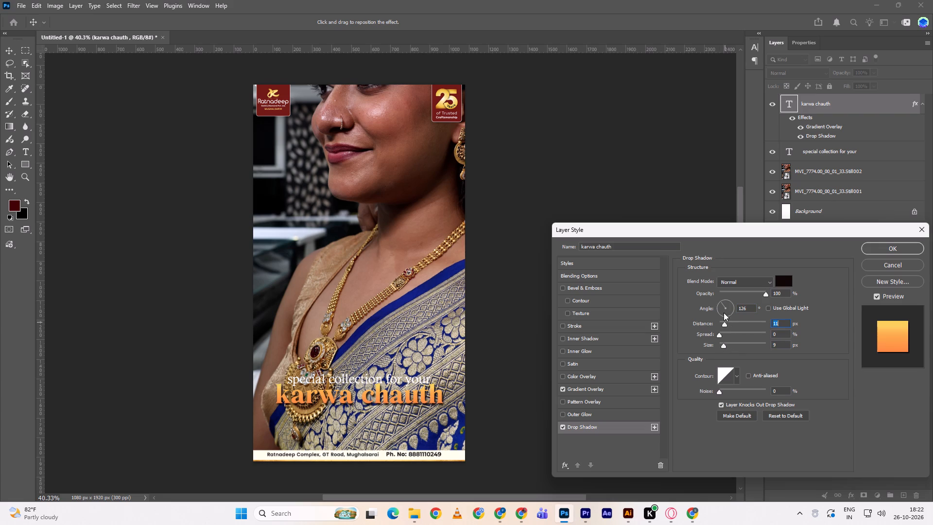
click(724, 301)
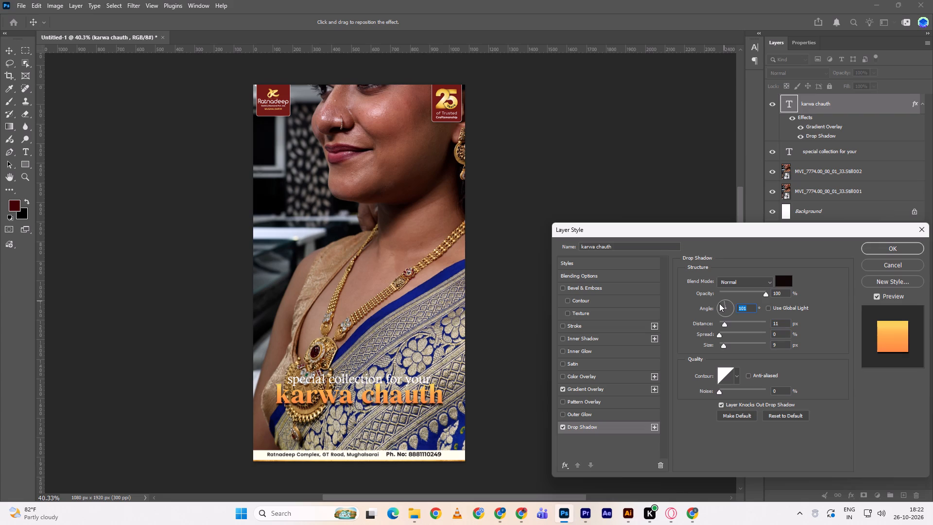
click(719, 303)
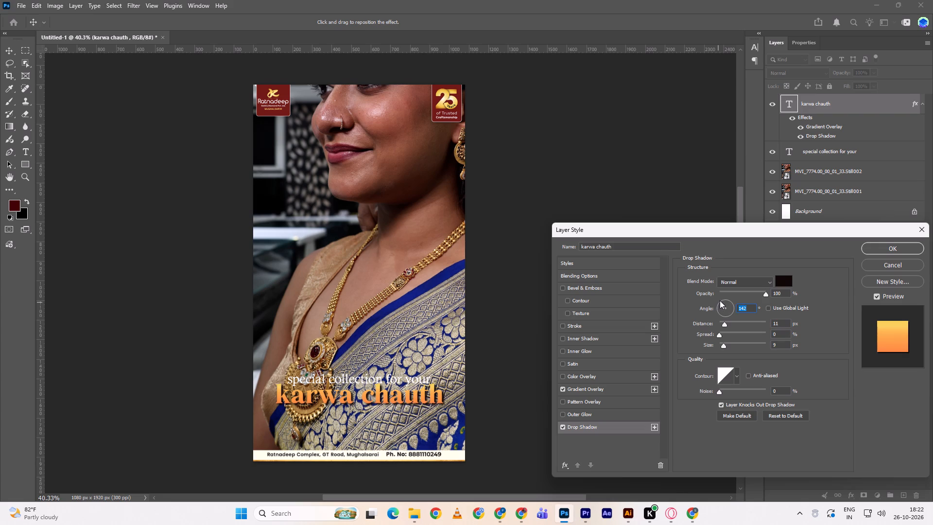
click(720, 300)
click(720, 302)
click(723, 346)
click(874, 252)
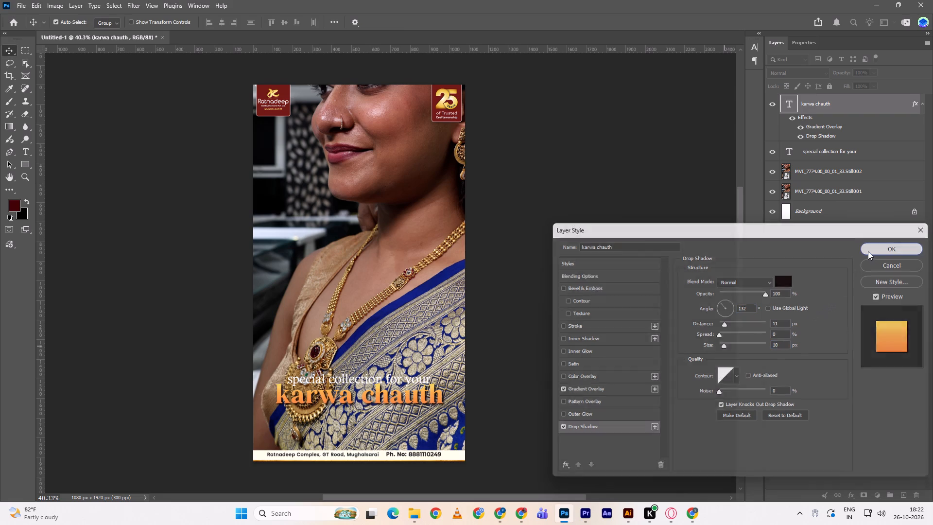
Add a Color Overlay to the "special collection for your" text and try golden yellow #f6ce44 as its colour.
click(409, 378)
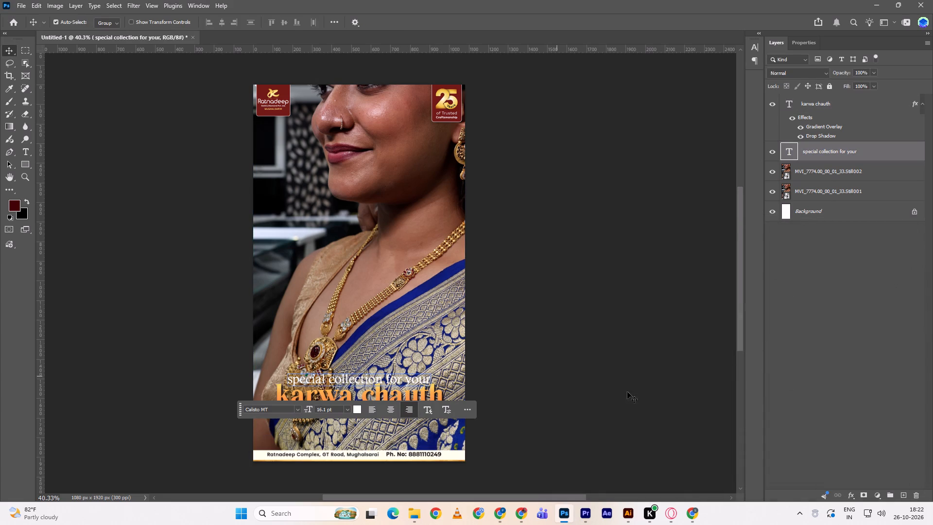
click(851, 496)
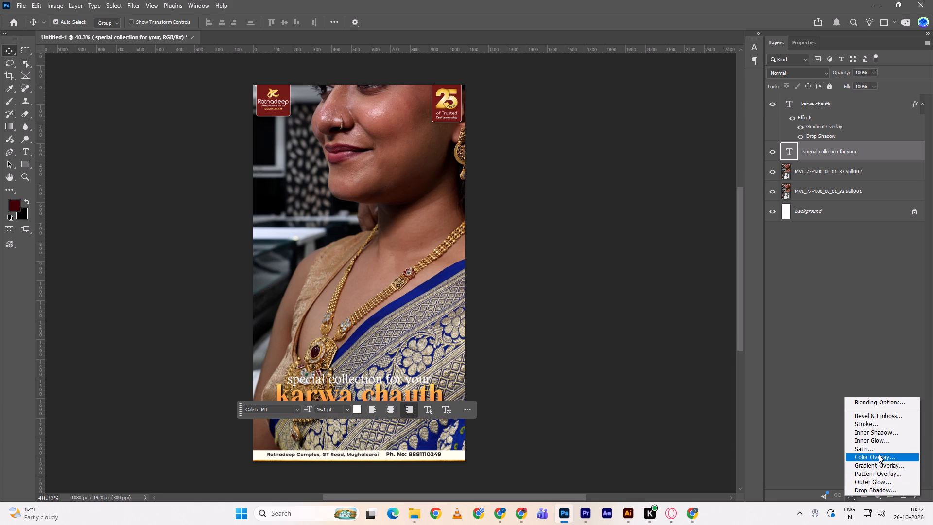
click(879, 455)
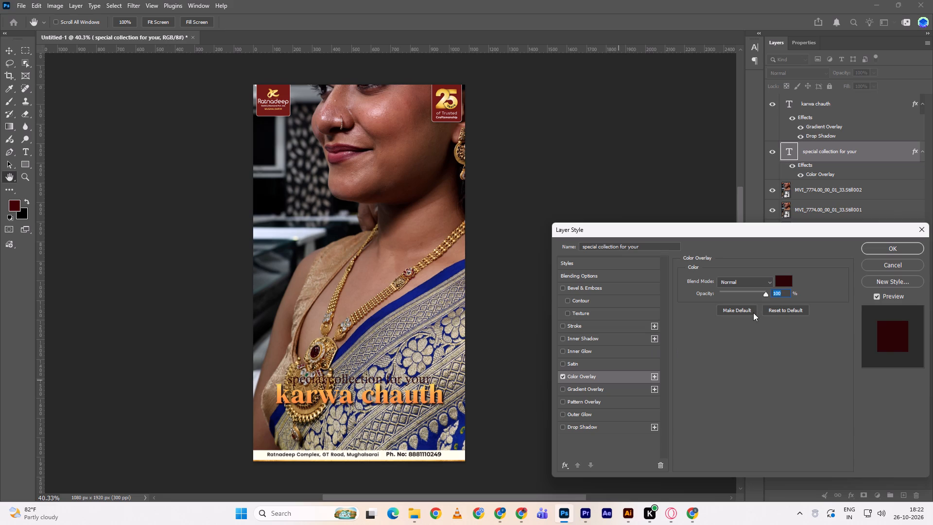
click(779, 287)
click(83, 181)
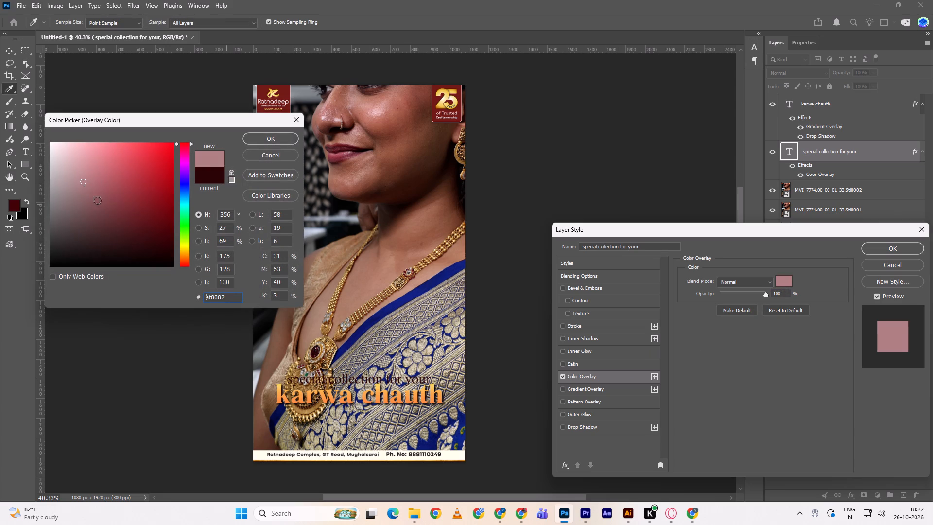
click(99, 205)
click(97, 216)
click(98, 221)
click(97, 233)
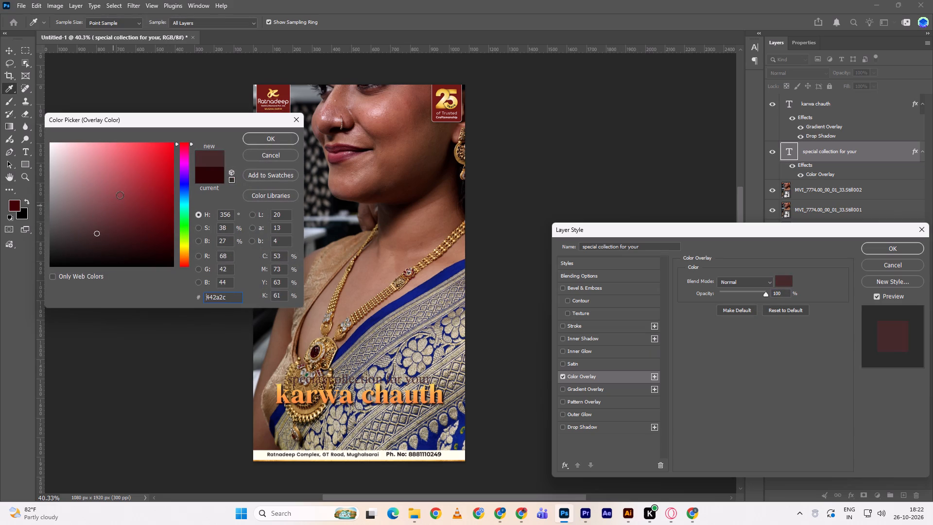
click(120, 195)
click(186, 254)
click(186, 250)
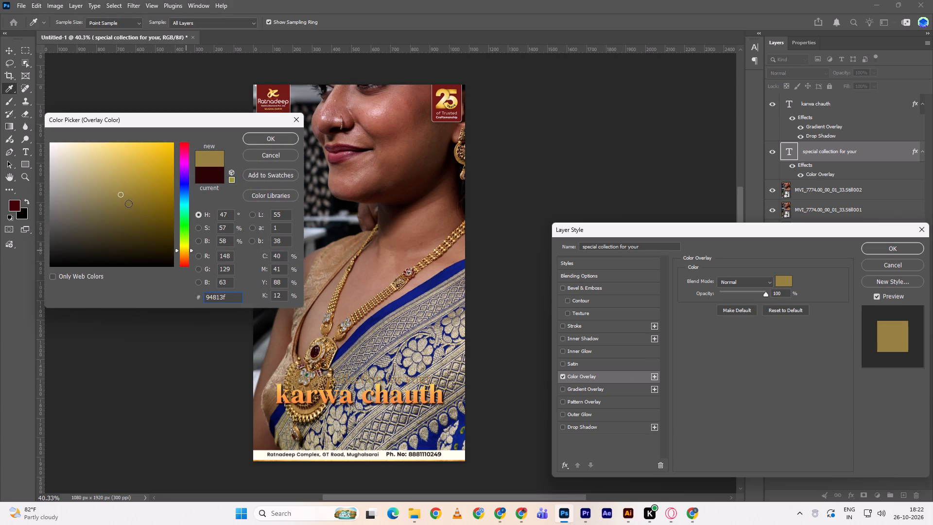
click(128, 203)
click(138, 168)
click(144, 159)
click(144, 152)
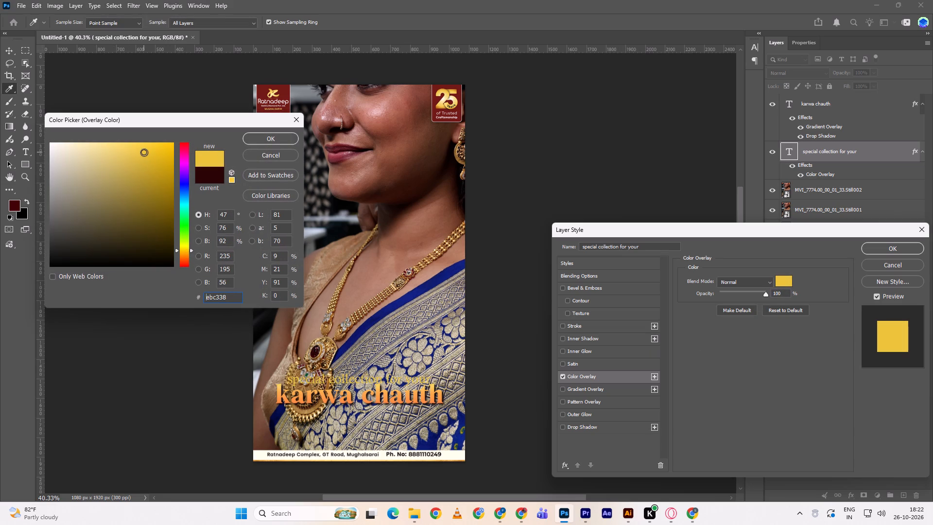
drag(144, 152, 139, 147)
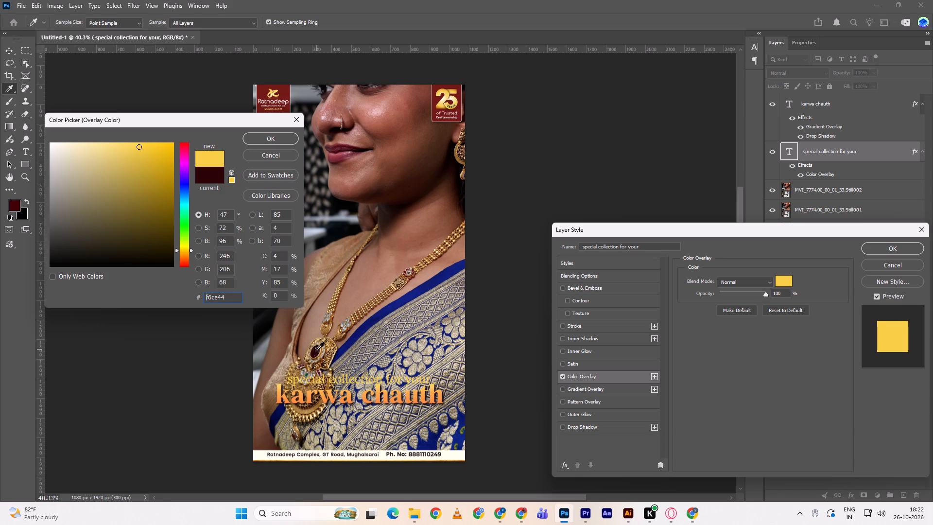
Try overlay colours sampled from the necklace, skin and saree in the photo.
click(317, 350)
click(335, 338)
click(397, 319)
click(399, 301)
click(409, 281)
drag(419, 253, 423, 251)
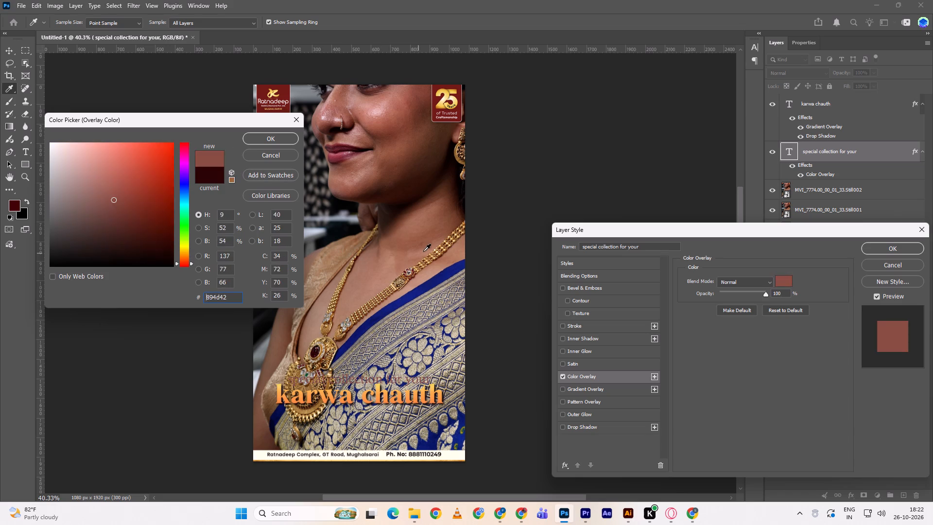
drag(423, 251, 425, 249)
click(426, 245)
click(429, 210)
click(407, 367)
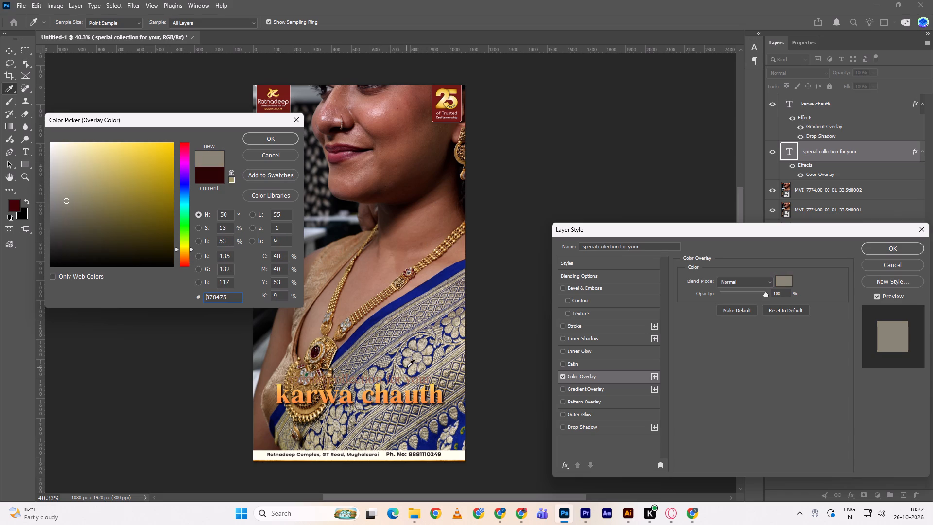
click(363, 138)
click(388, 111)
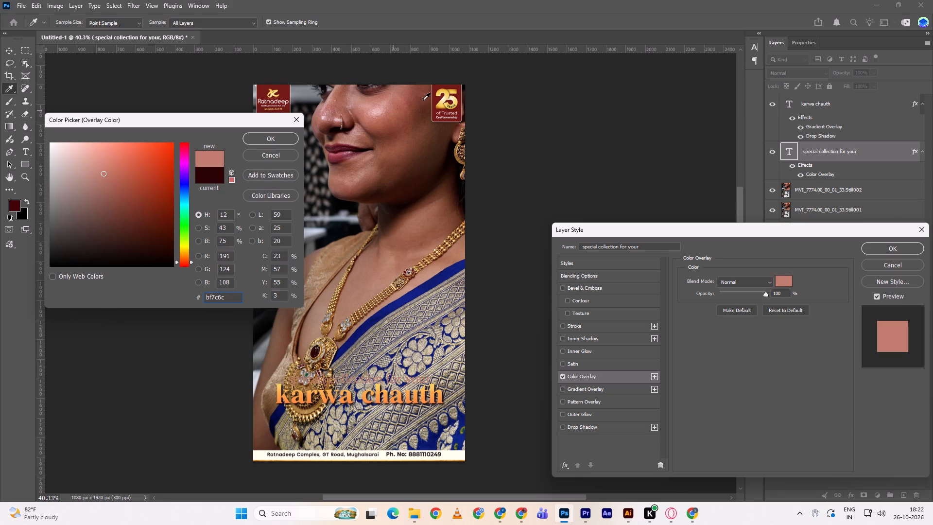
Sample pale gold #f5df94 from the "25" anniversary badge as the overlay colour and apply the Color Overlay.
click(443, 93)
click(444, 102)
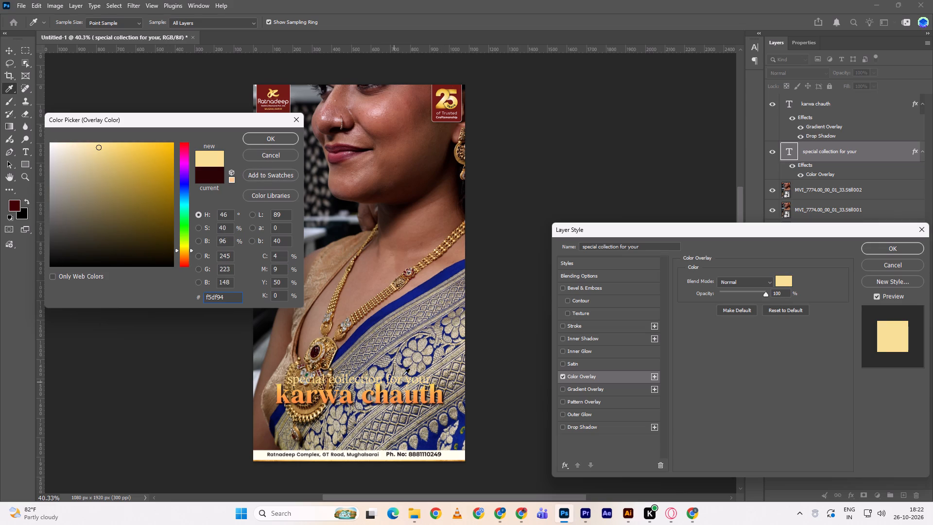
click(265, 139)
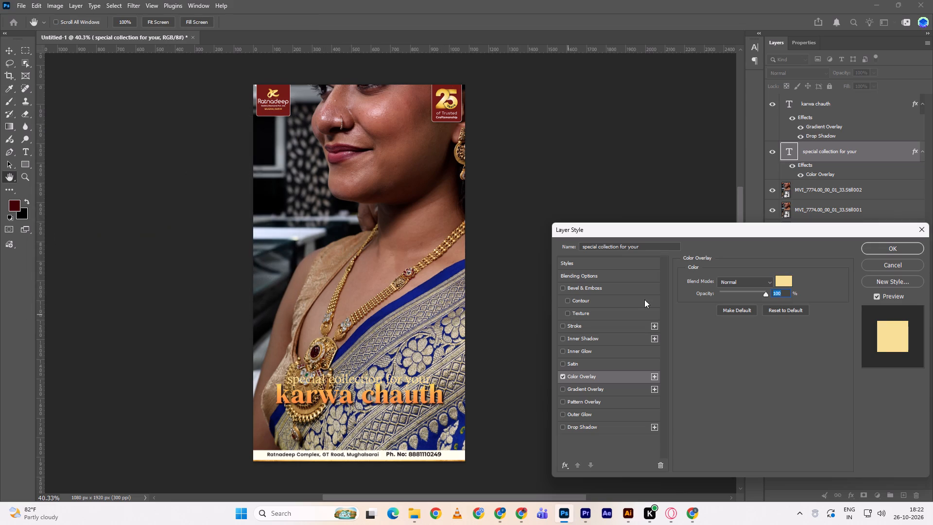
click(881, 249)
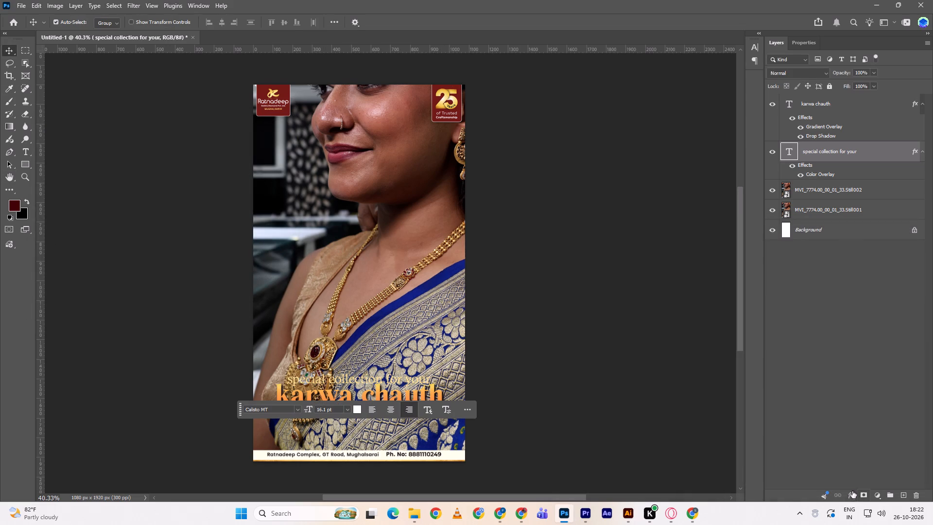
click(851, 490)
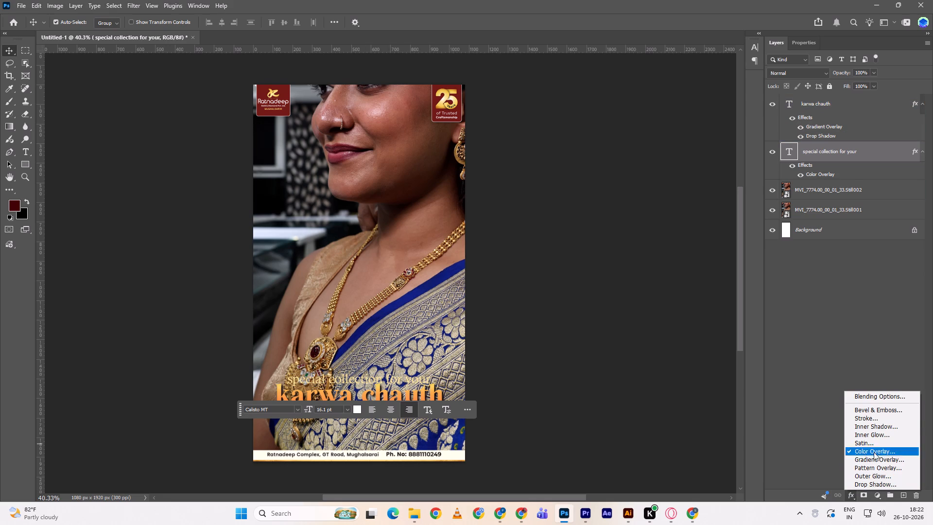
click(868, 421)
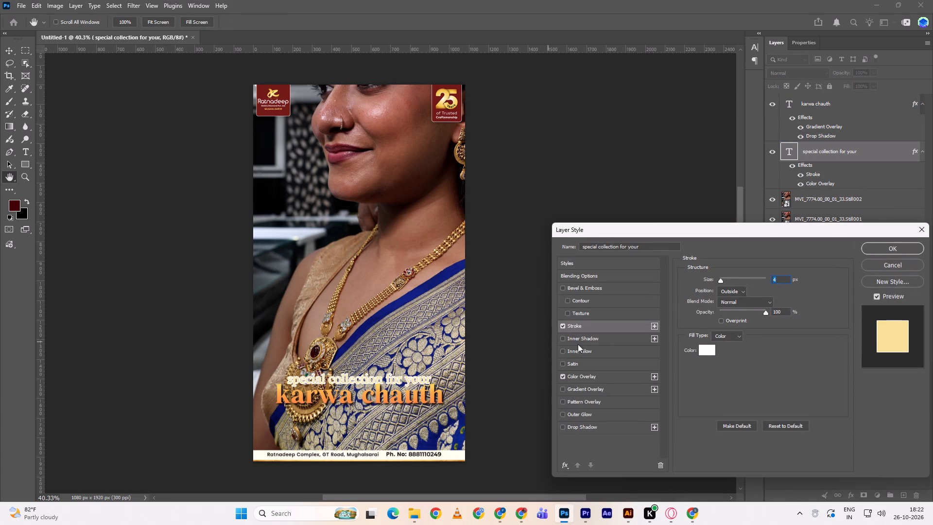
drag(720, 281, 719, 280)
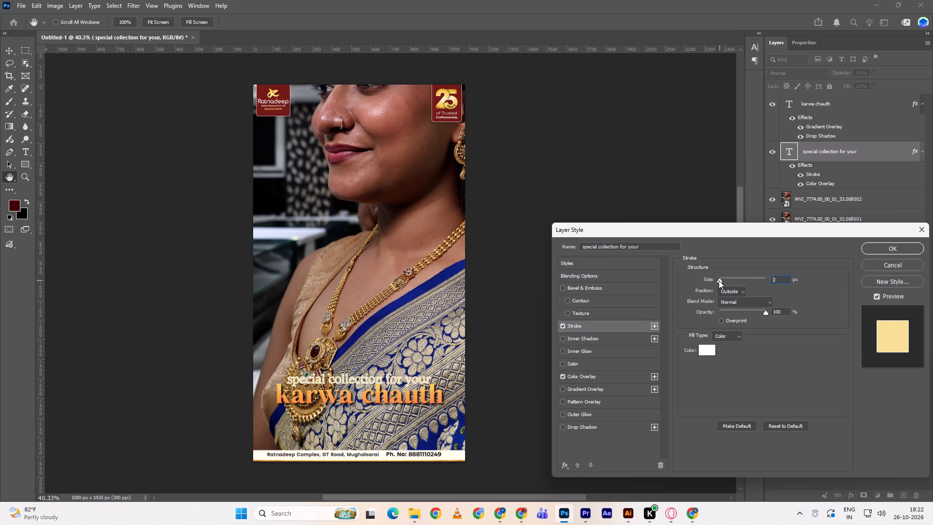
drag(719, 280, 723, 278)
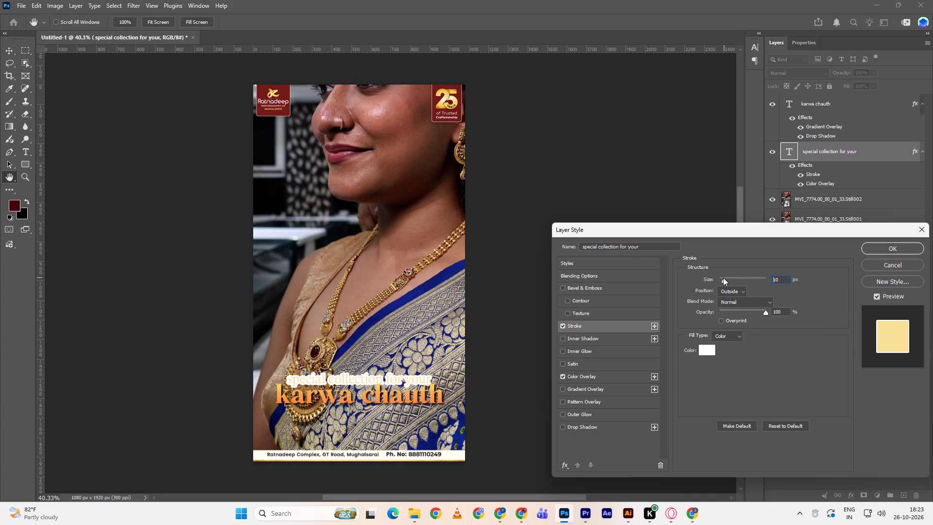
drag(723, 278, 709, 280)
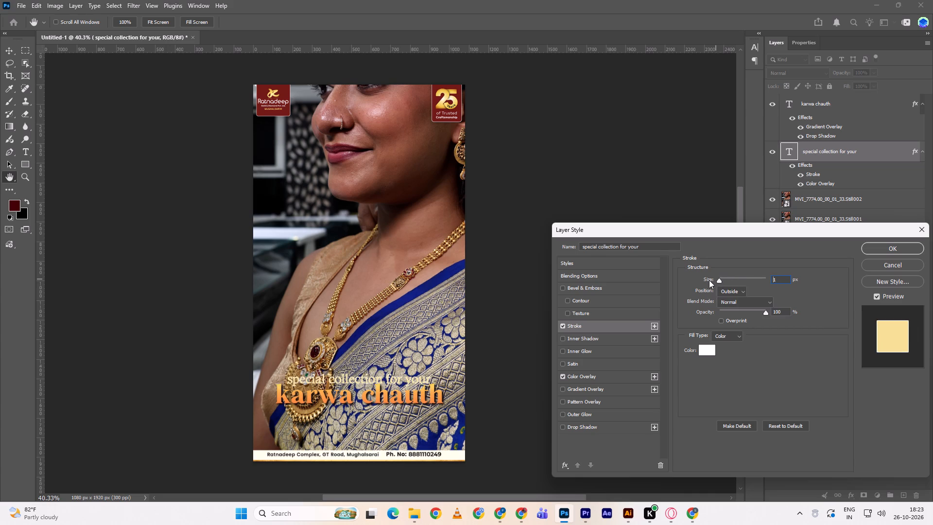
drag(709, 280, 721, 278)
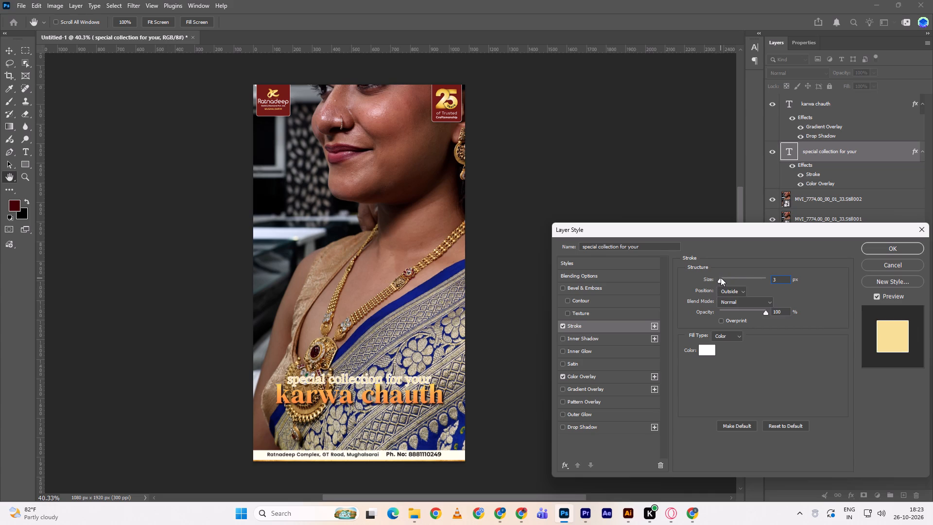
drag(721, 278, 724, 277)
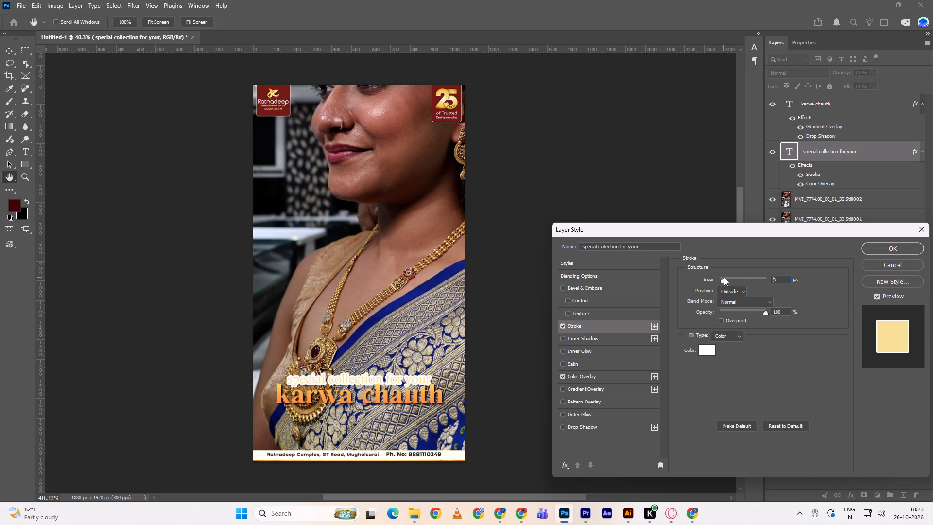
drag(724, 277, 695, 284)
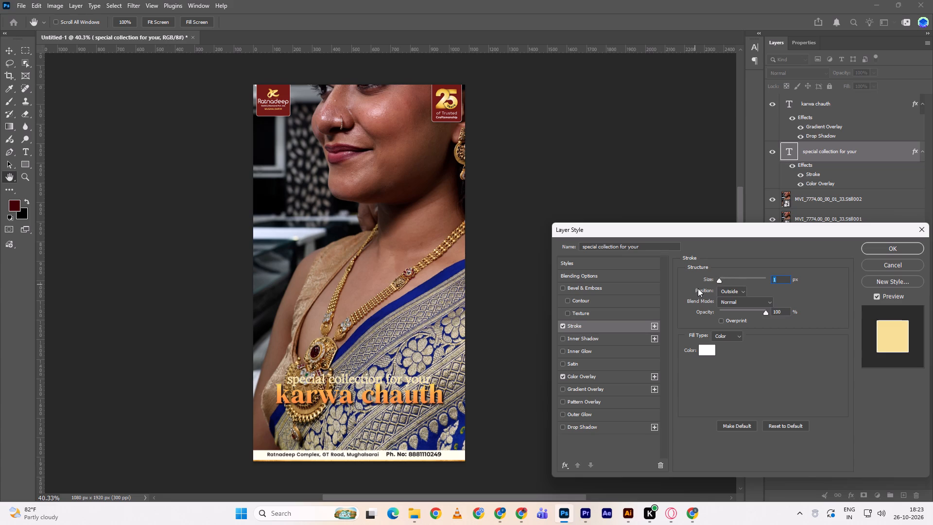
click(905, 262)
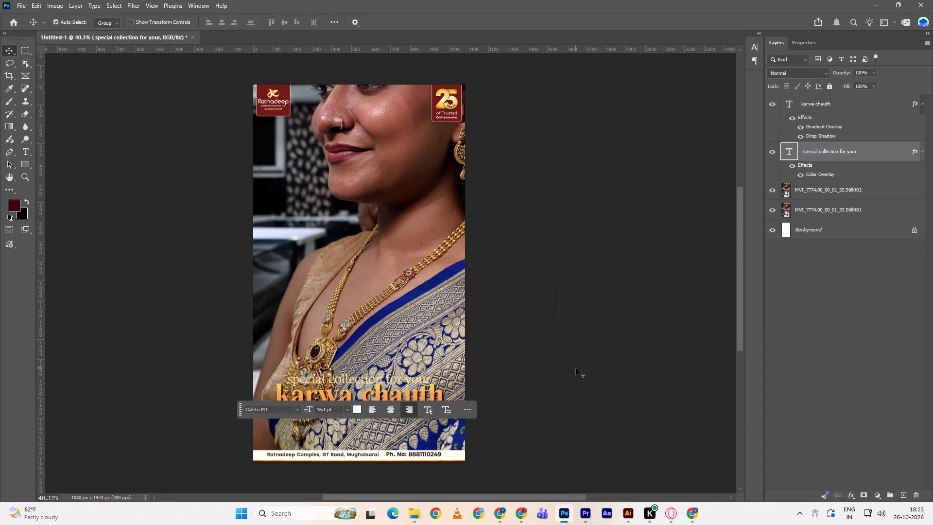
Add a drop shadow with 8 px distance and 2 px size to the "special collection for your" text.
click(853, 496)
click(861, 491)
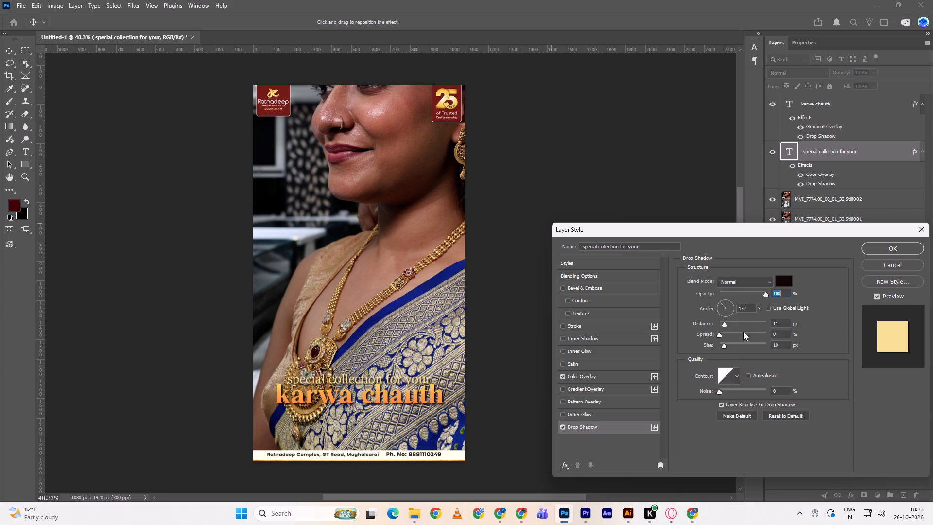
drag(725, 346, 720, 346)
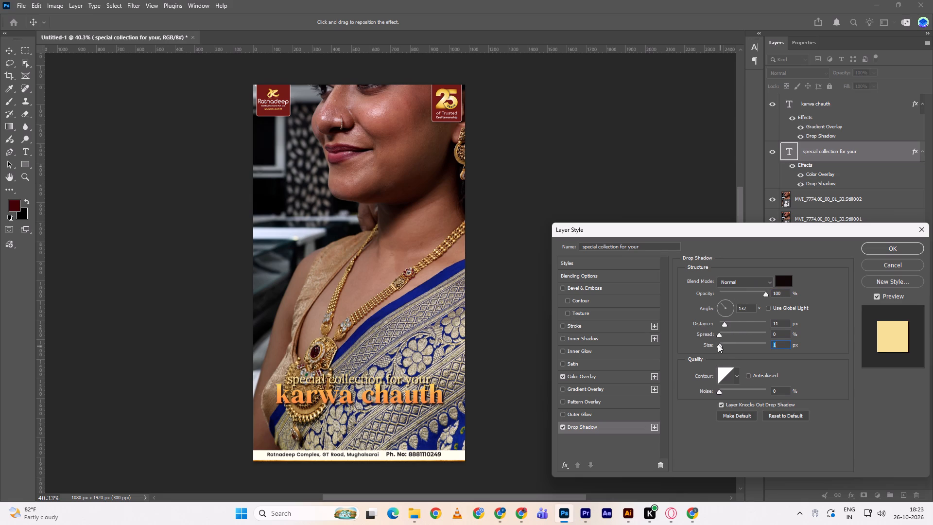
click(724, 324)
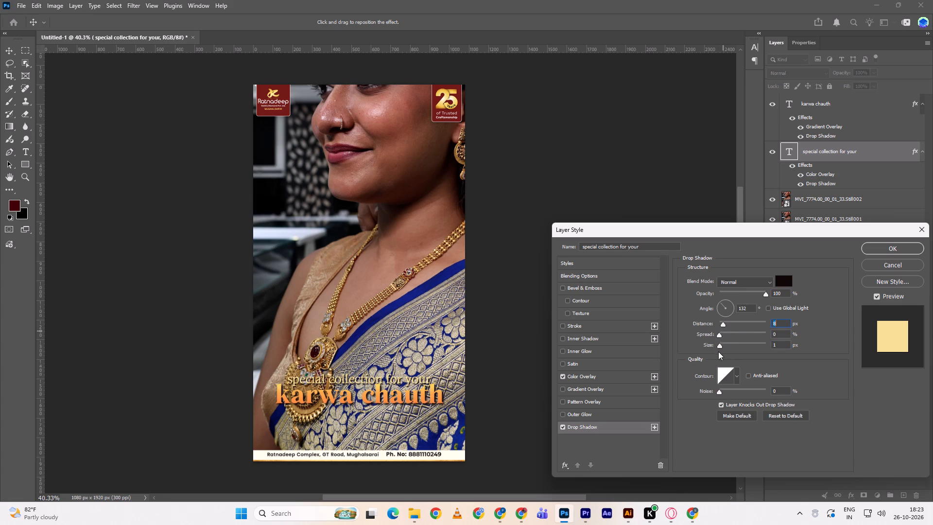
click(719, 346)
click(879, 248)
click(618, 349)
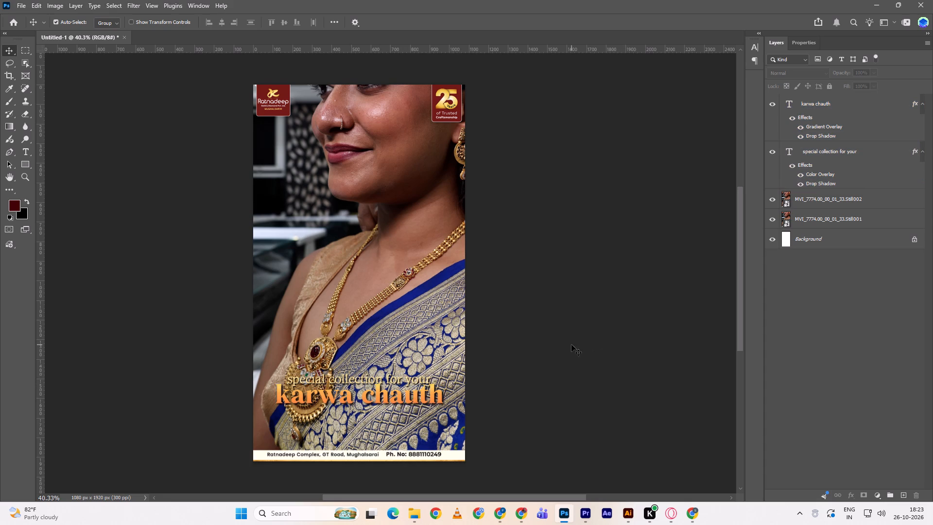
Hide both MVI_7774 still layers and the white background so only the two text layers show on transparency.
click(776, 219)
click(774, 240)
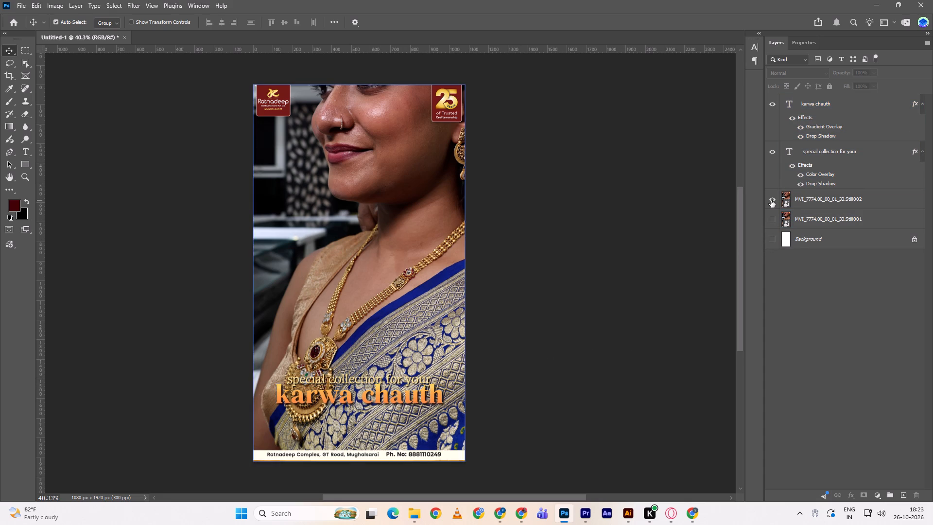
click(771, 200)
scroll(591, 321, up, 1)
scroll(601, 295, down, 1)
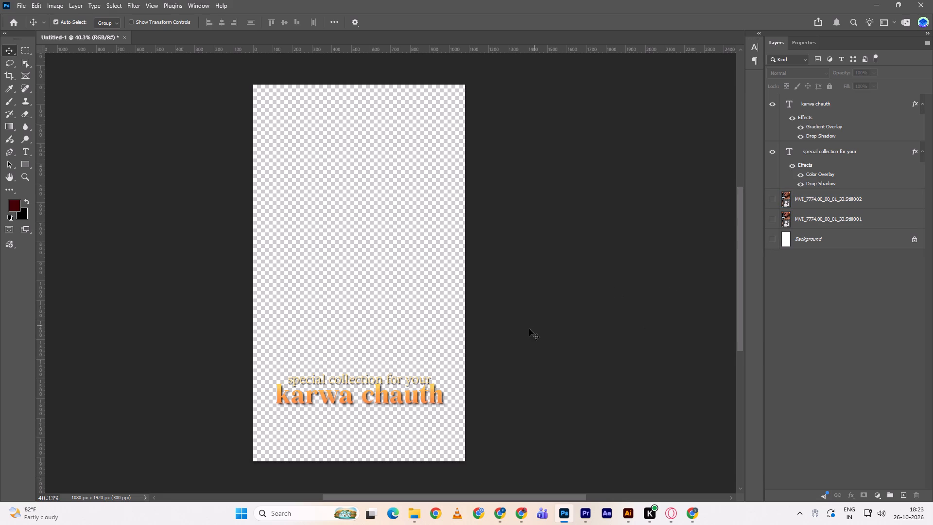
Save the transparent lettering as a PNG named "font" in the Downloads folder.
key(ctrl+w)
scroll(95, 186, up, 14)
click(109, 247)
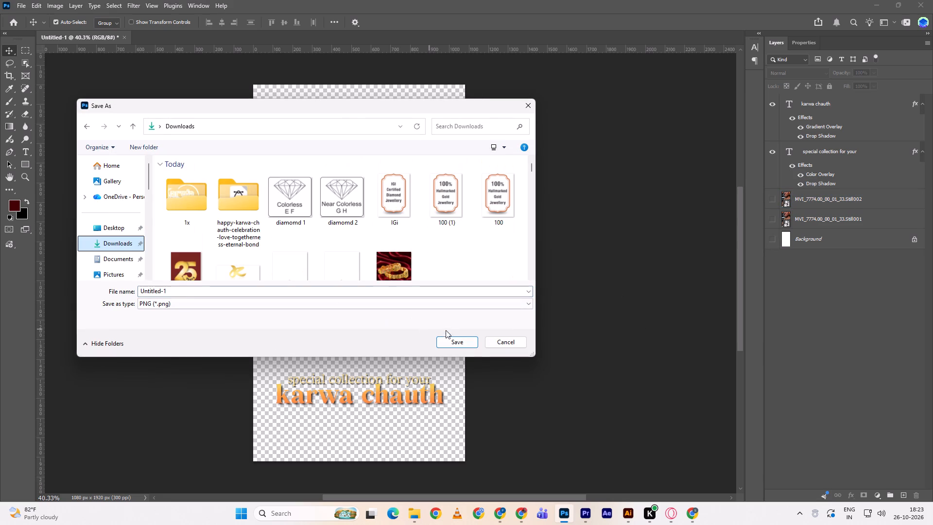
click(239, 292)
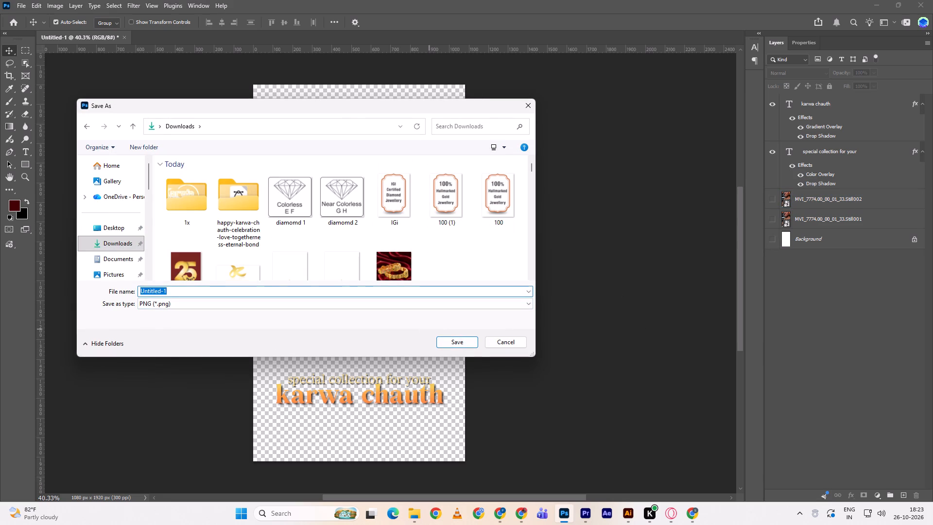
text(fonts)
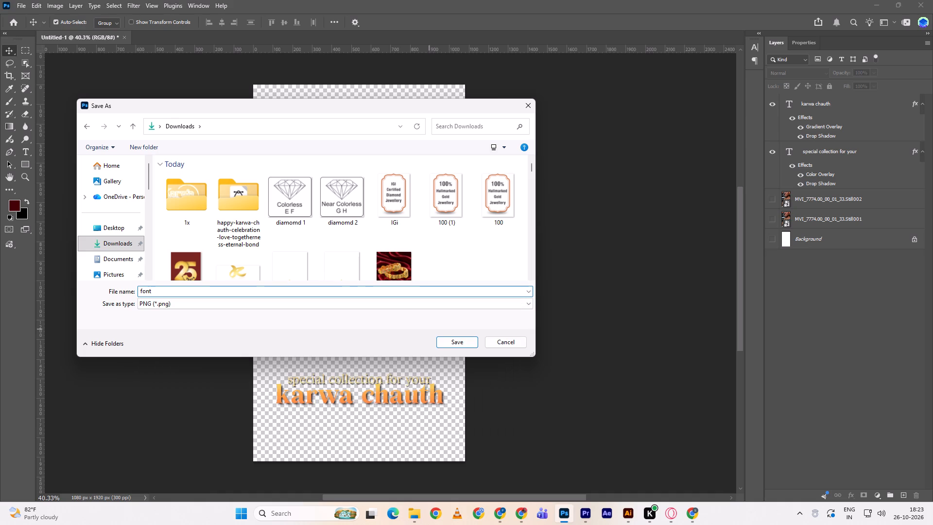
key(BackSpace)
key(Return)
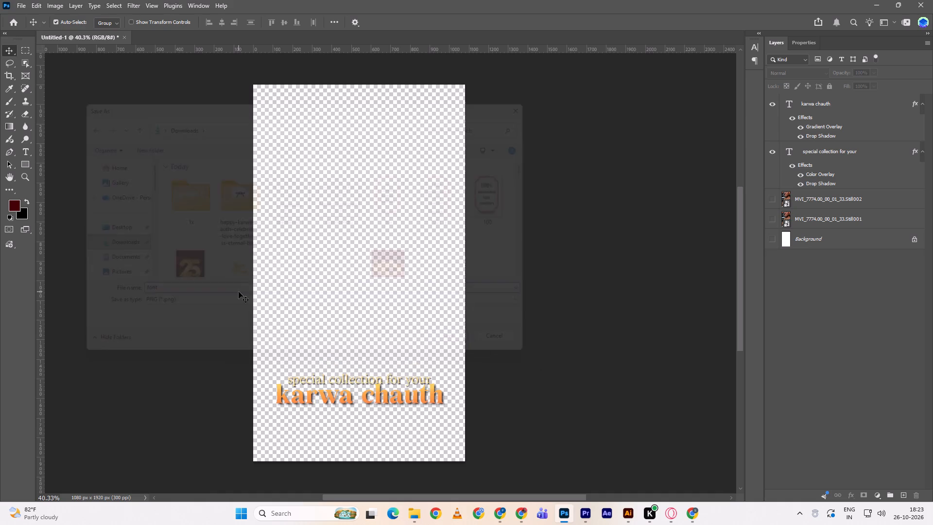
Bring the font image from the Downloads folder into the MVI_7774 timeline in Premiere.
key(alt+Tab)
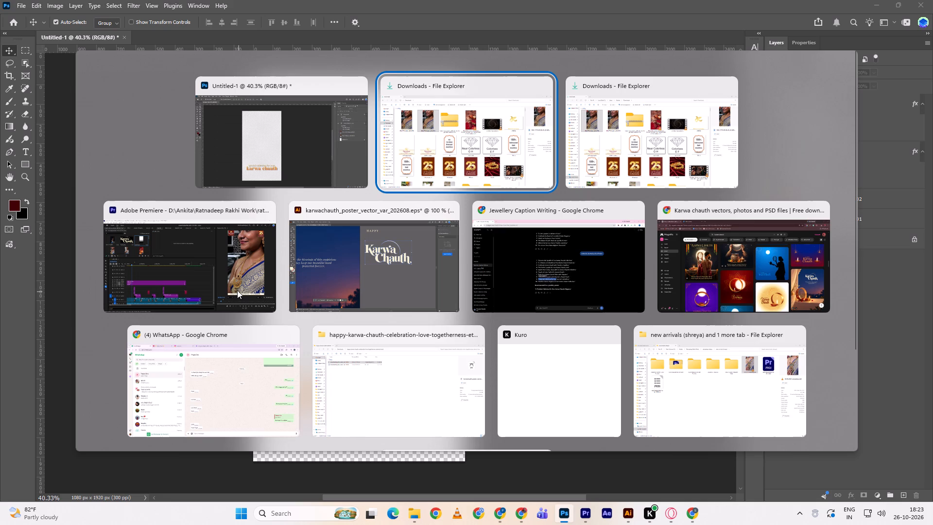
scroll(289, 239, up, 8)
scroll(283, 226, down, 4)
scroll(283, 226, up, 6)
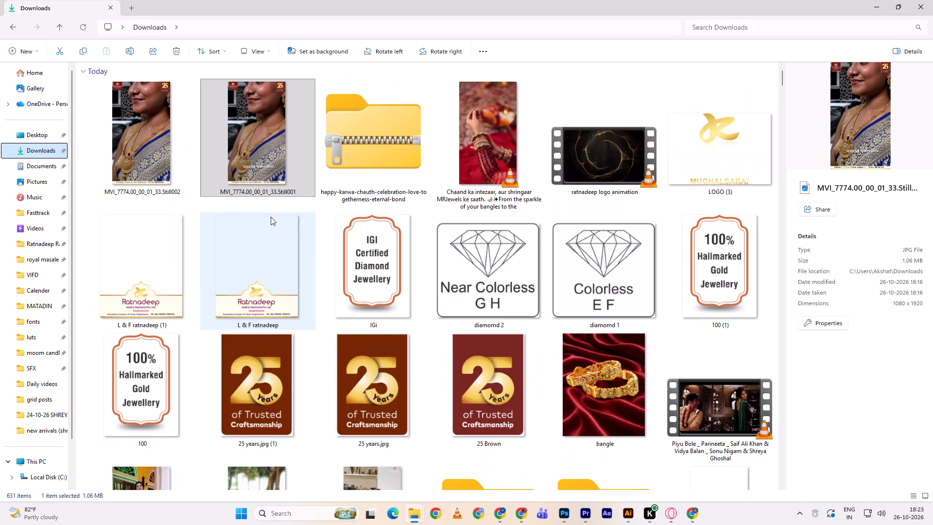
click(43, 157)
drag(169, 142, 169, 178)
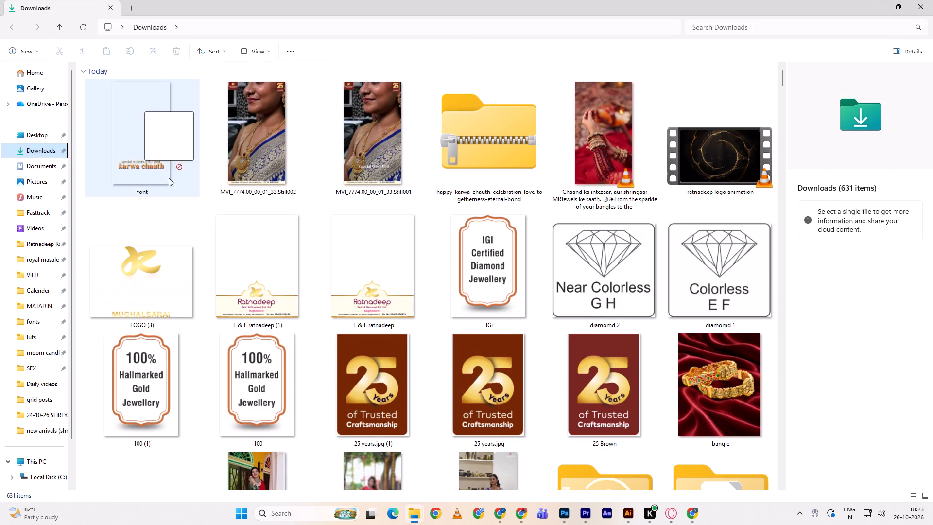
drag(169, 178, 128, 308)
key(alt+Tab)
key(alt+Tab)
key(alt+Tab)
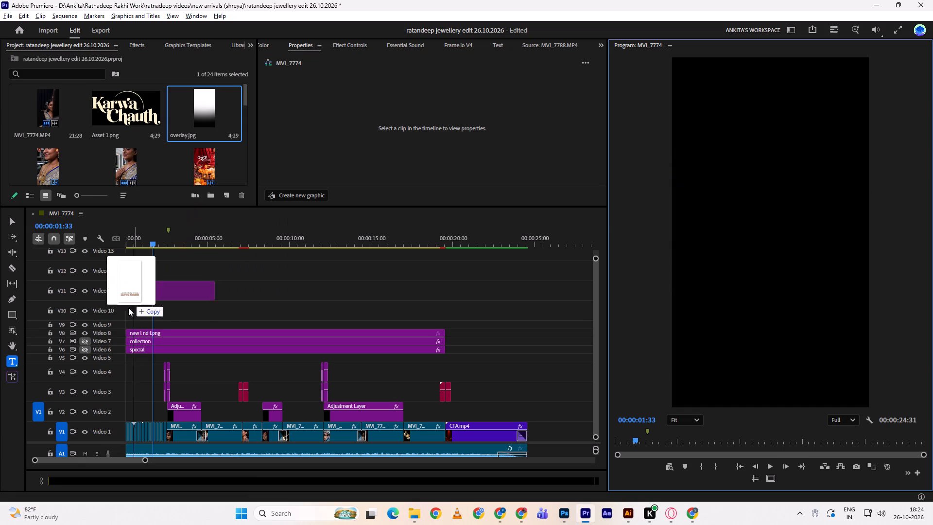
drag(128, 308, 128, 317)
Place font.png at the start of Video 9, extend it to the end of the title clips below, and play it back.
drag(143, 316, 134, 325)
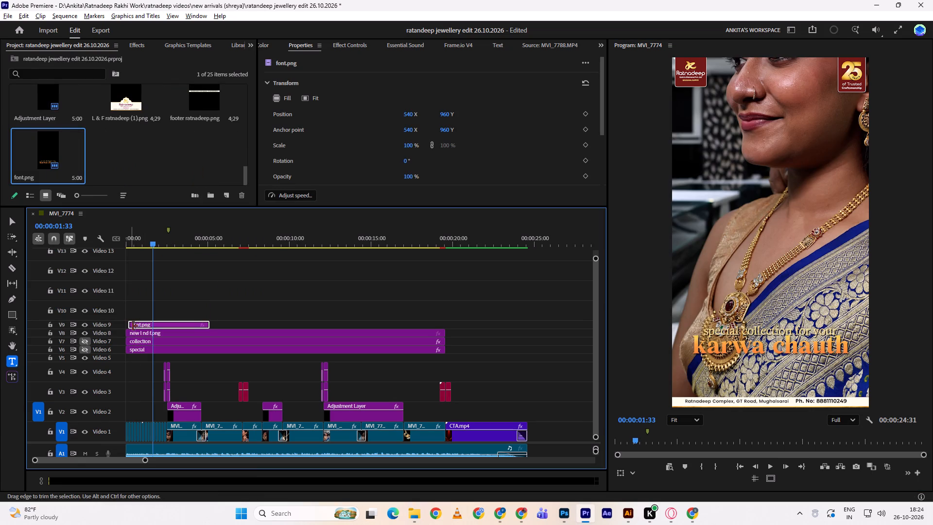
drag(139, 325, 127, 326)
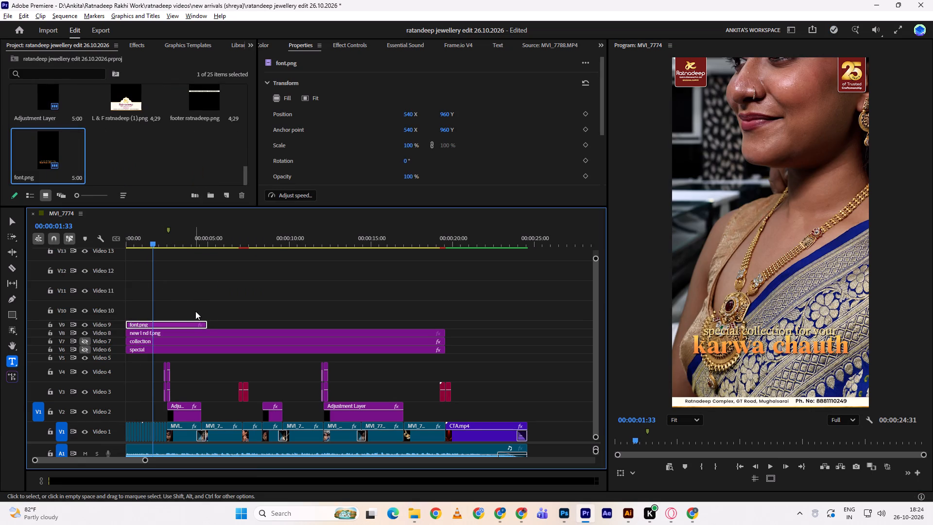
drag(209, 322, 446, 322)
key(space)
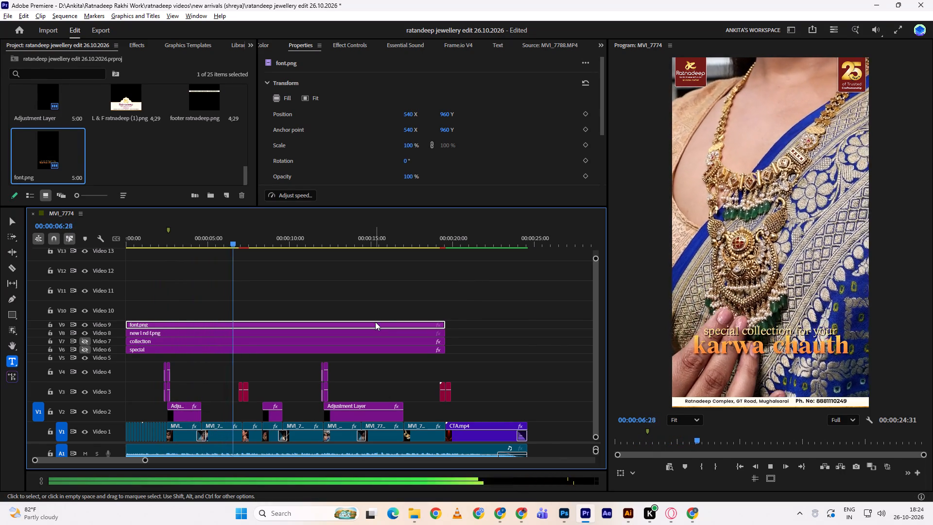
key(space)
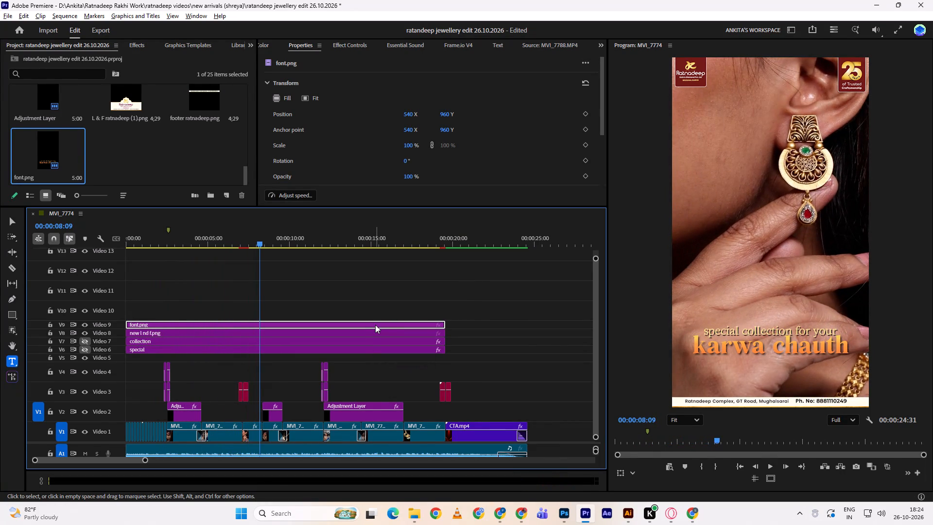
Scale the font.png clip to 90% and set its vertical position to 999.
click(376, 325)
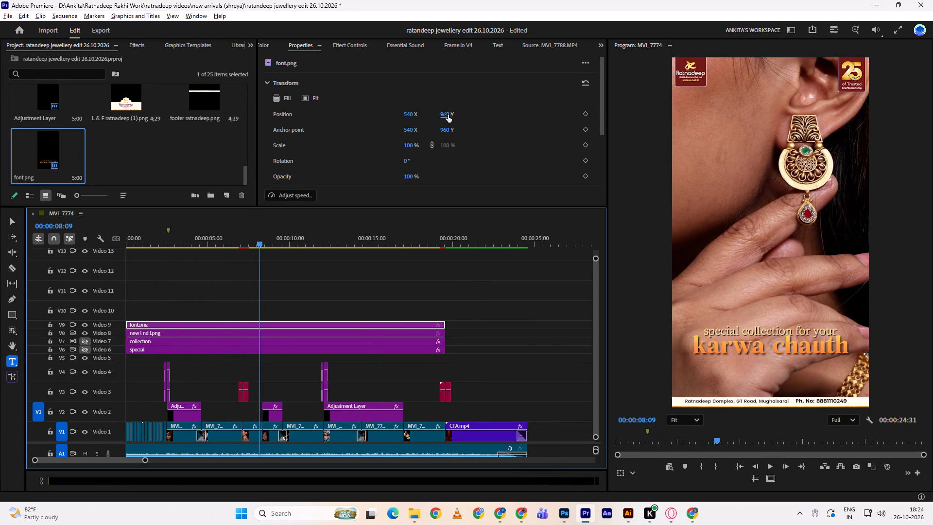
drag(448, 115, 438, 122)
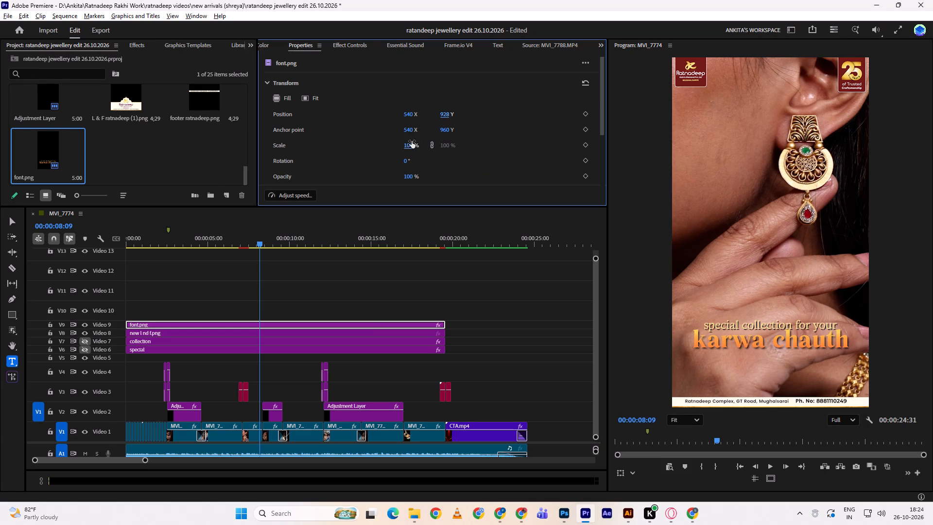
drag(412, 141, 406, 141)
drag(449, 117, 459, 112)
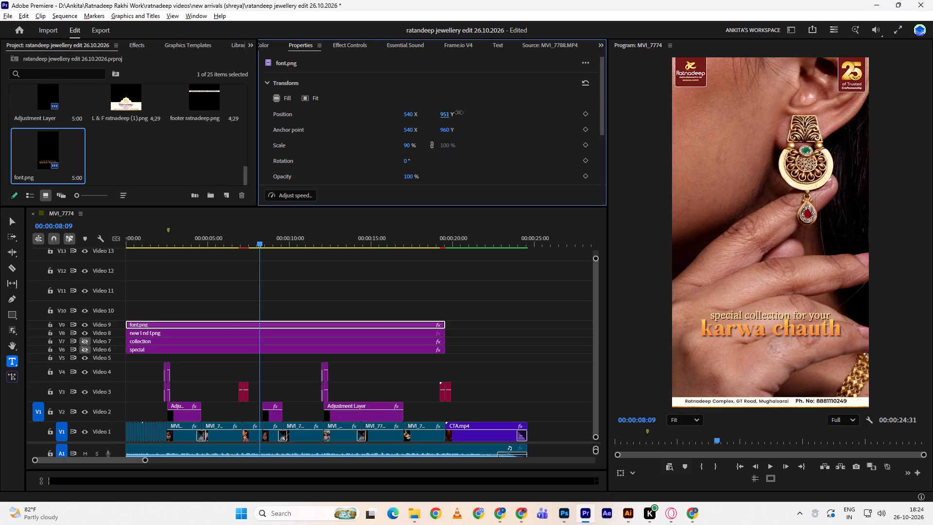
drag(459, 112, 473, 106)
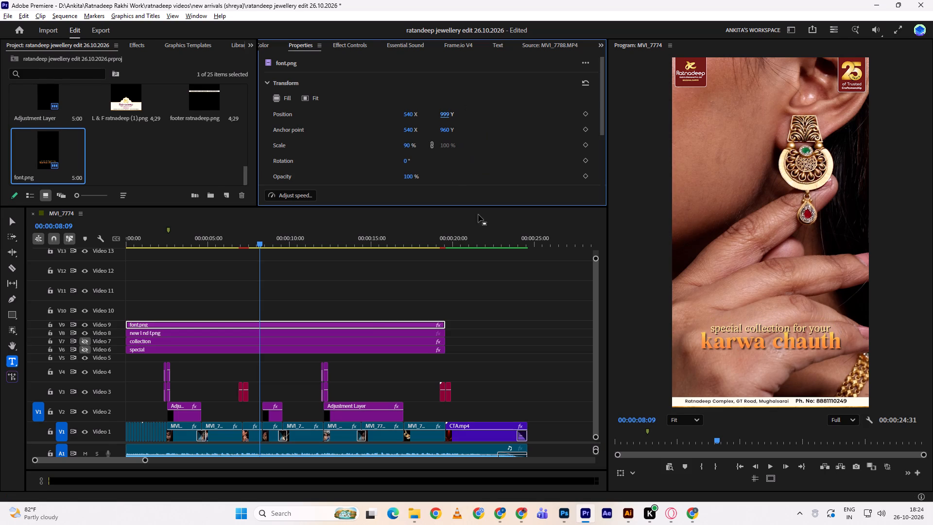
click(423, 273)
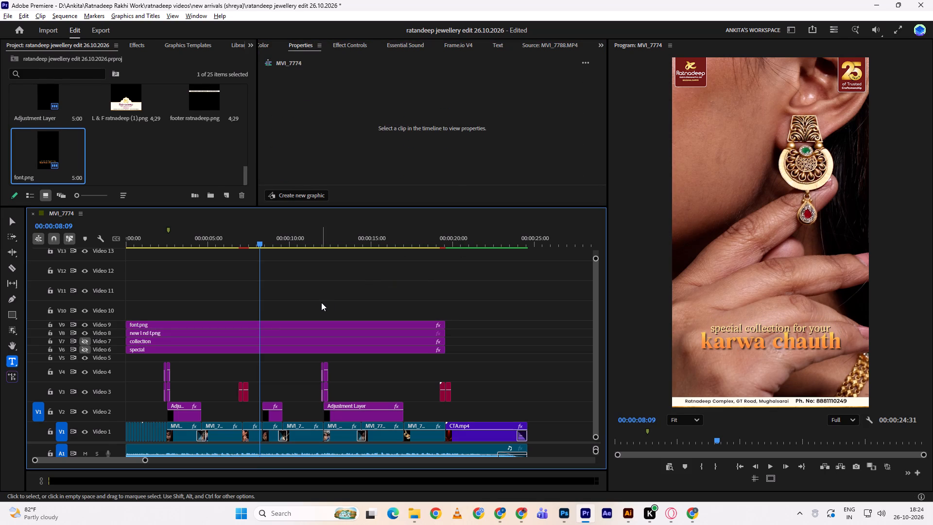
Place overlay.jpg from the project media at the start of the empty Video 5 track.
scroll(174, 163, up, 4)
scroll(173, 162, down, 2)
scroll(173, 162, up, 3)
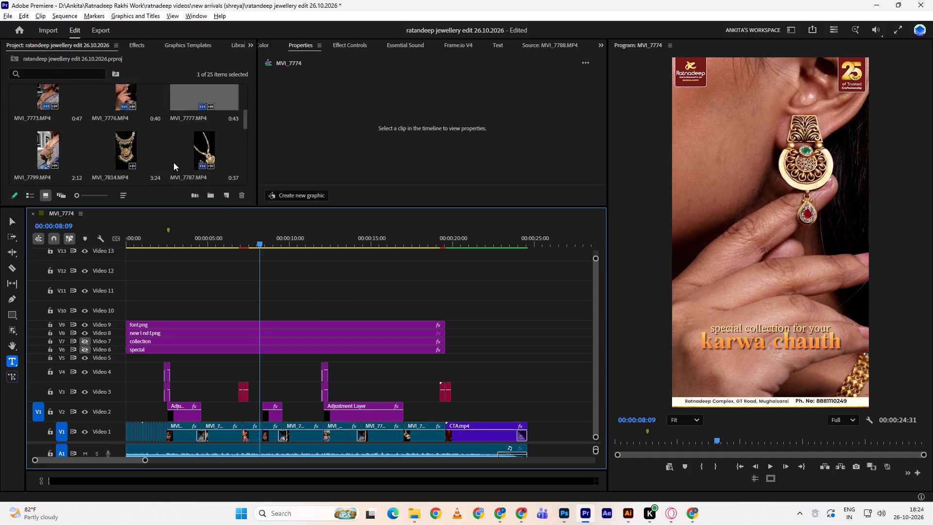
scroll(173, 162, up, 2)
drag(210, 96, 129, 325)
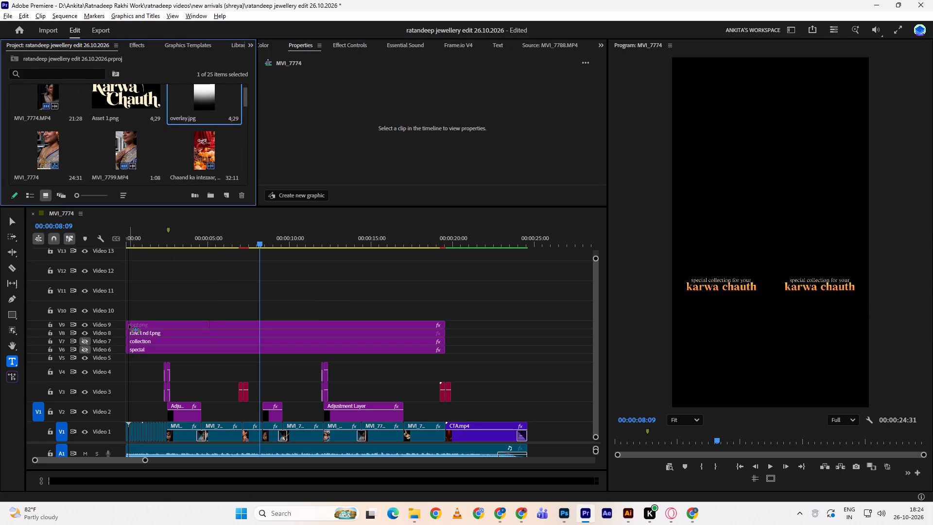
drag(129, 325, 127, 356)
click(141, 359)
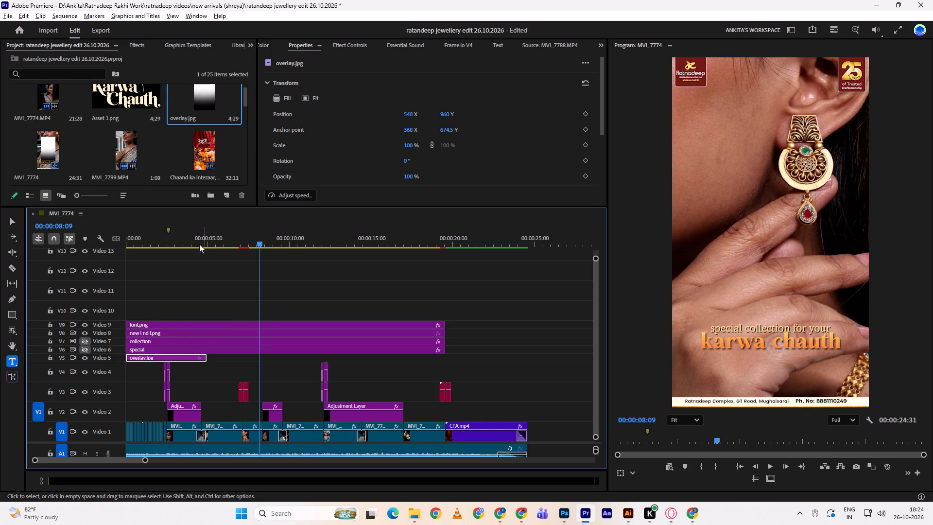
Scale the overlay.jpg clip to 156% so it fills the whole frame, checking it at 00:00:02:03.
drag(198, 239, 161, 238)
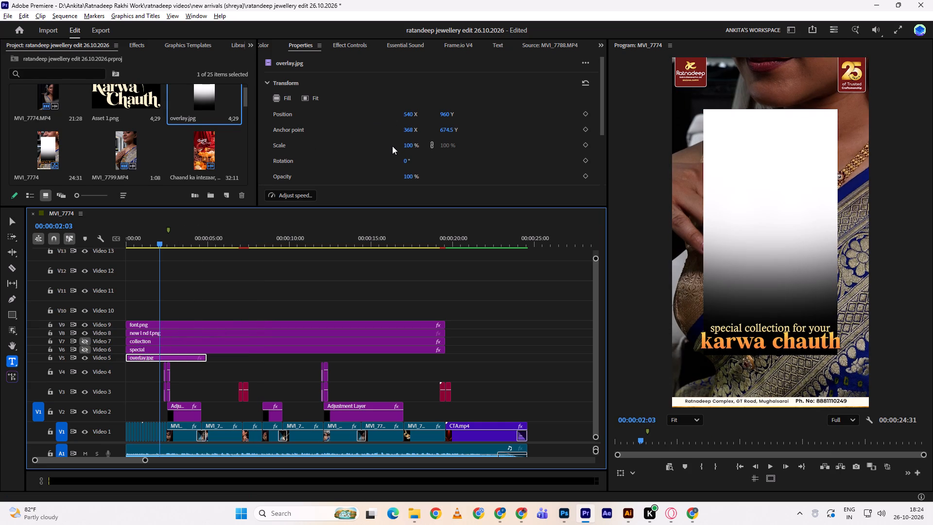
key(f)
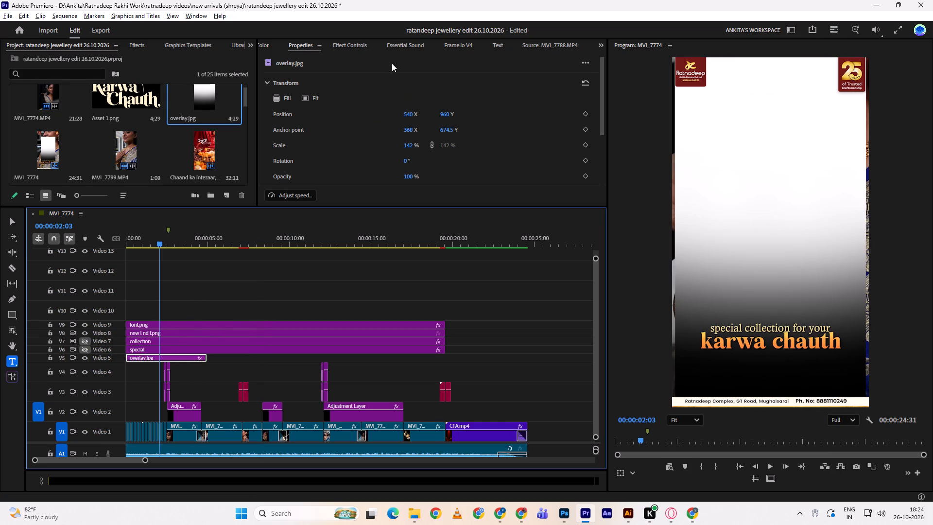
drag(408, 146, 416, 147)
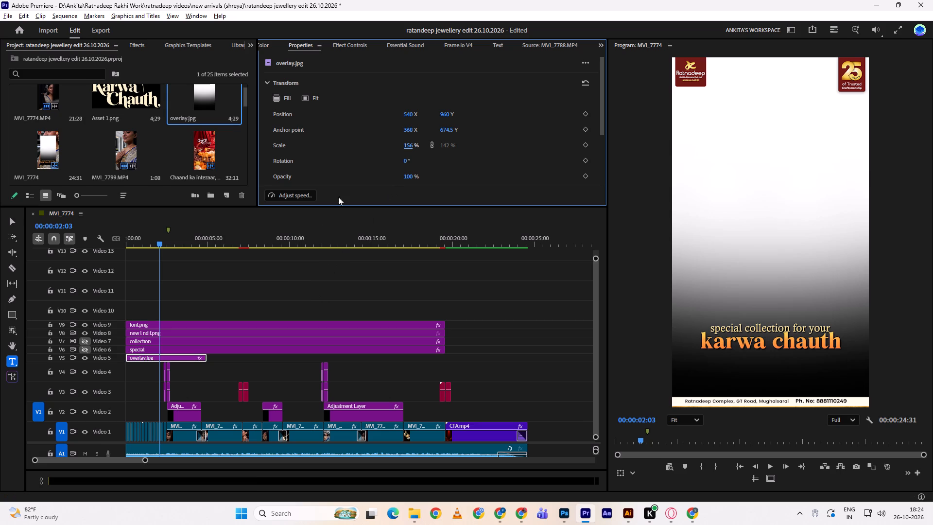
Set the blend mode of the overlay.jpg clip to Multiply.
click(272, 47)
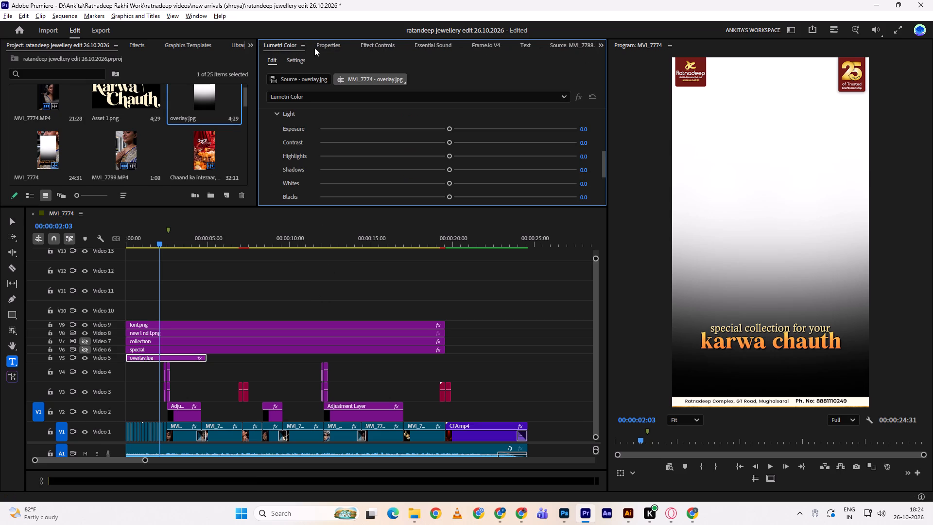
click(285, 46)
scroll(284, 46, up, 3)
scroll(283, 45, down, 1)
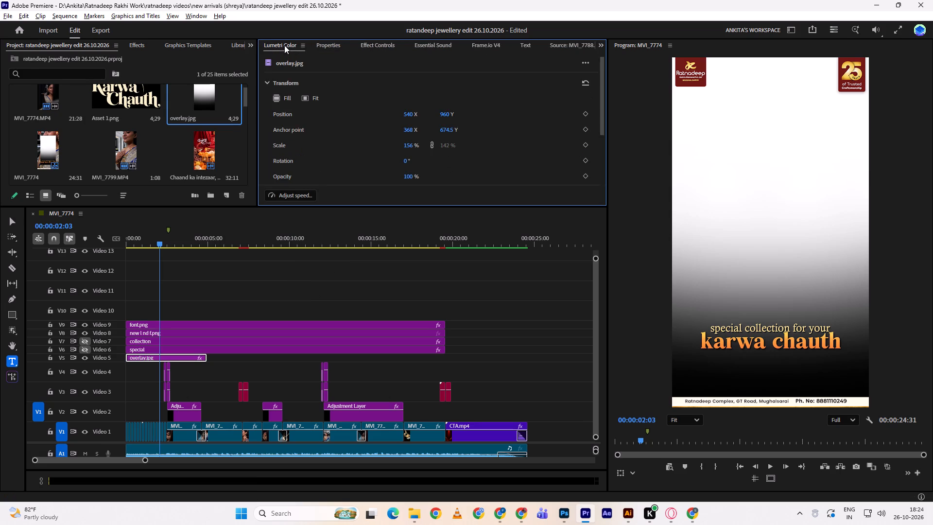
scroll(284, 45, down, 1)
scroll(399, 67, down, 2)
scroll(427, 49, up, 1)
scroll(427, 49, down, 2)
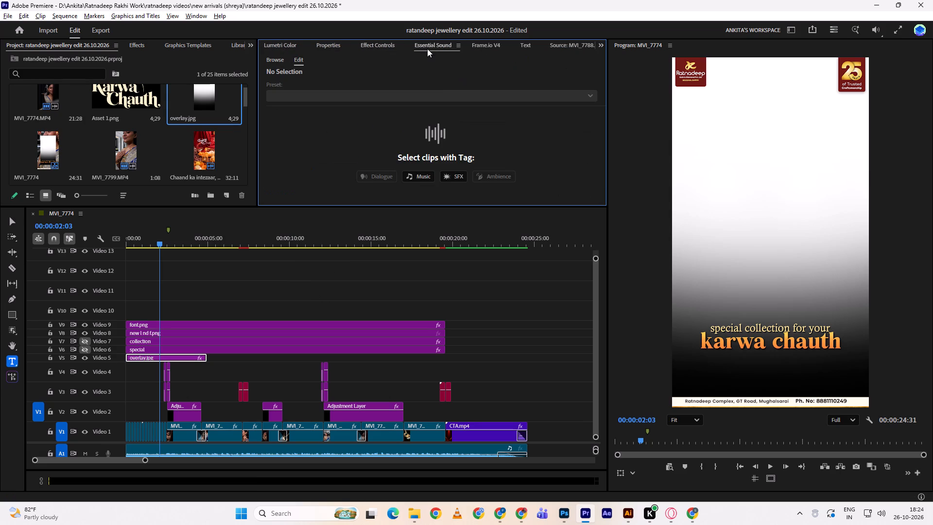
scroll(427, 48, down, 1)
scroll(427, 48, up, 3)
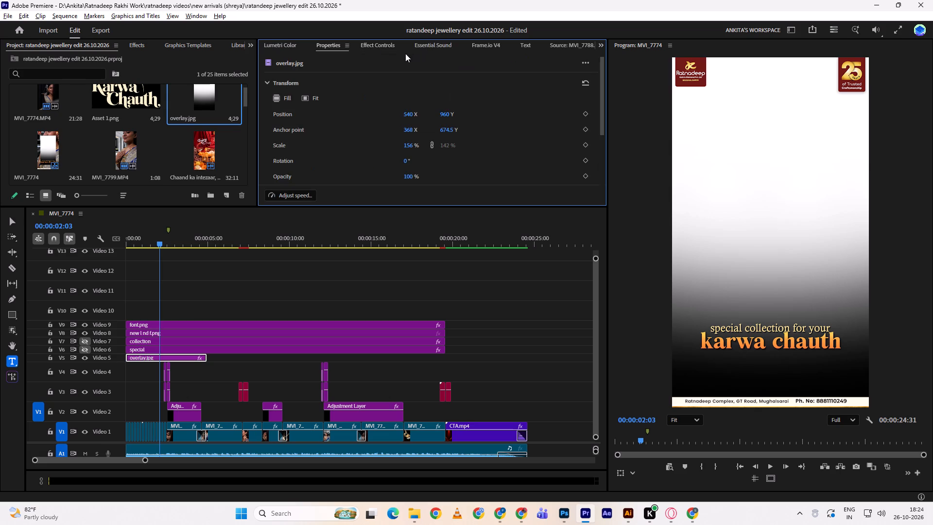
click(380, 40)
scroll(392, 103, down, 11)
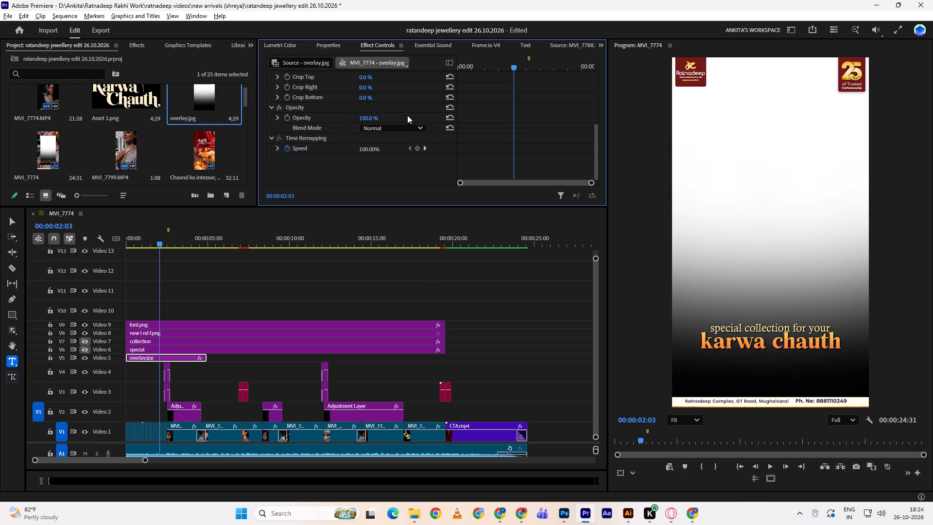
click(393, 130)
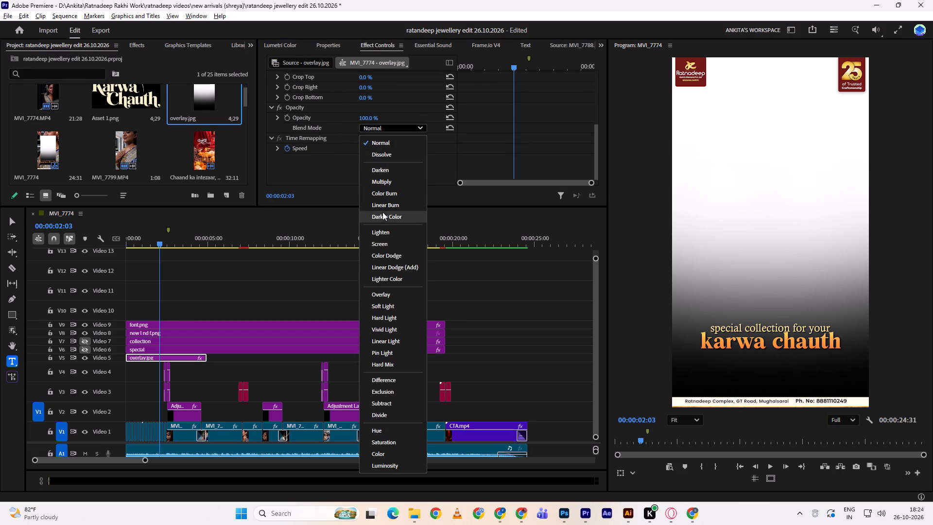
click(383, 183)
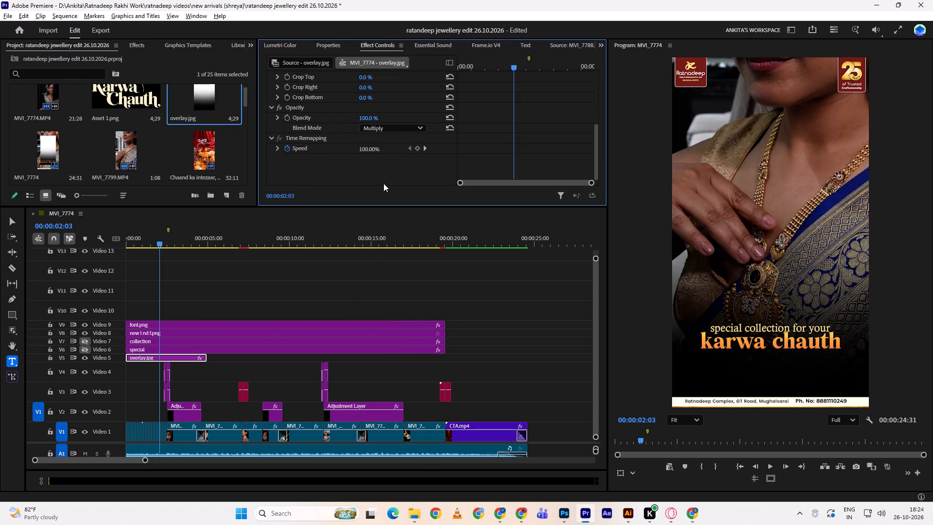
scroll(400, 160, down, 4)
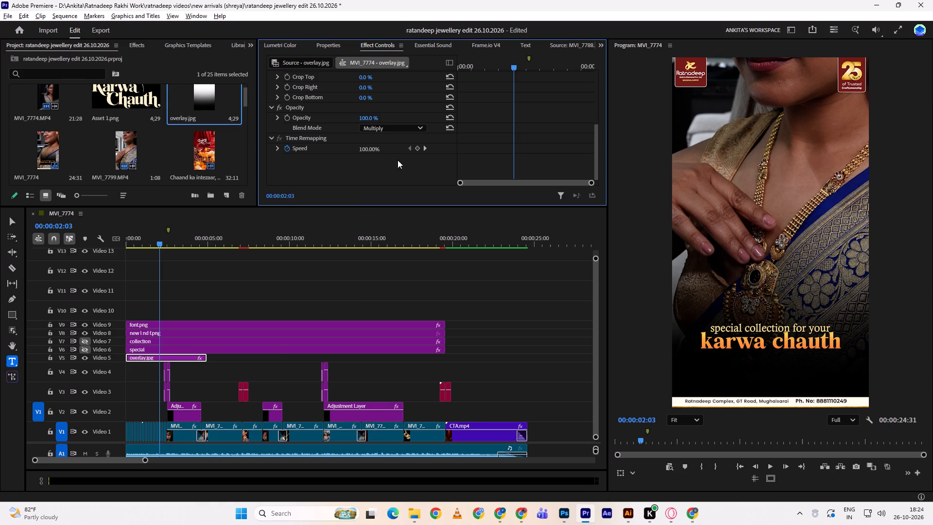
Lower the overlay.jpg clip's opacity to 26% and play back a short stretch to check it.
drag(373, 116, 326, 118)
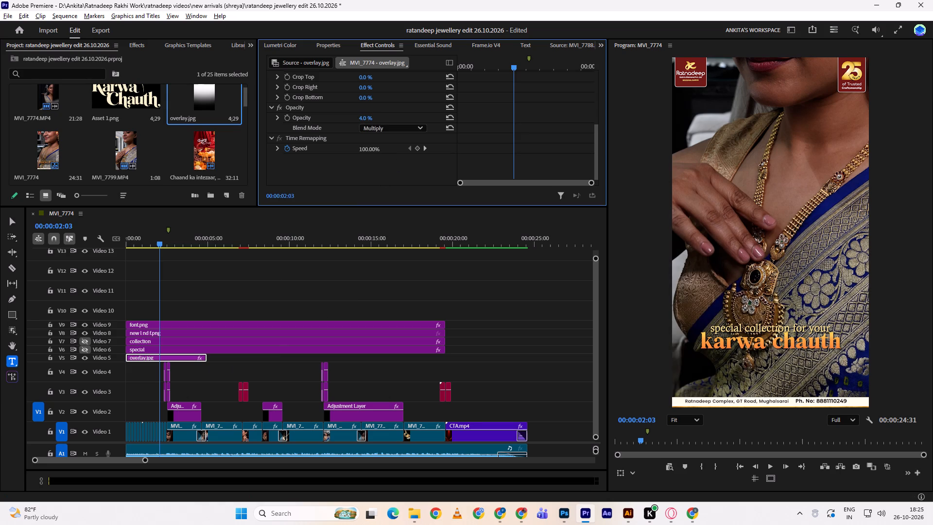
drag(326, 118, 336, 115)
key(space)
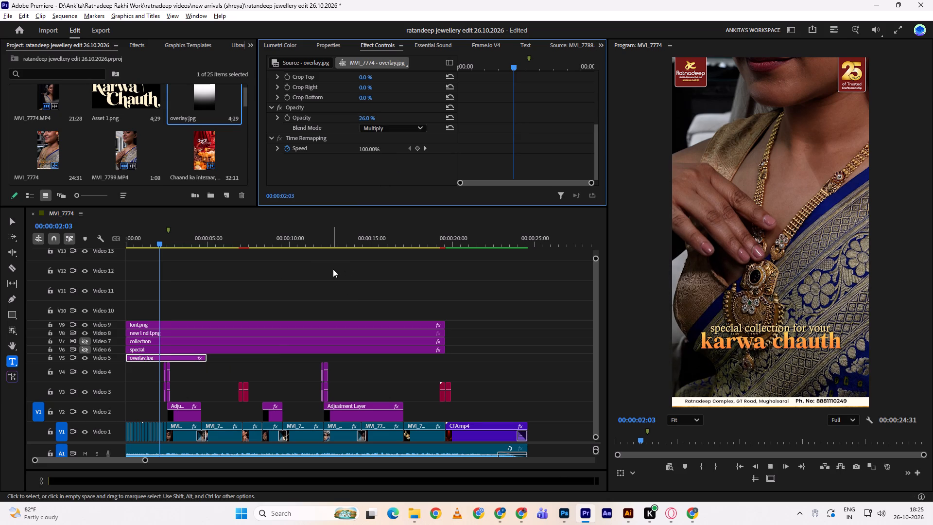
key(space)
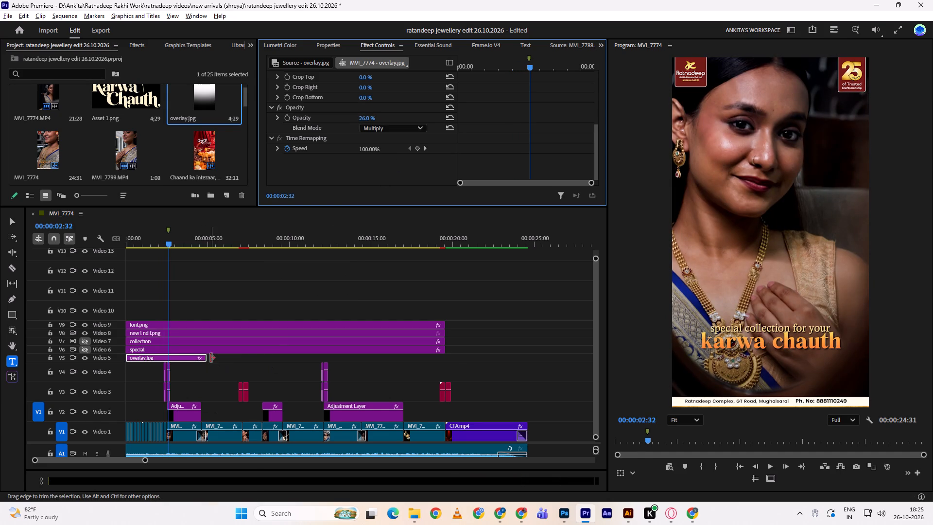
Extend the overlay.jpg clip on Video 5 to the end of the title clips above and play back the result.
drag(210, 358, 447, 356)
click(472, 332)
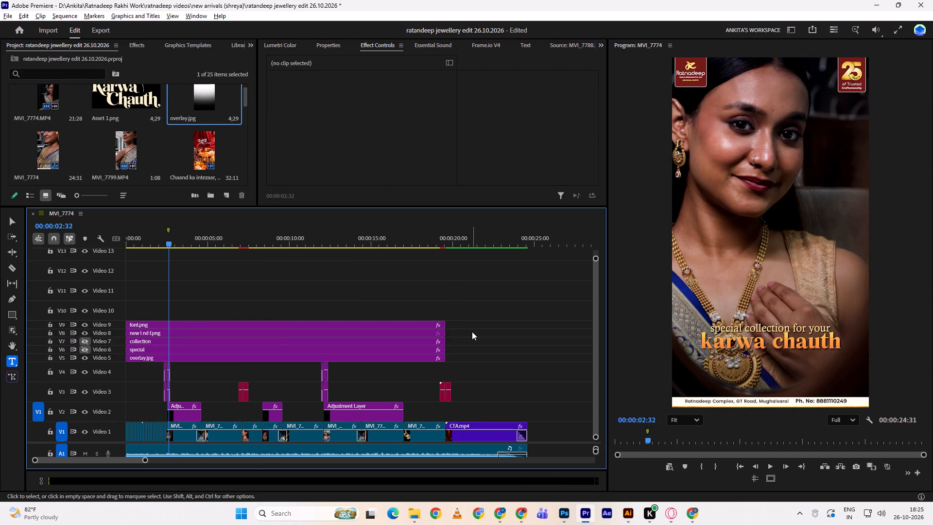
key(space)
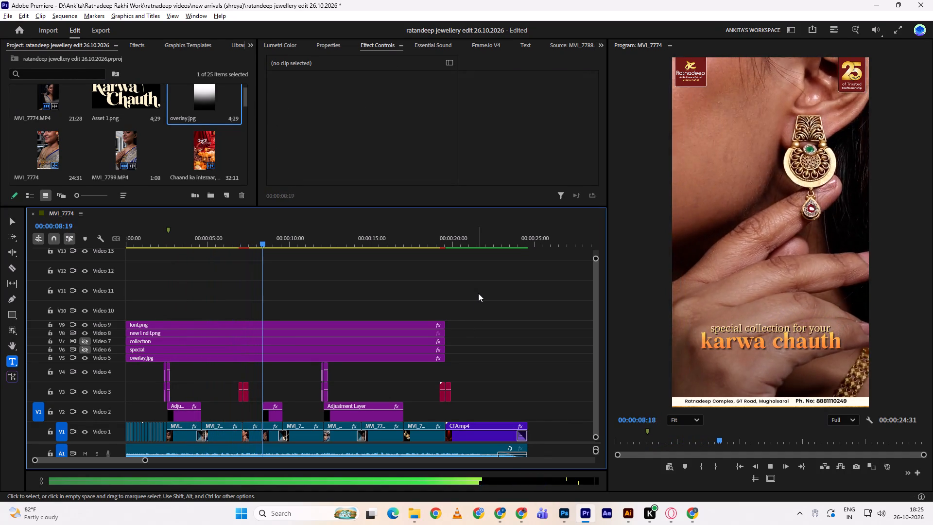
key(space)
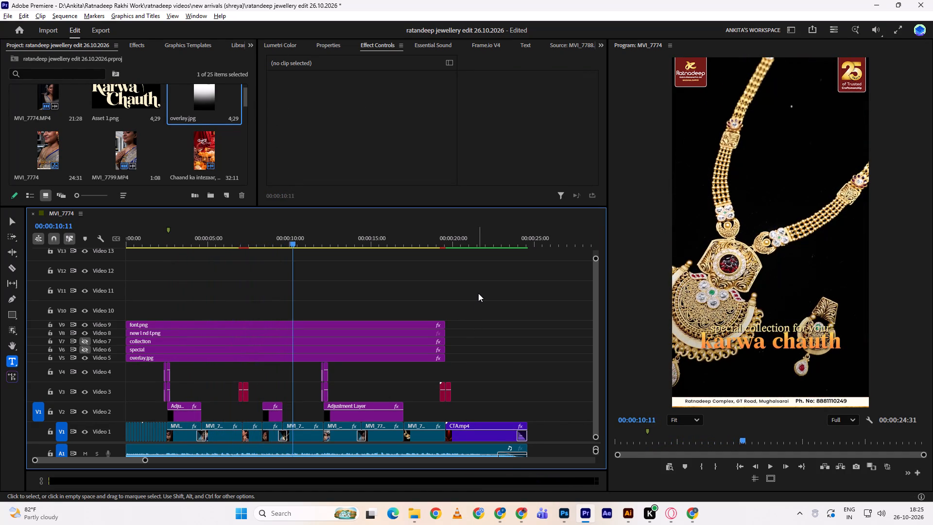
Switch to Photoshop and show the MVI_7774.00_00_01_33.Still002 layer behind the lettering.
key(alt+Tab)
key(alt+Tab)
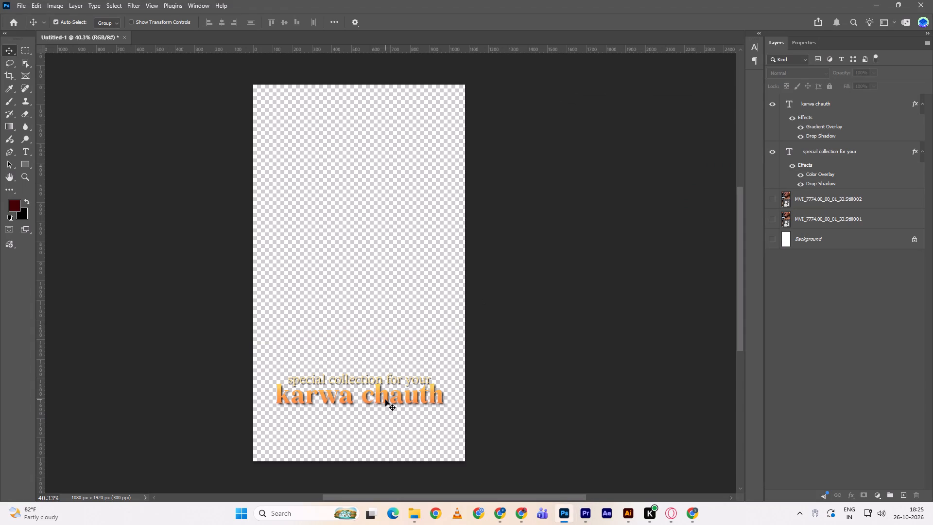
click(769, 202)
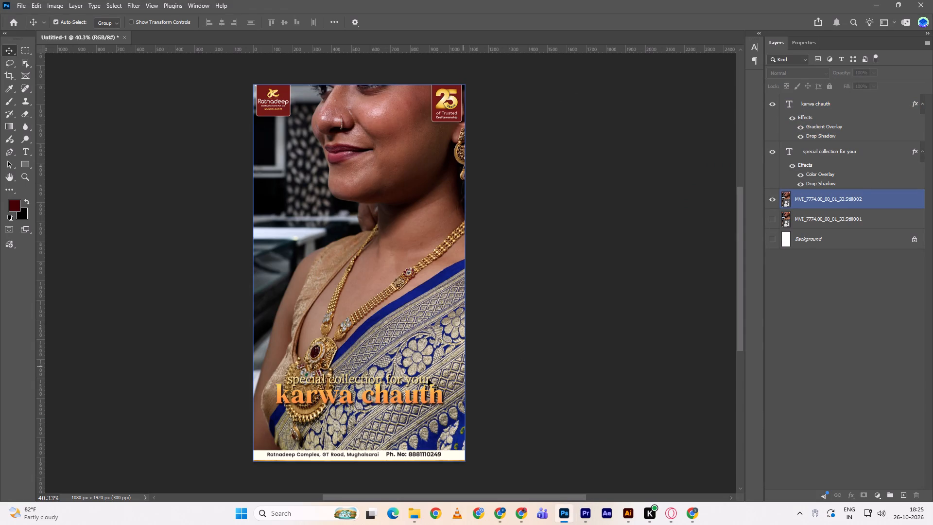
Open the gradient of the "karwa chauth" text layer's Gradient Overlay for editing.
click(387, 399)
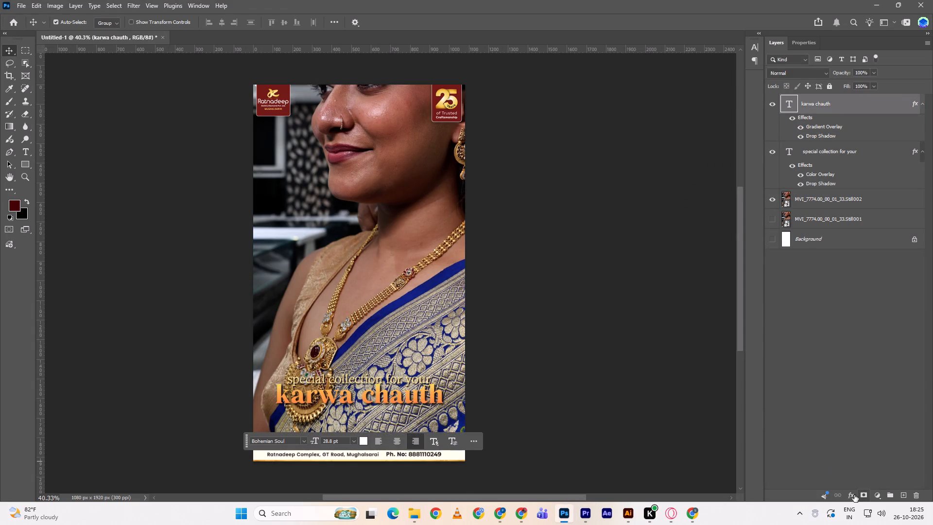
click(851, 496)
click(868, 464)
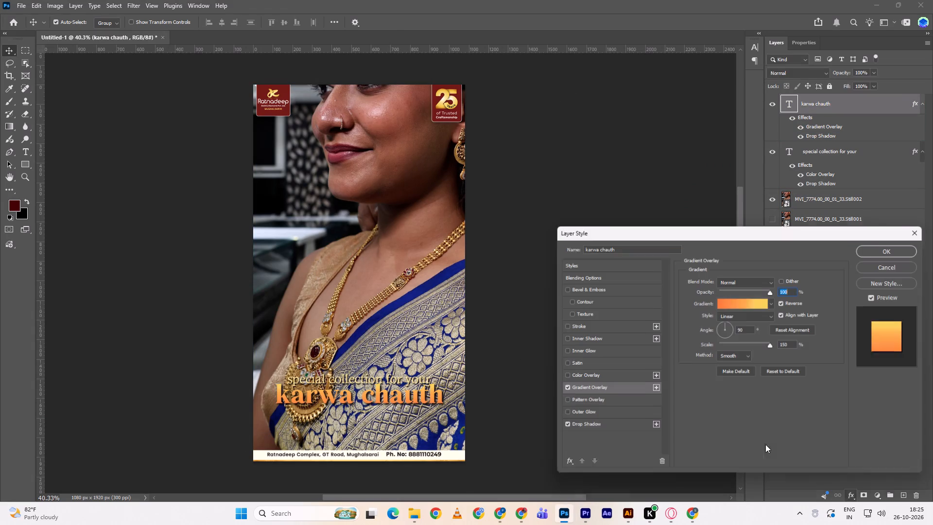
click(745, 309)
click(746, 301)
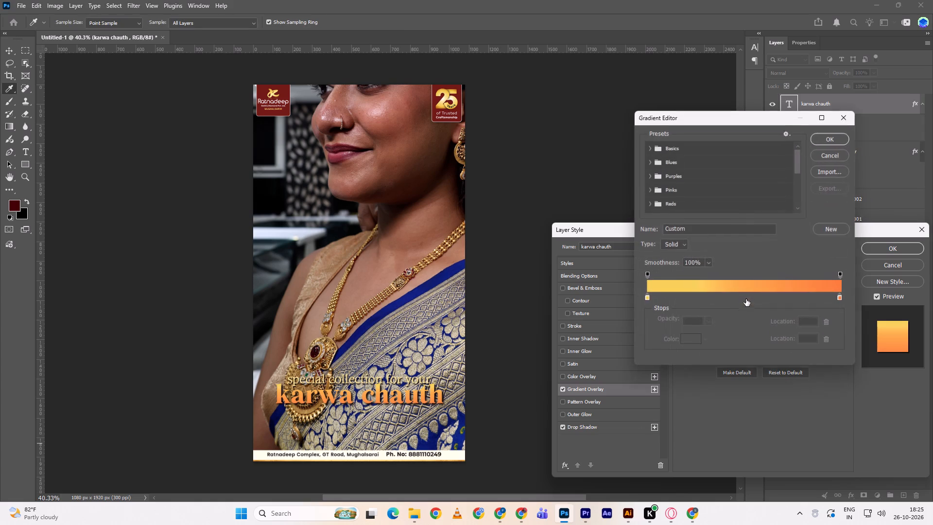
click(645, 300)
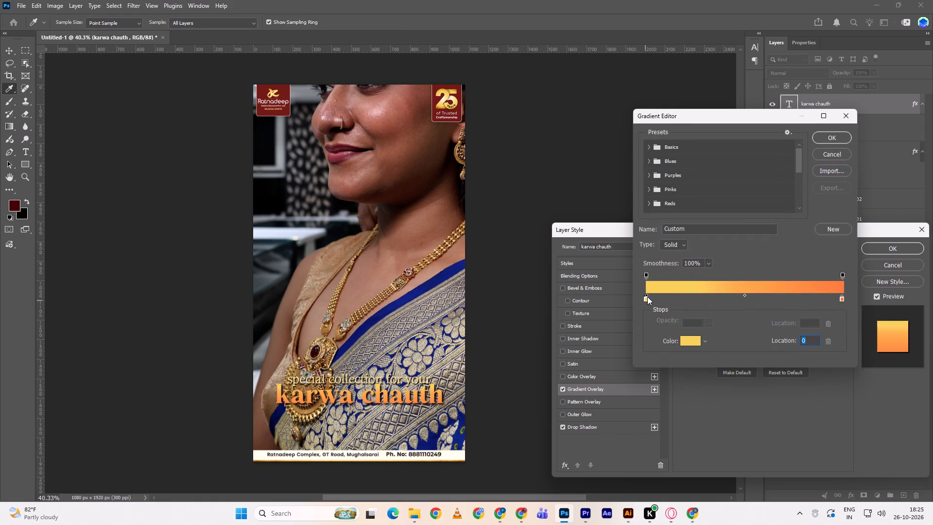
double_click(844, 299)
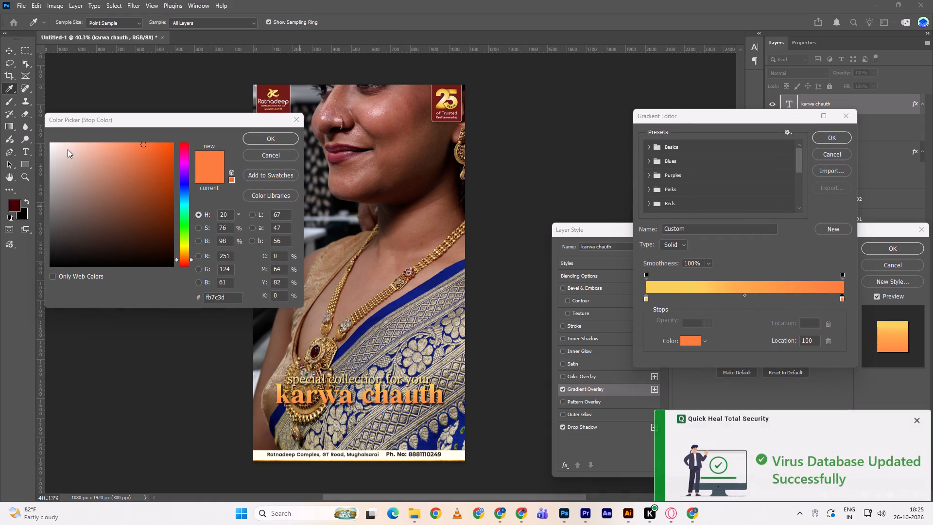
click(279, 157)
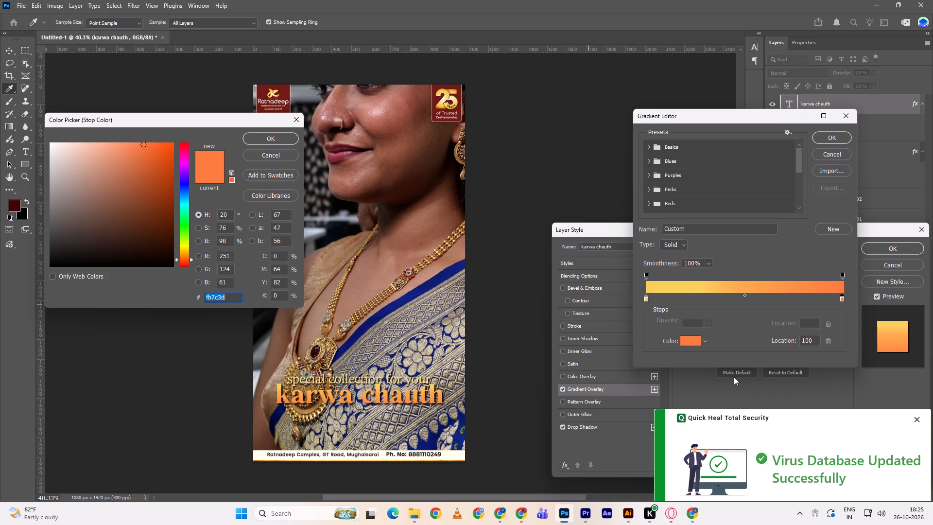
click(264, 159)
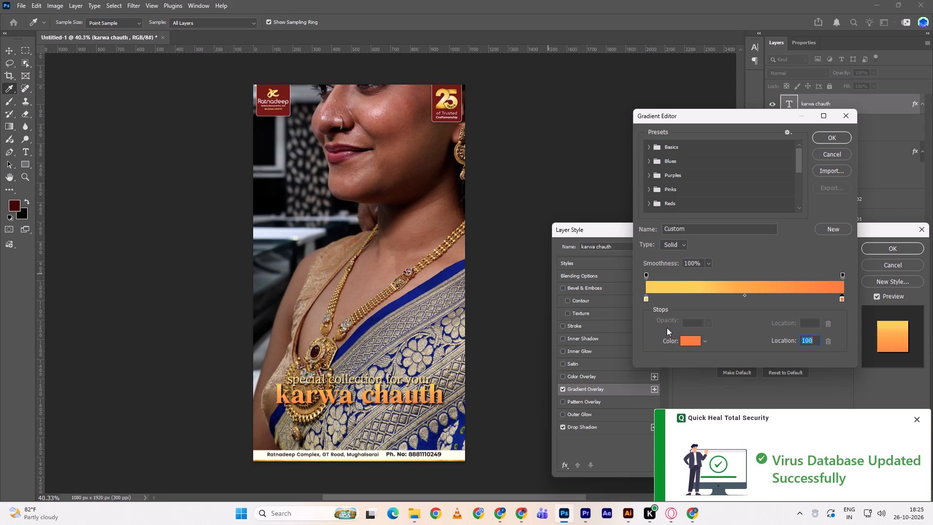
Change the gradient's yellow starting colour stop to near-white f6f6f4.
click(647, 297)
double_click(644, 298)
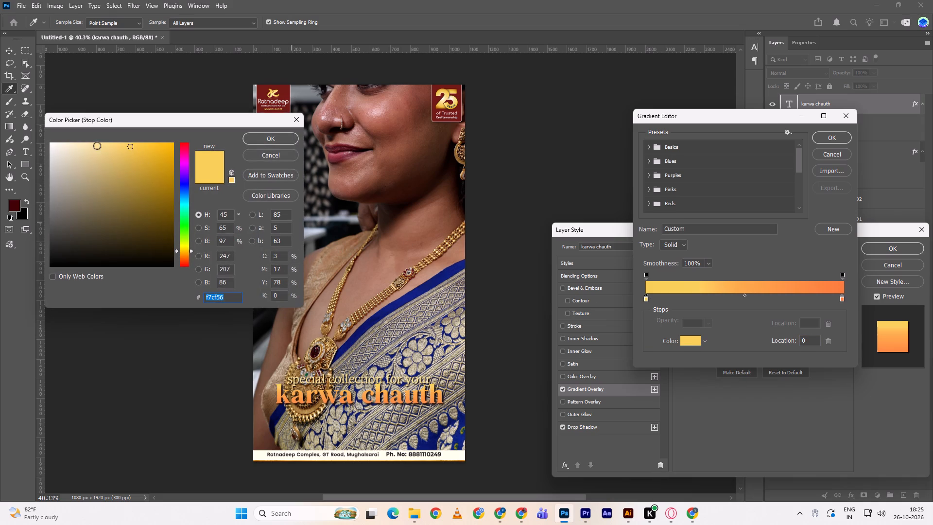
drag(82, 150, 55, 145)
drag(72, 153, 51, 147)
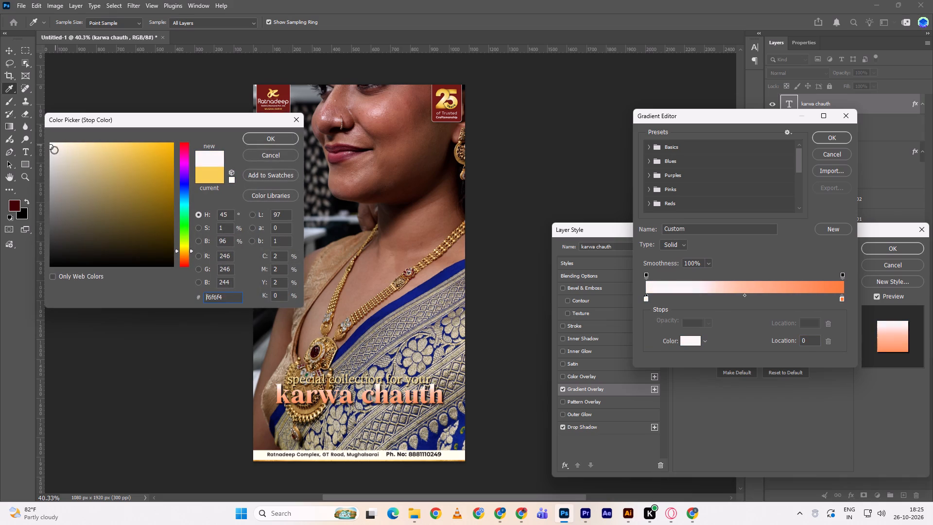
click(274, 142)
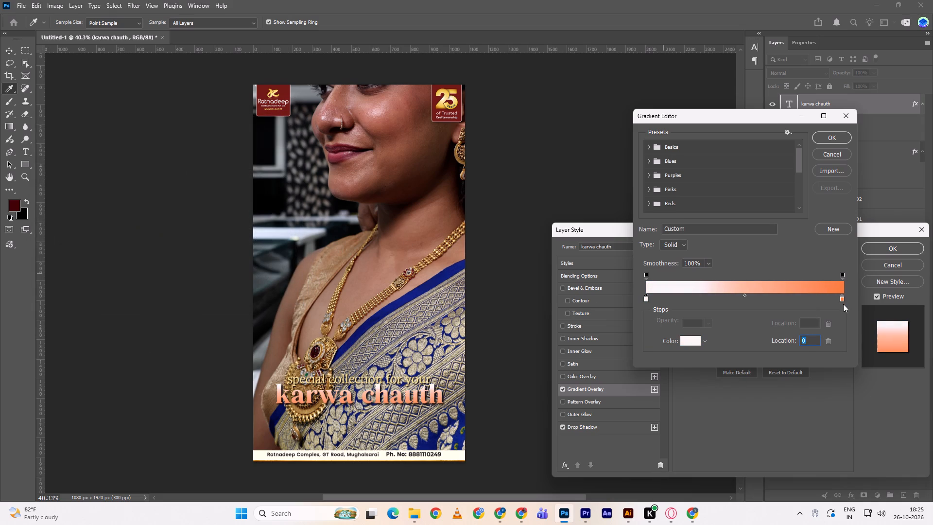
Change the gradient's orange end colour stop at location 100 to red de120d.
double_click(843, 300)
click(386, 308)
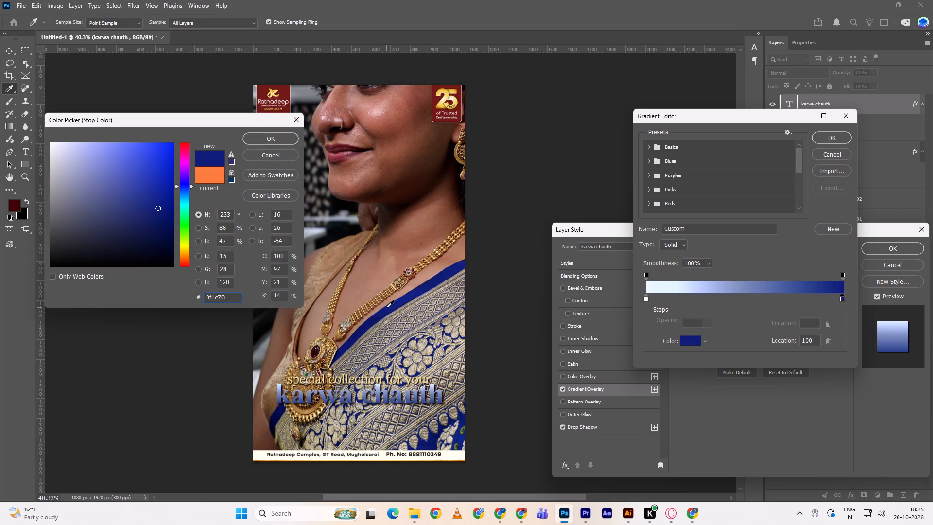
click(183, 259)
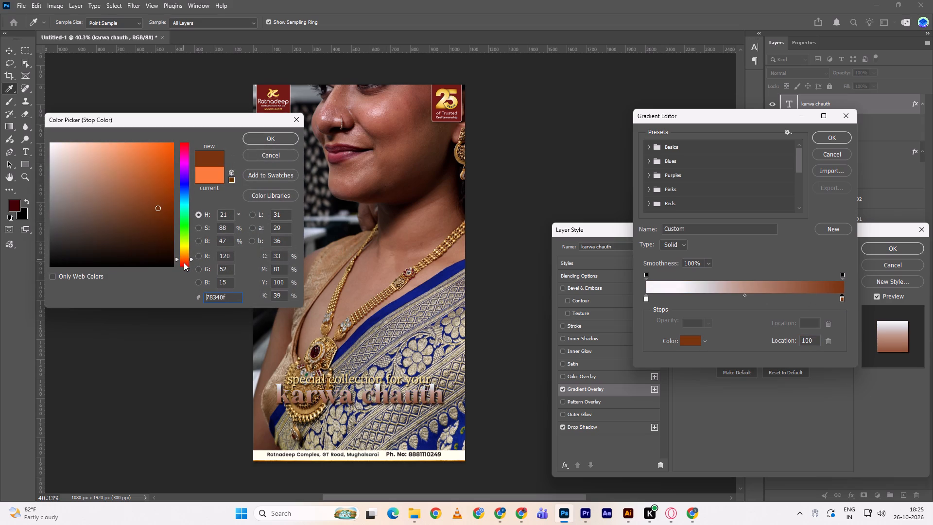
click(184, 262)
click(155, 223)
drag(150, 203, 143, 190)
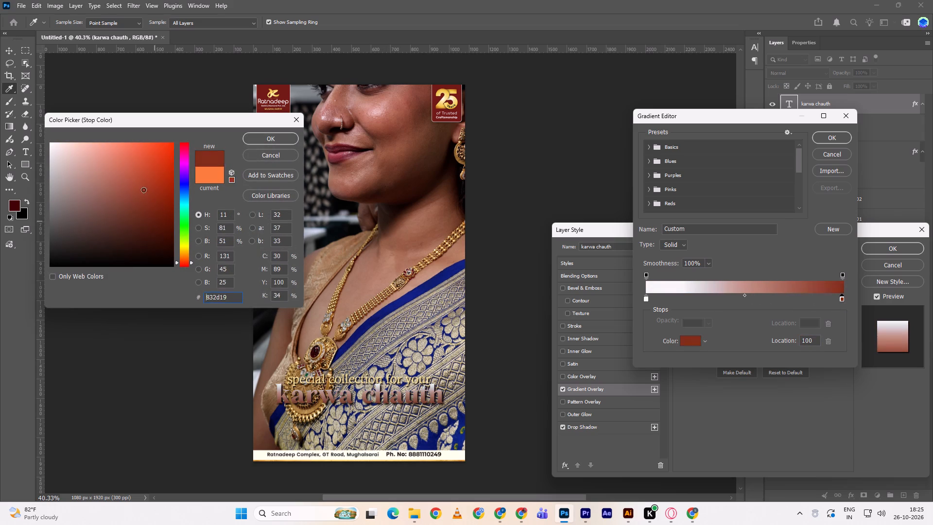
drag(143, 190, 141, 182)
drag(148, 185, 152, 164)
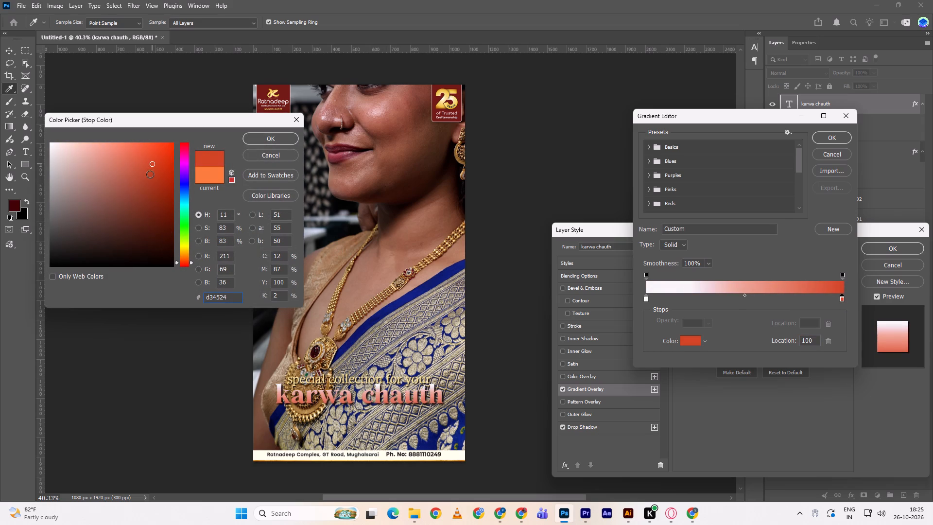
drag(184, 261, 183, 266)
drag(162, 163, 166, 158)
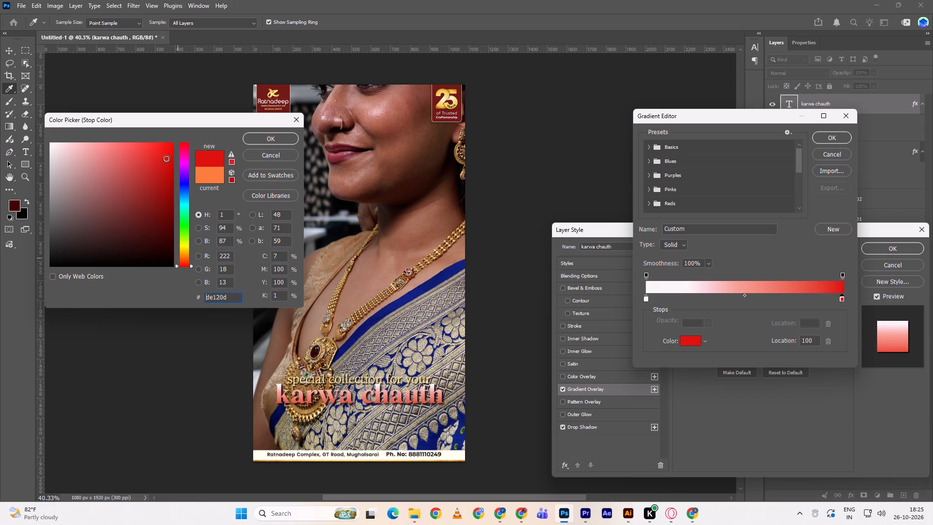
click(262, 139)
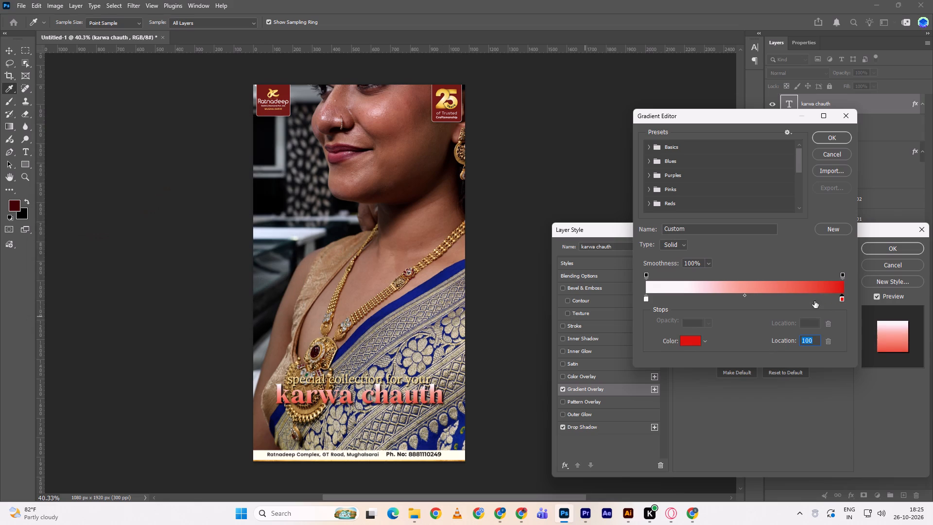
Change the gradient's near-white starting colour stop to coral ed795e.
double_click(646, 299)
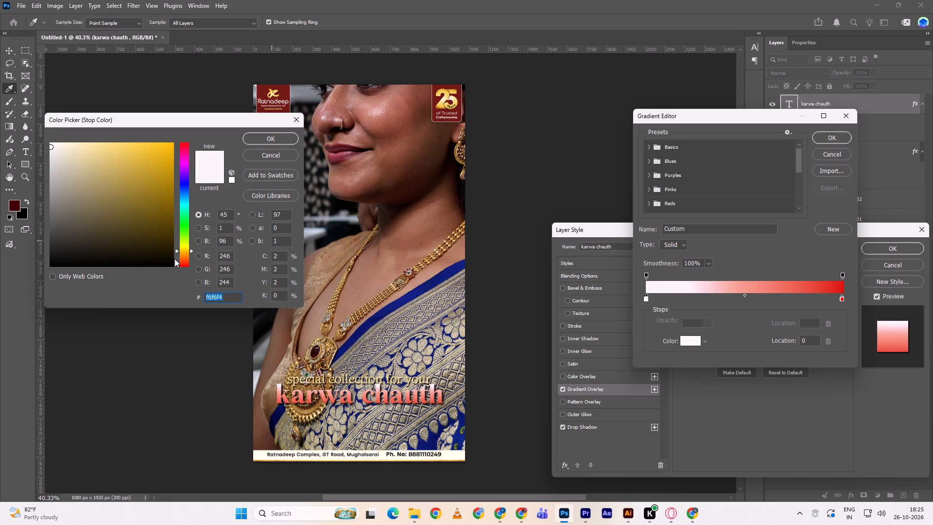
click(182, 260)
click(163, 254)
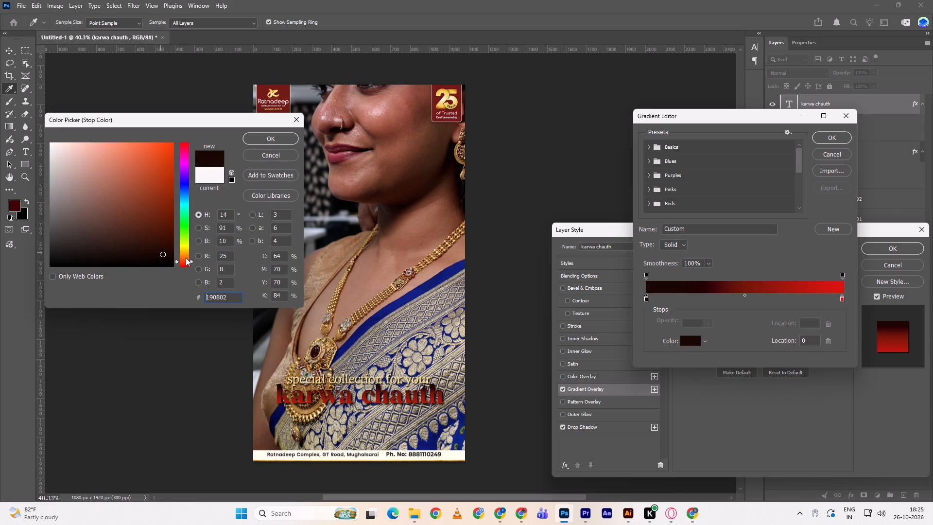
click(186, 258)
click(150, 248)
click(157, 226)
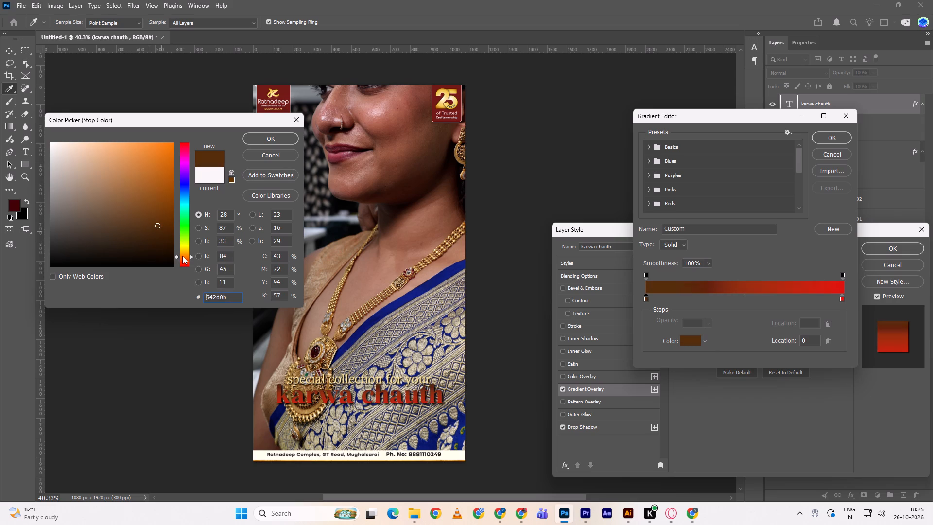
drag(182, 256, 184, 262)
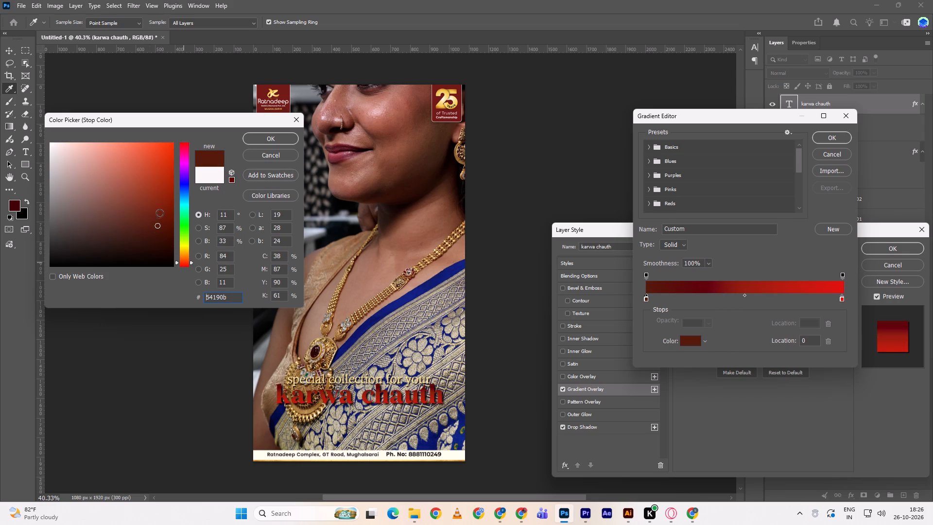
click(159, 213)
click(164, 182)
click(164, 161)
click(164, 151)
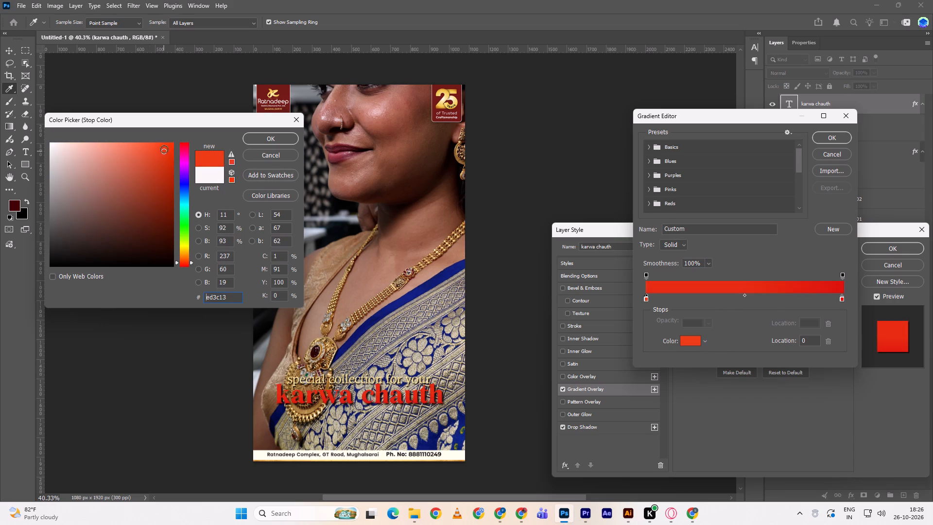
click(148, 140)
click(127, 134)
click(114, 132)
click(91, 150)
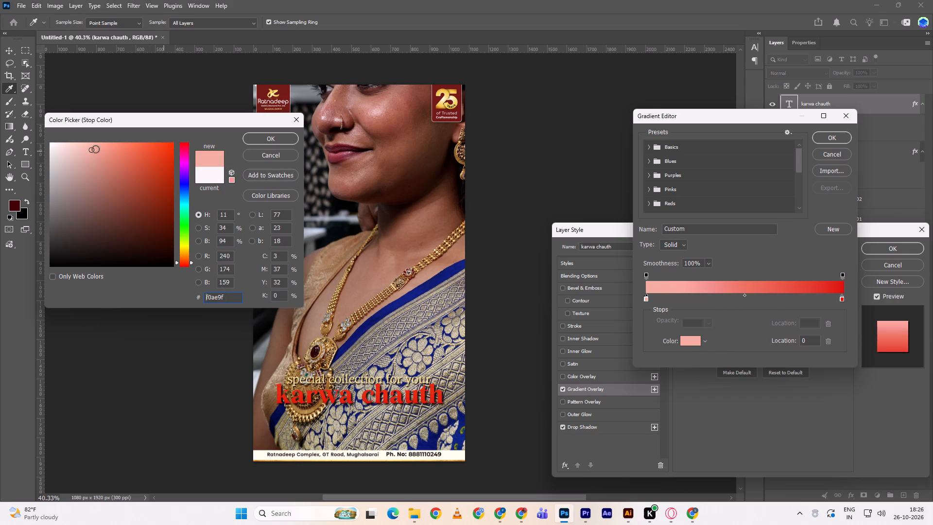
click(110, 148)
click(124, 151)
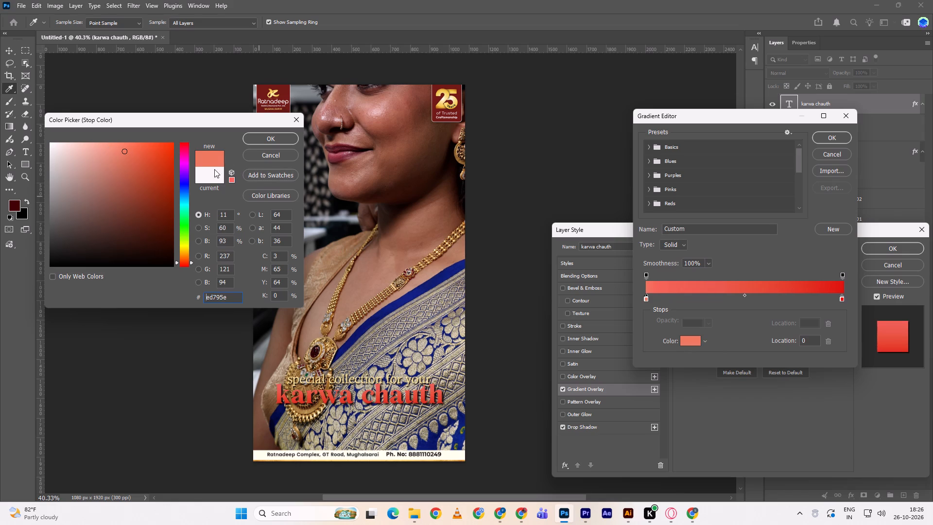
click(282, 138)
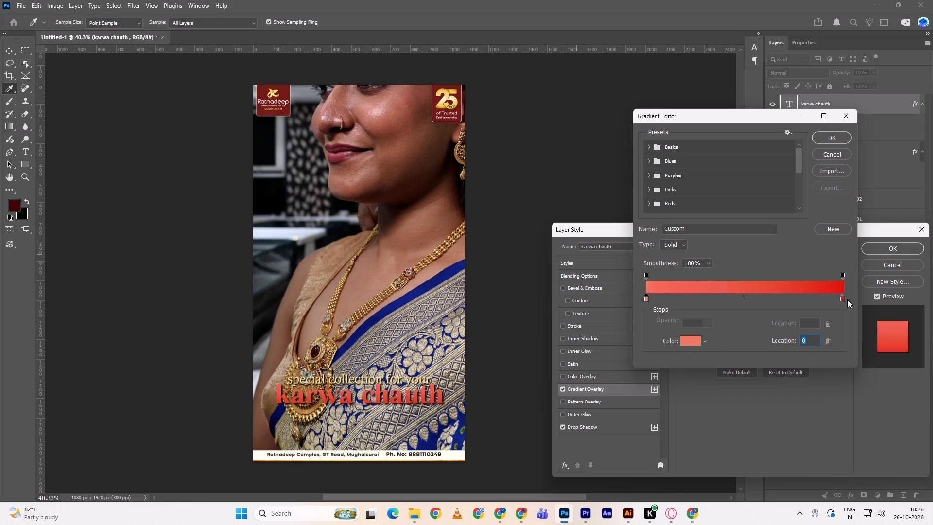
Change the gradient's end colour stop at location 100 to red dd1d18.
click(841, 298)
drag(841, 299, 852, 299)
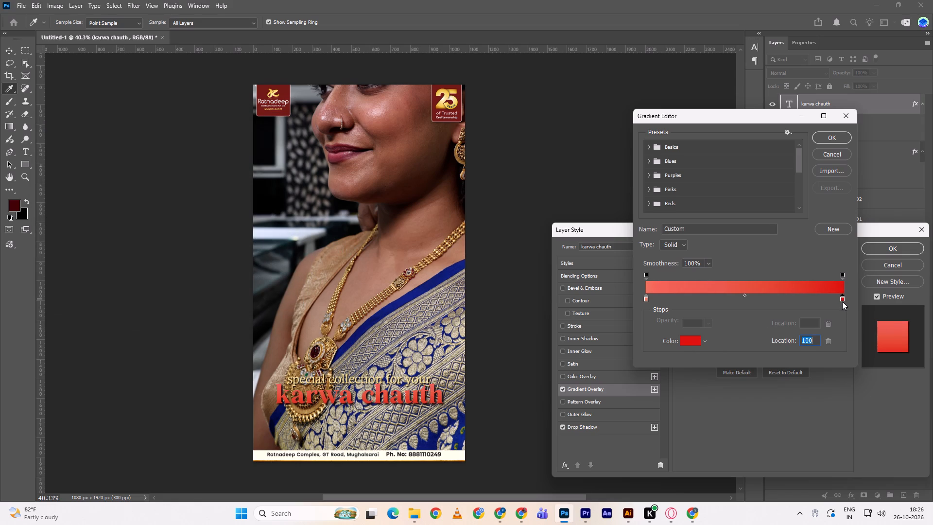
double_click(842, 299)
click(156, 202)
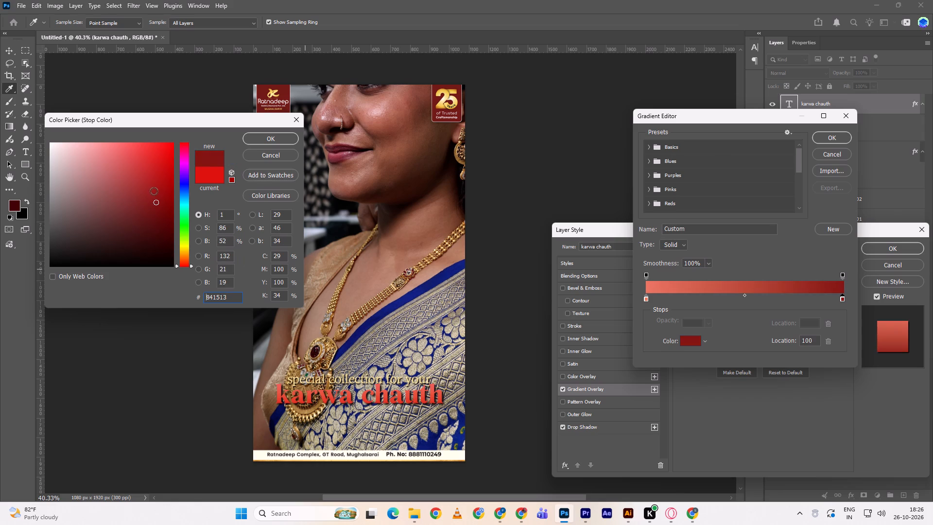
click(149, 183)
click(149, 173)
click(145, 210)
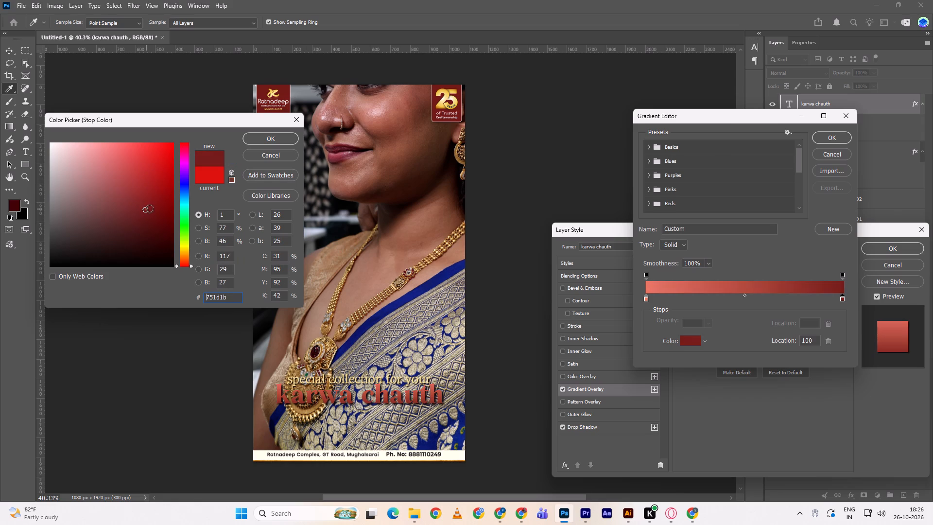
click(151, 192)
click(150, 168)
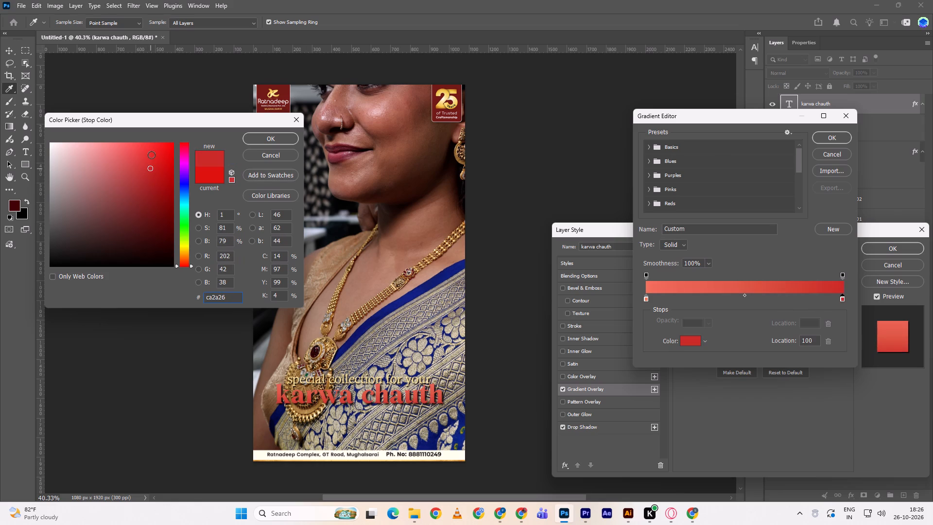
click(151, 155)
click(162, 172)
click(163, 187)
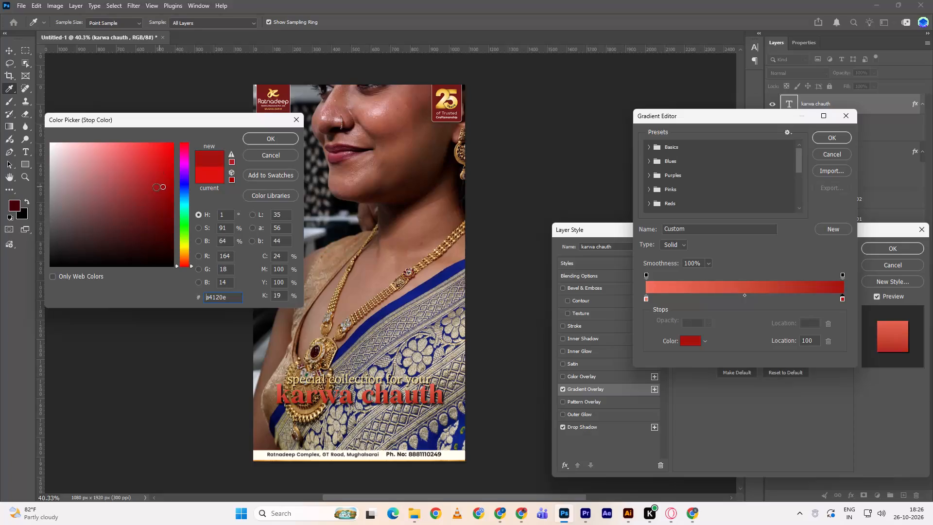
click(154, 184)
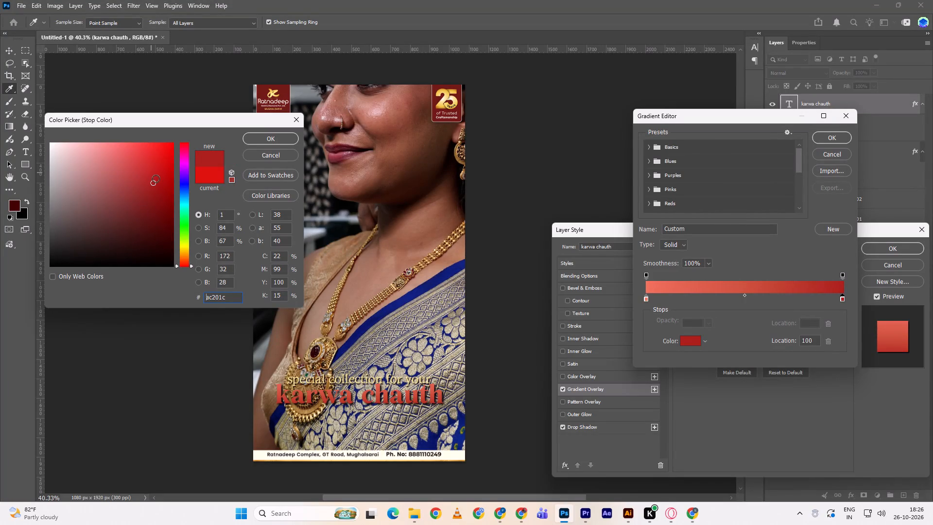
click(205, 175)
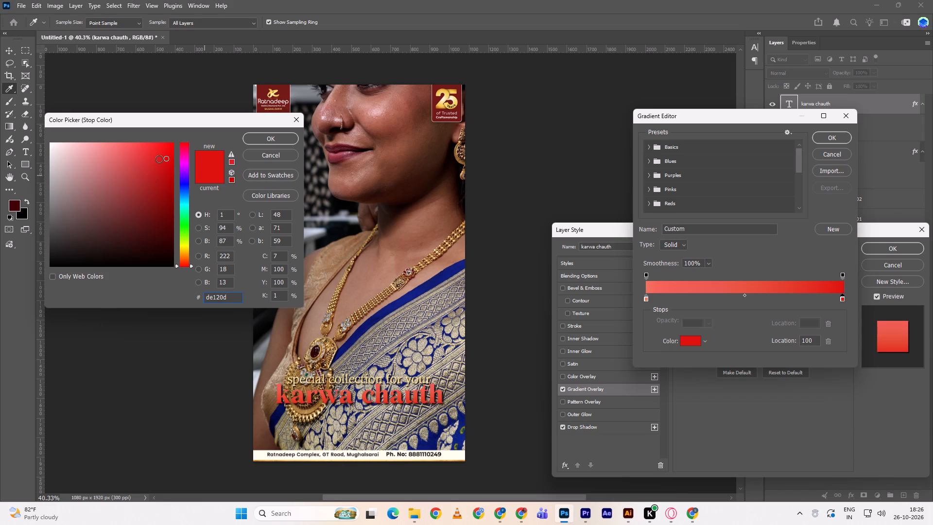
click(160, 159)
click(267, 138)
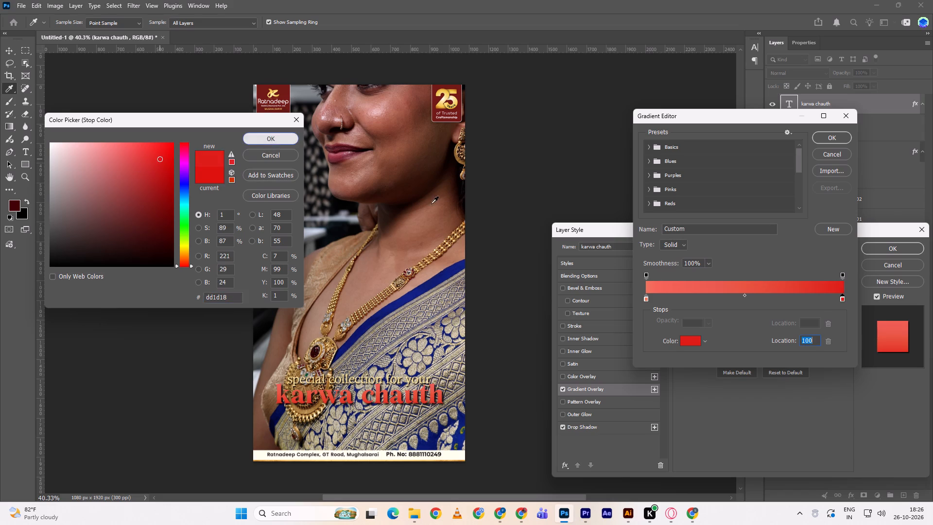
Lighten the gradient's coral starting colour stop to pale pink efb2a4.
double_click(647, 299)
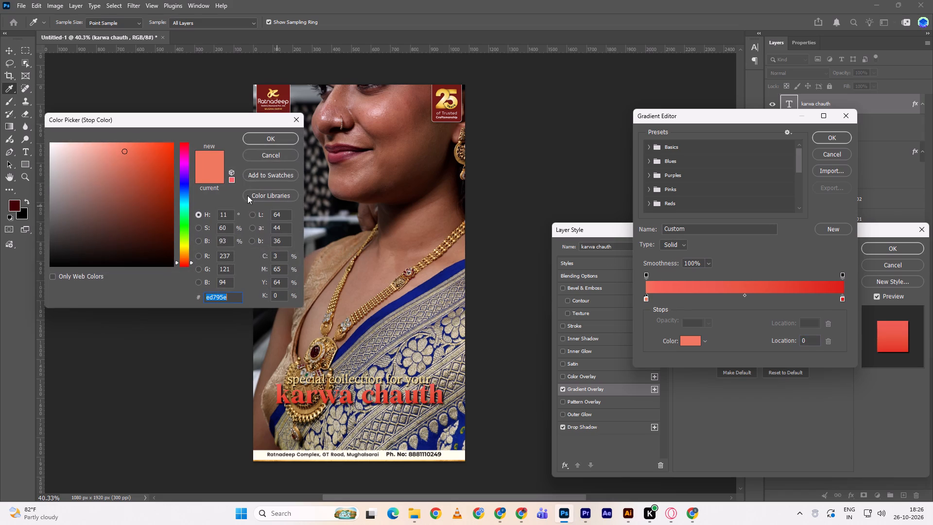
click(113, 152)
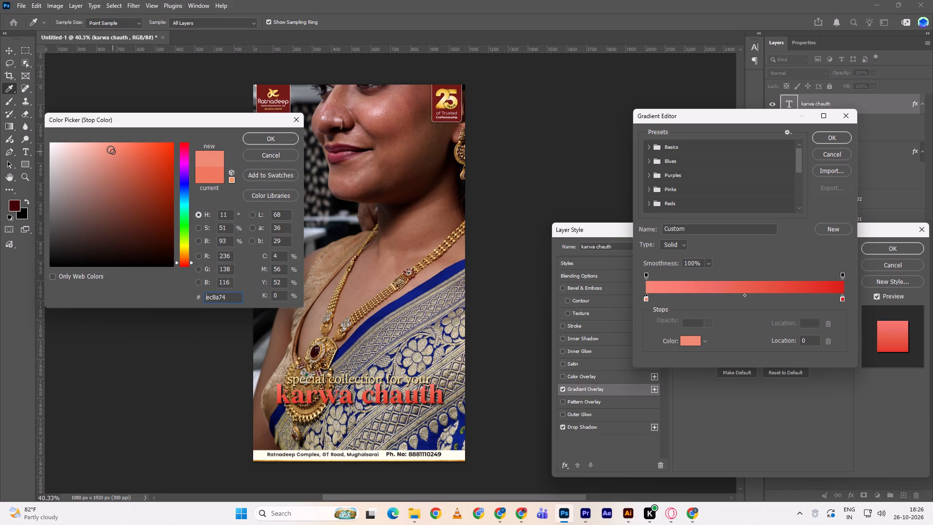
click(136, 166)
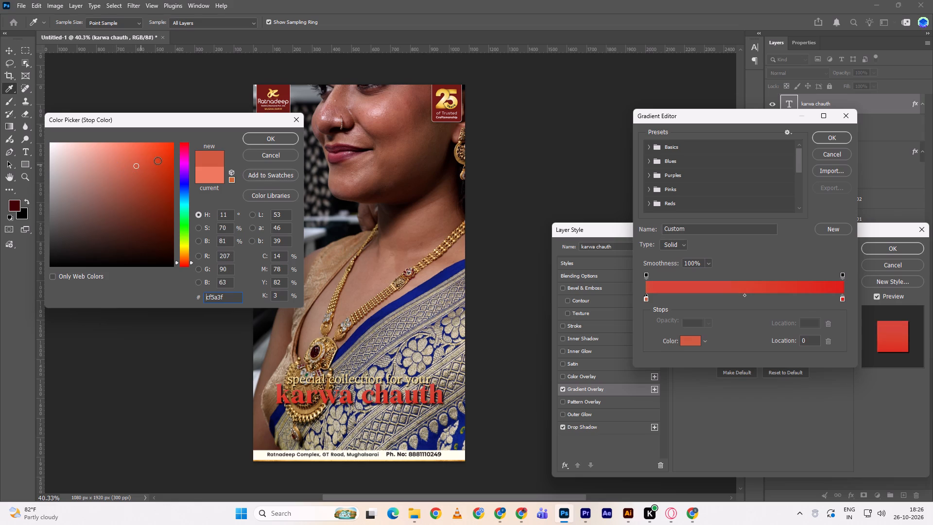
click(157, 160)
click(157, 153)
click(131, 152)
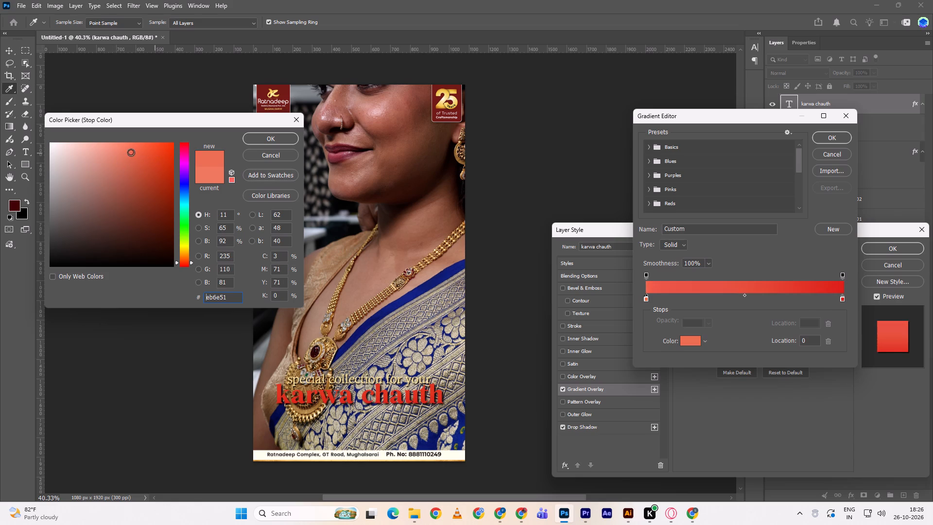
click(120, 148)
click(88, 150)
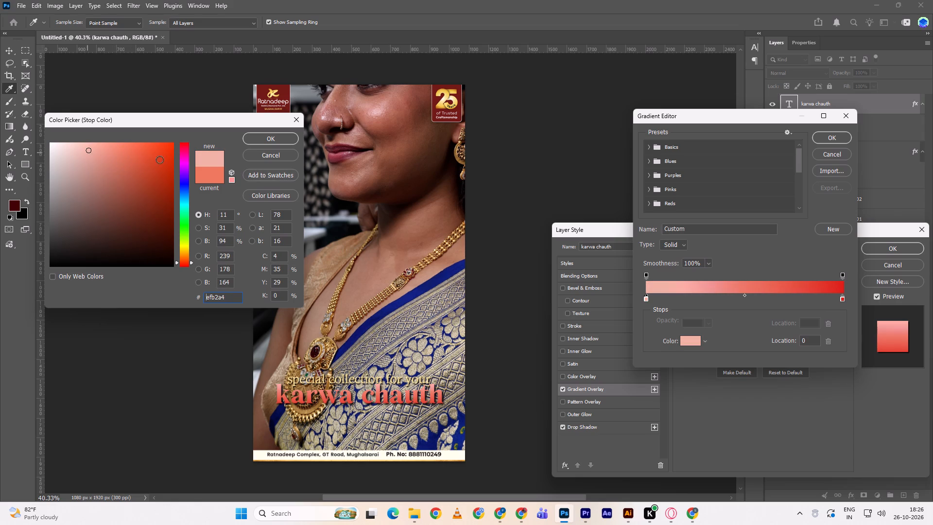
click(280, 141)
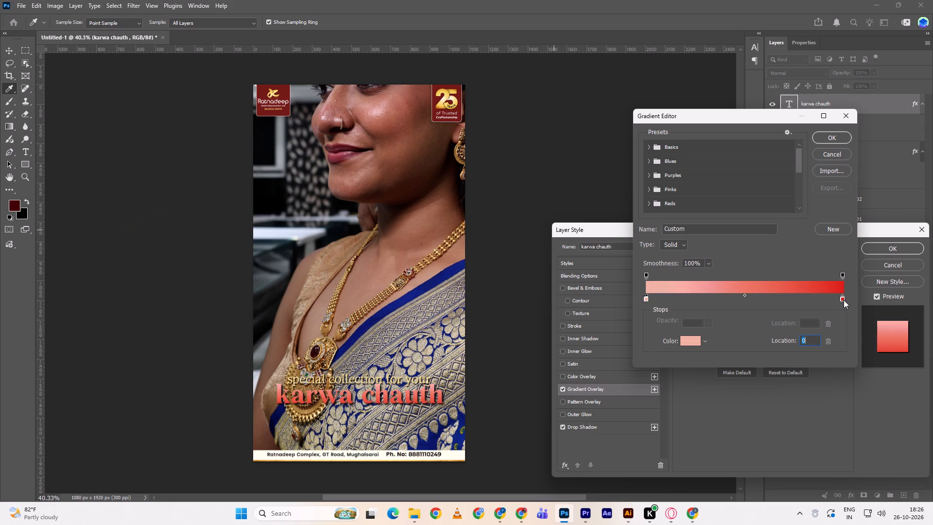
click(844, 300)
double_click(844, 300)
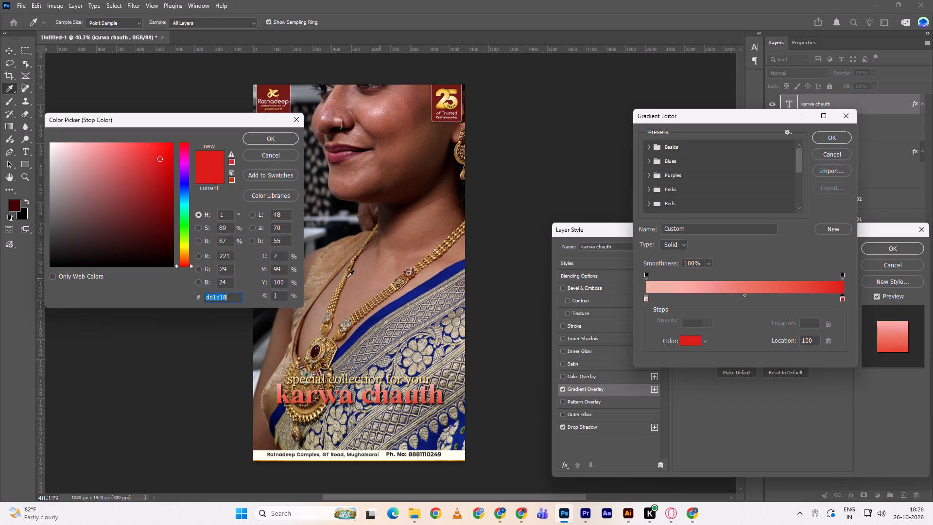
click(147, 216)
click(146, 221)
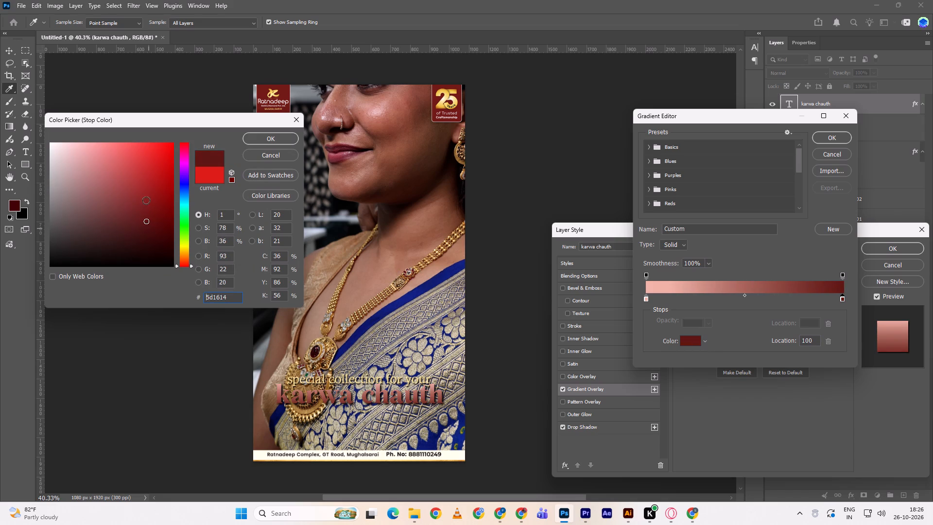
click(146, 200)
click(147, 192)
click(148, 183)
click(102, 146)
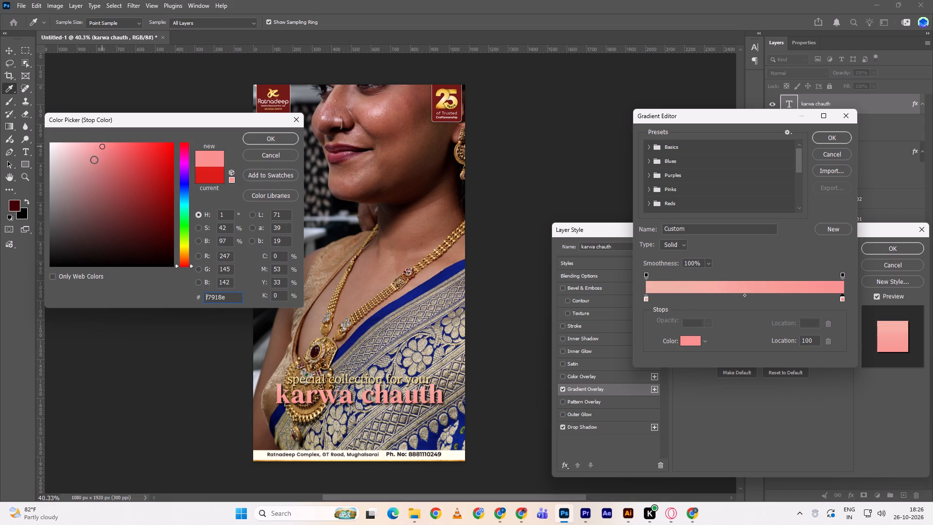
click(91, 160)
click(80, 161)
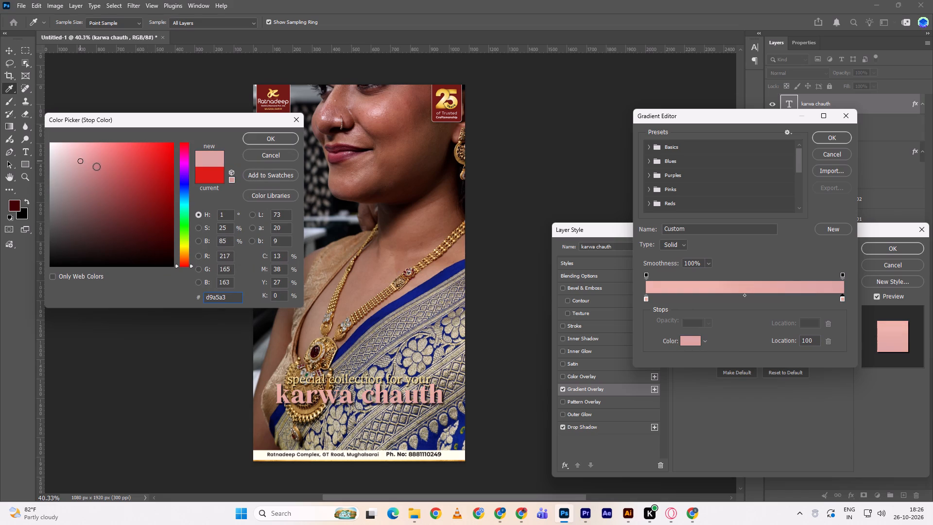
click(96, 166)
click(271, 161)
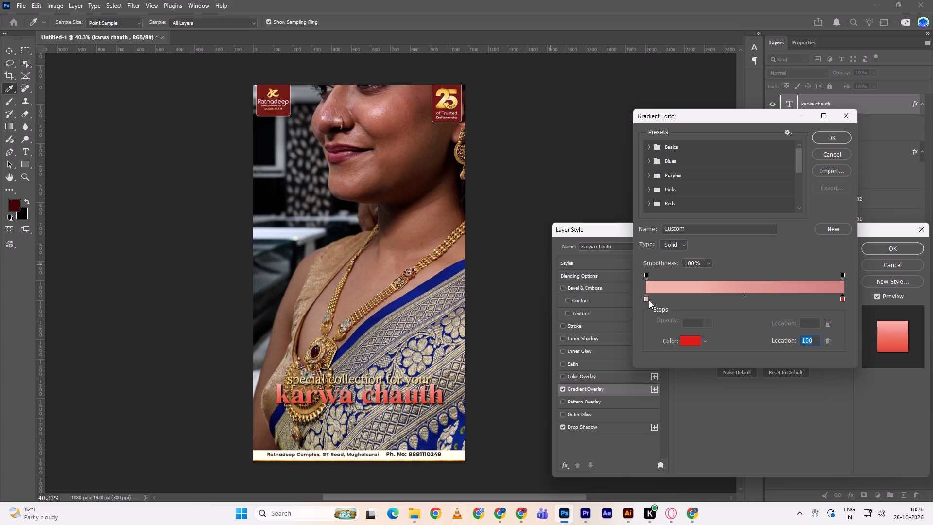
Move the gradient's pale pink colour stop to location 20 and recolour it light golden yellow.
drag(647, 300, 685, 297)
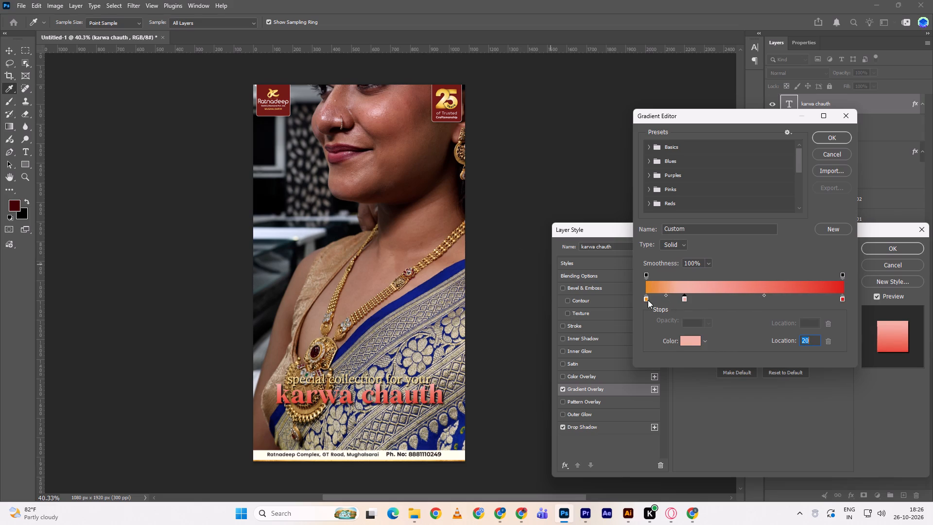
double_click(683, 299)
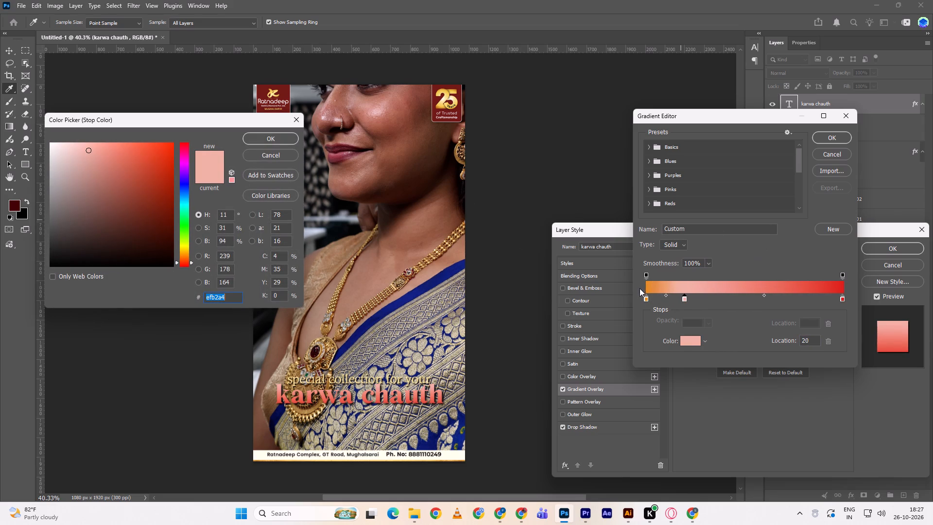
click(181, 250)
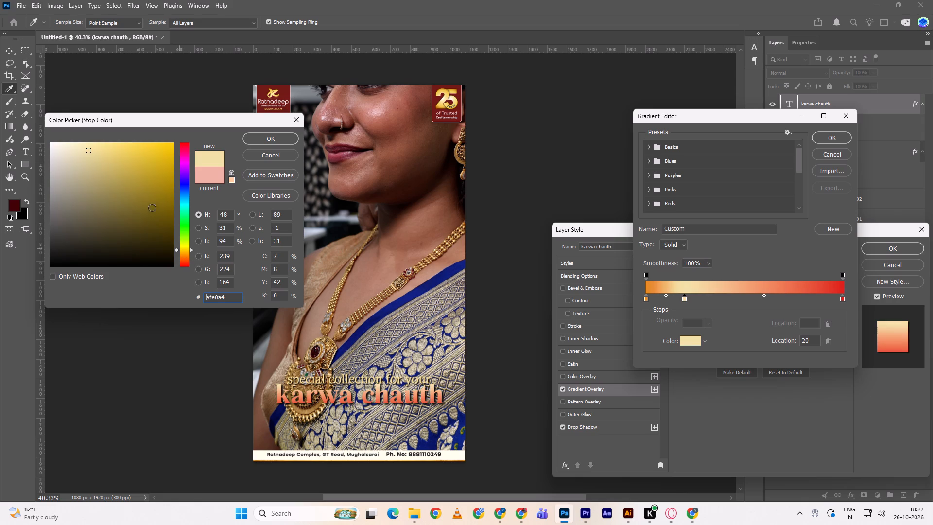
click(132, 154)
click(125, 149)
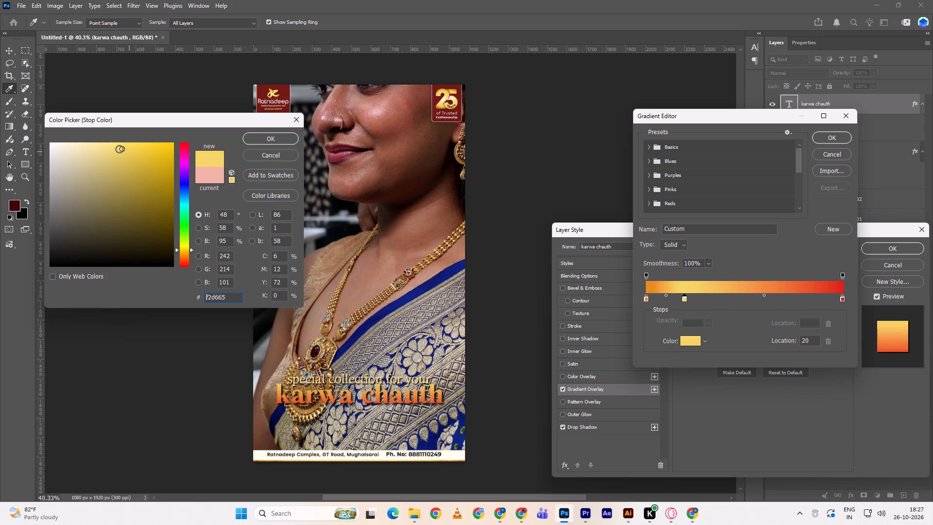
click(119, 149)
click(246, 138)
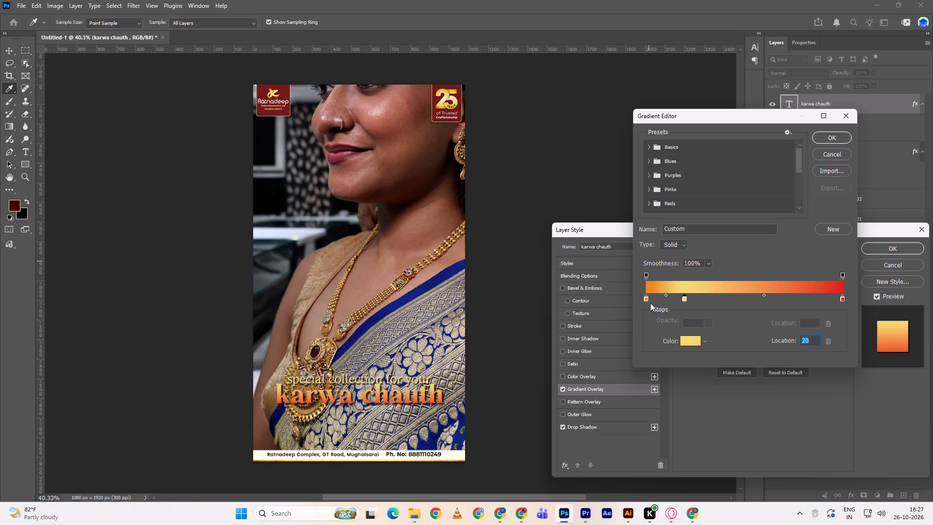
Change the gradient's orange colour stop at location 0 to near-white, RGB 245, 242, 239.
double_click(646, 299)
drag(83, 150, 77, 152)
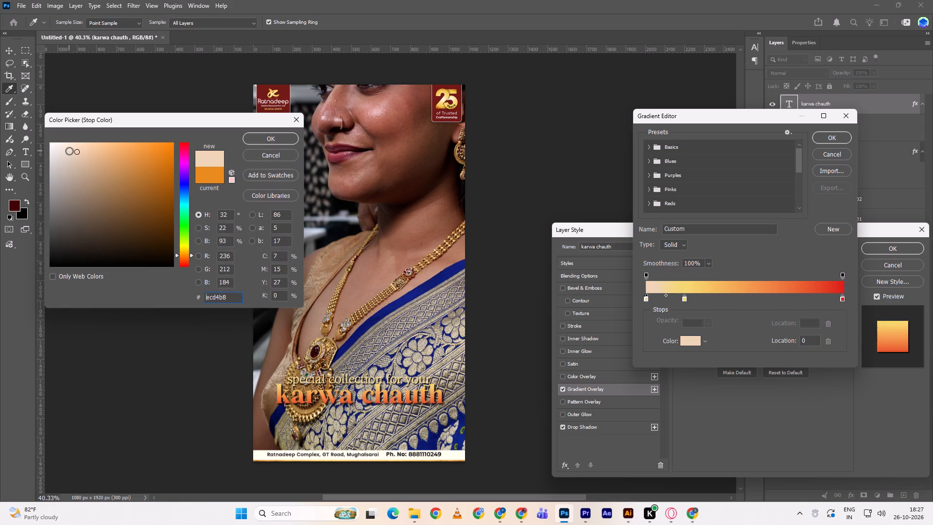
click(69, 151)
click(61, 148)
click(55, 147)
click(43, 143)
drag(40, 144, 35, 146)
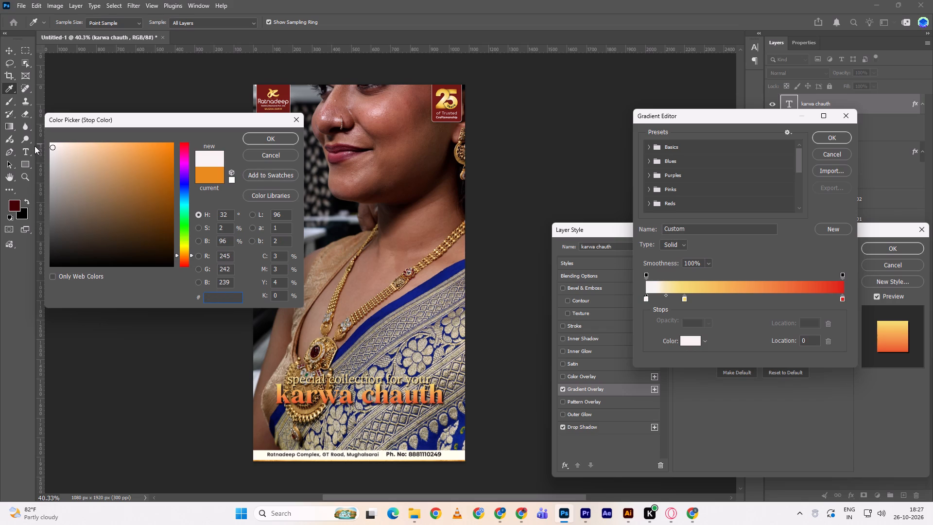
click(271, 138)
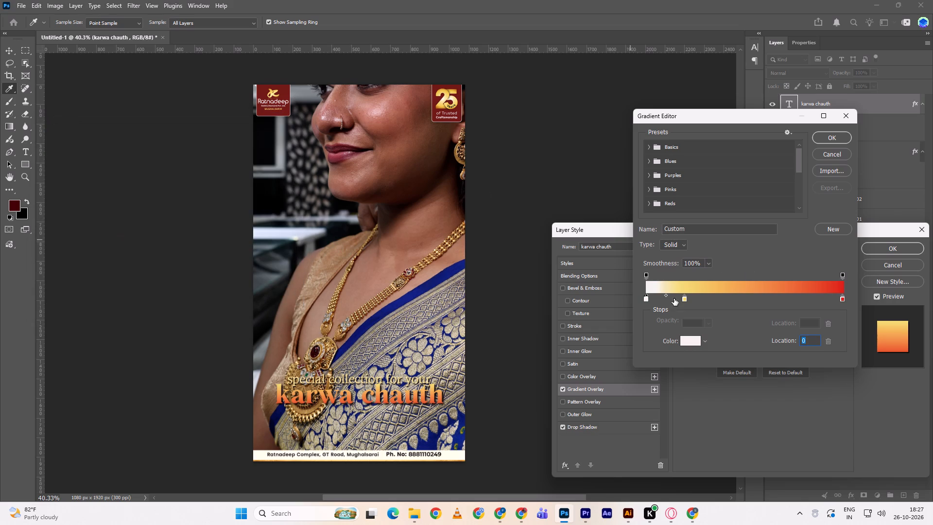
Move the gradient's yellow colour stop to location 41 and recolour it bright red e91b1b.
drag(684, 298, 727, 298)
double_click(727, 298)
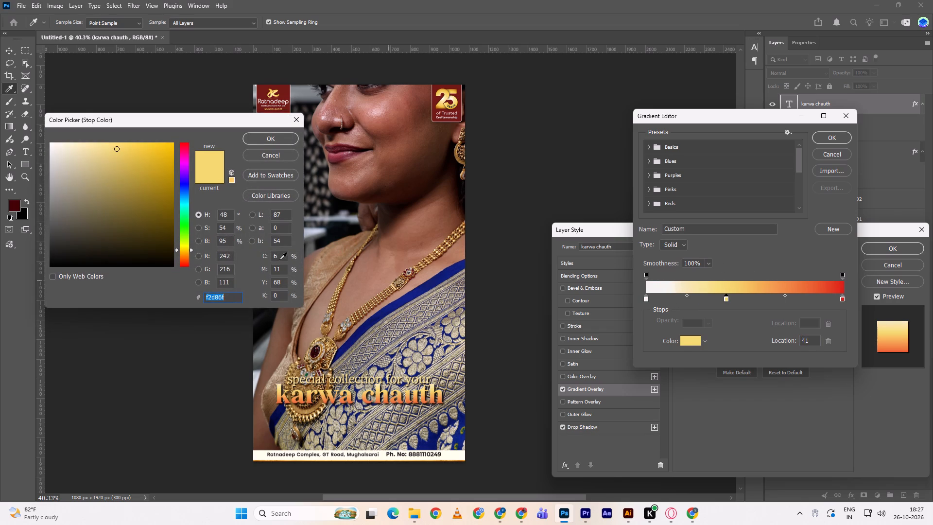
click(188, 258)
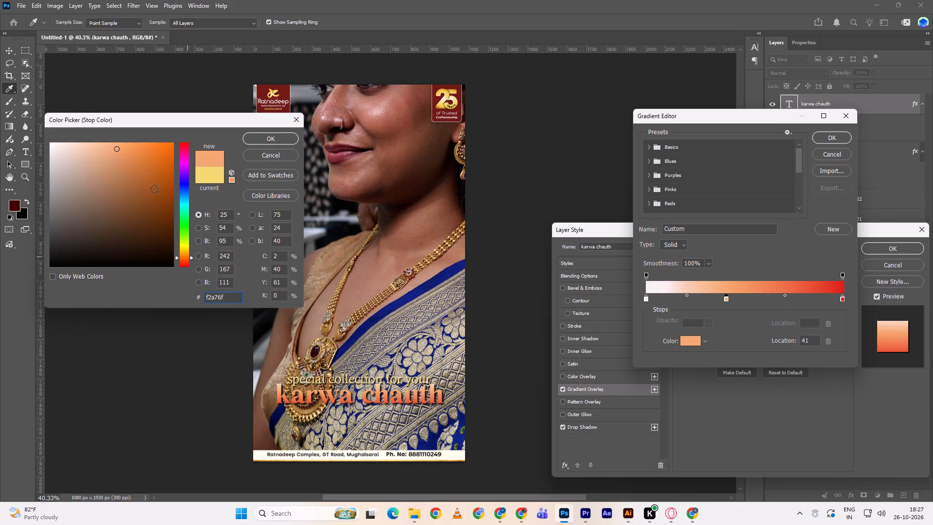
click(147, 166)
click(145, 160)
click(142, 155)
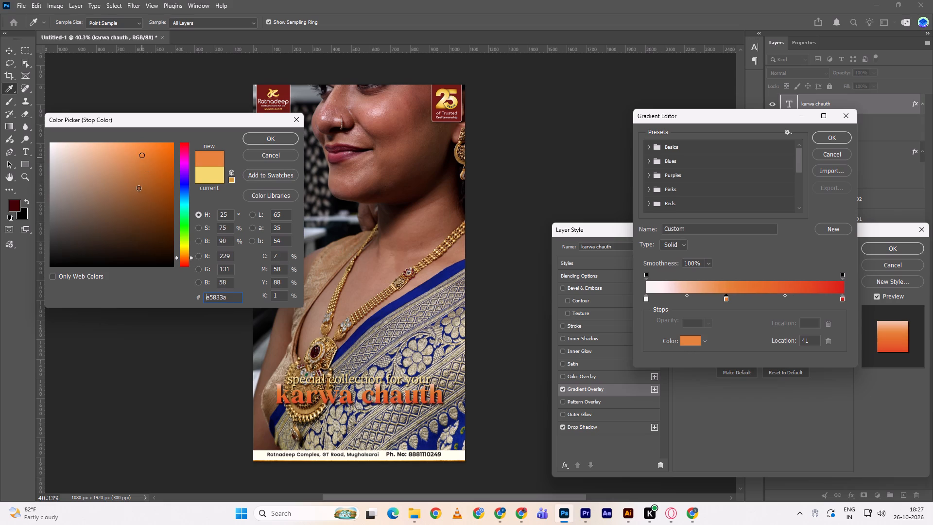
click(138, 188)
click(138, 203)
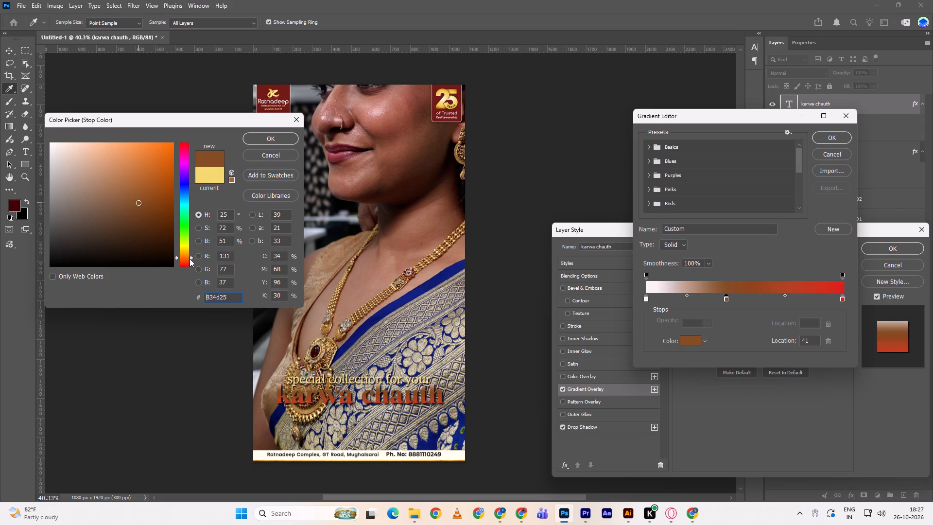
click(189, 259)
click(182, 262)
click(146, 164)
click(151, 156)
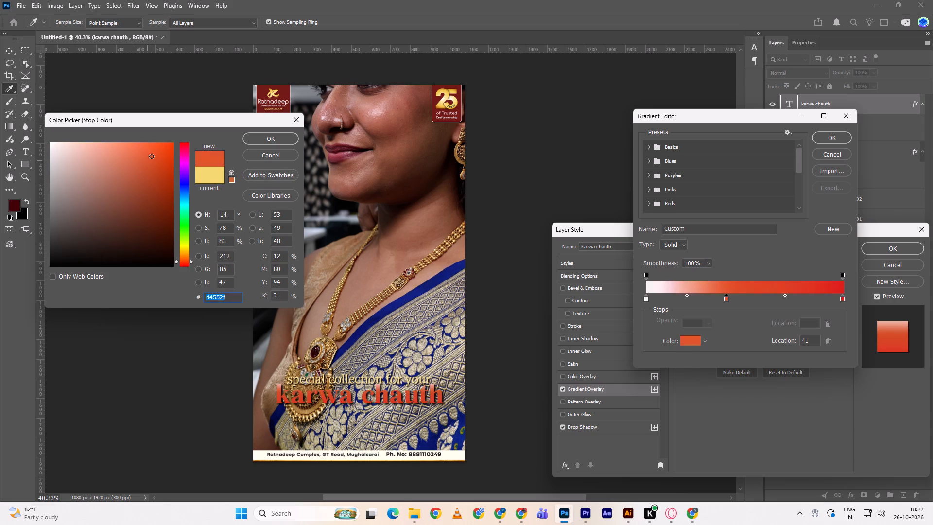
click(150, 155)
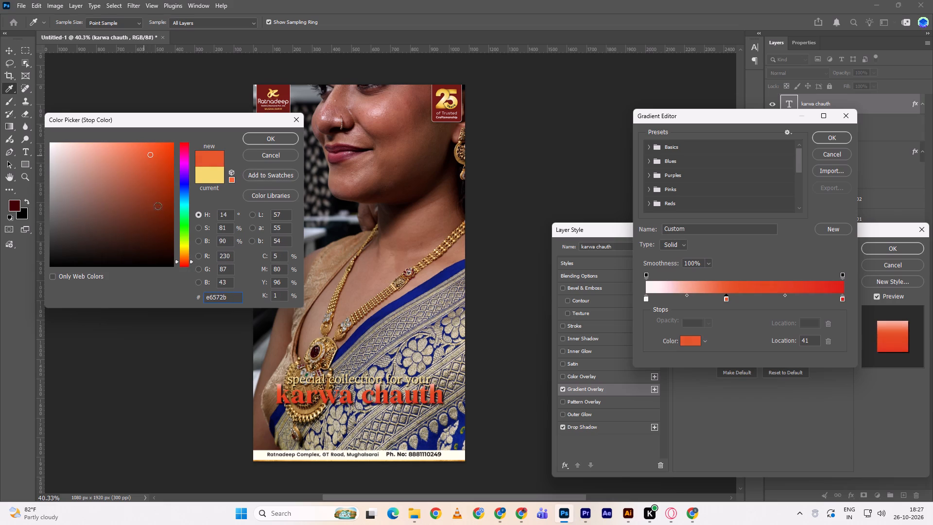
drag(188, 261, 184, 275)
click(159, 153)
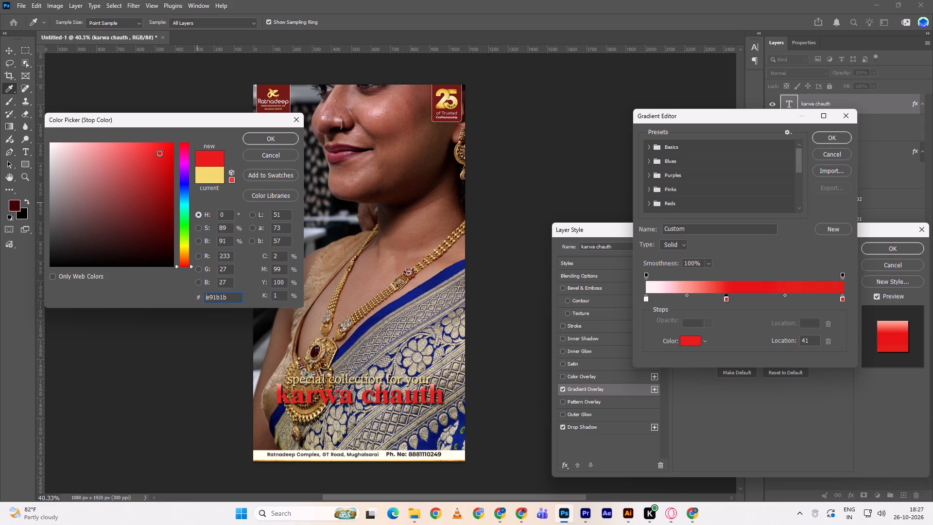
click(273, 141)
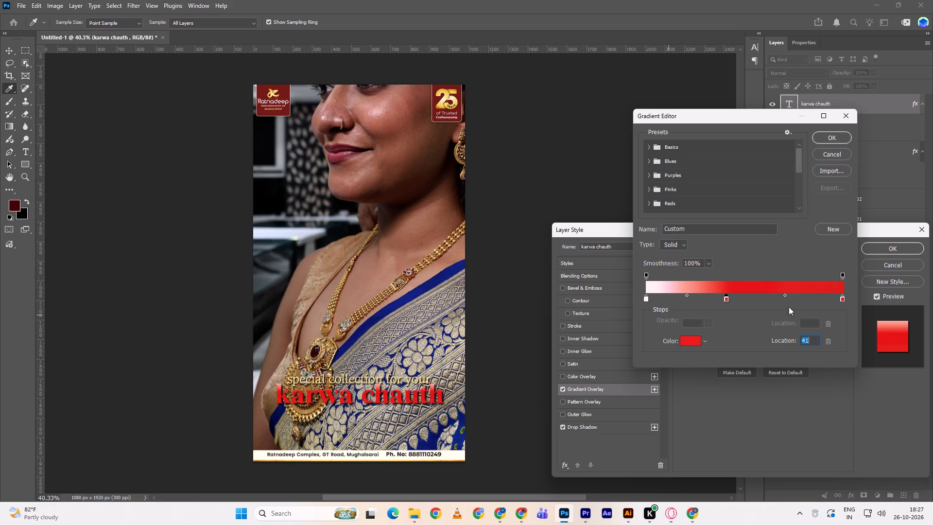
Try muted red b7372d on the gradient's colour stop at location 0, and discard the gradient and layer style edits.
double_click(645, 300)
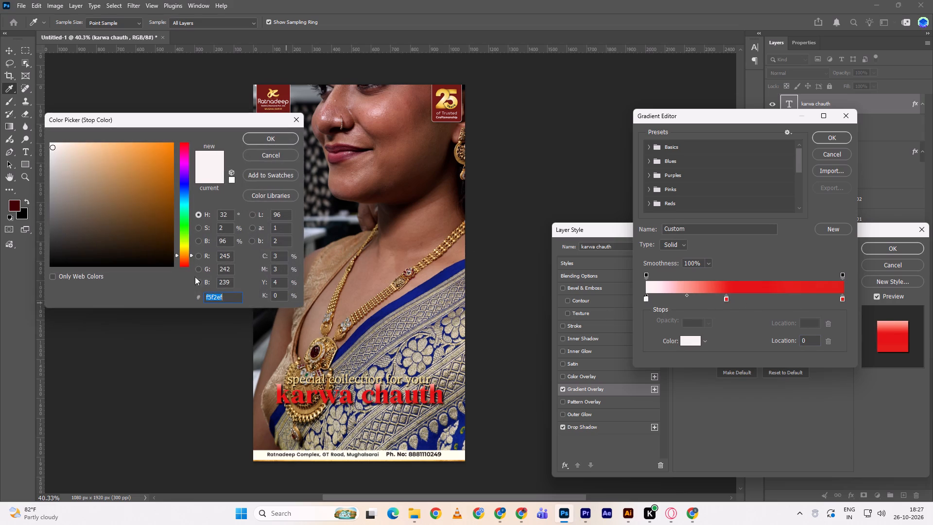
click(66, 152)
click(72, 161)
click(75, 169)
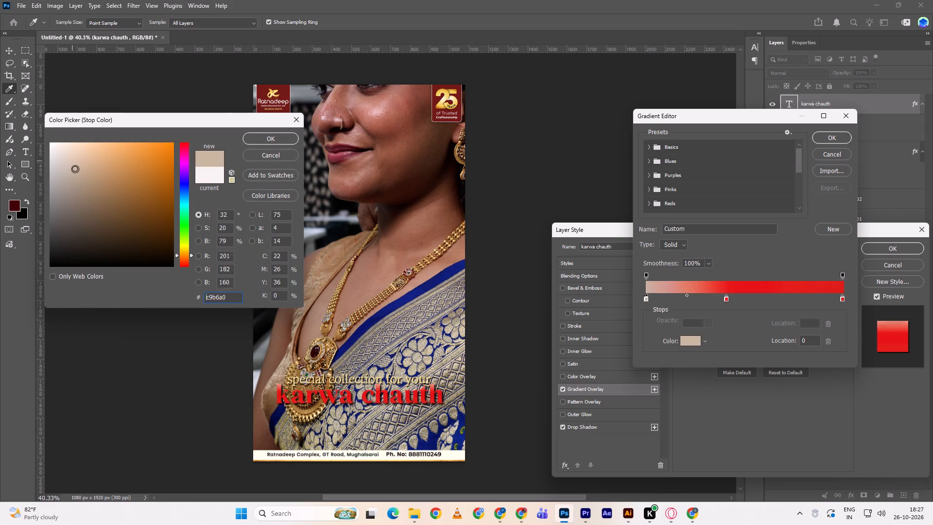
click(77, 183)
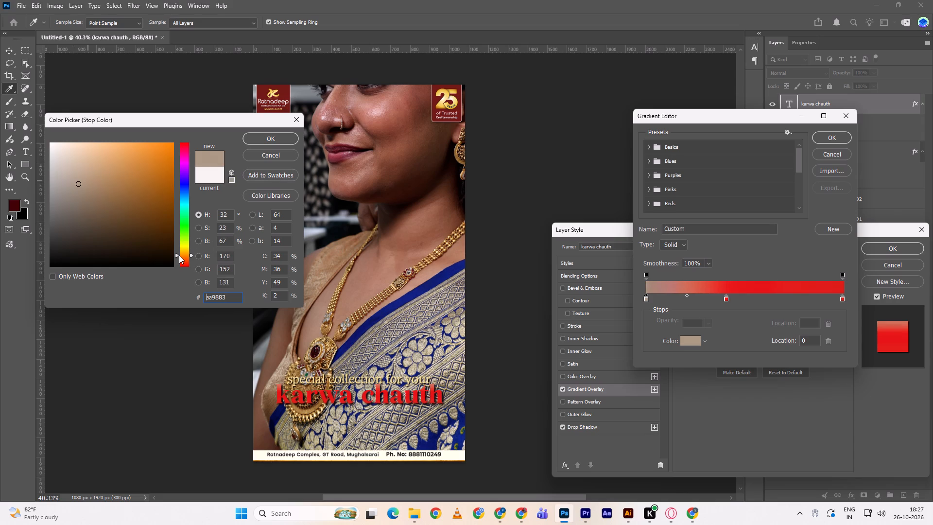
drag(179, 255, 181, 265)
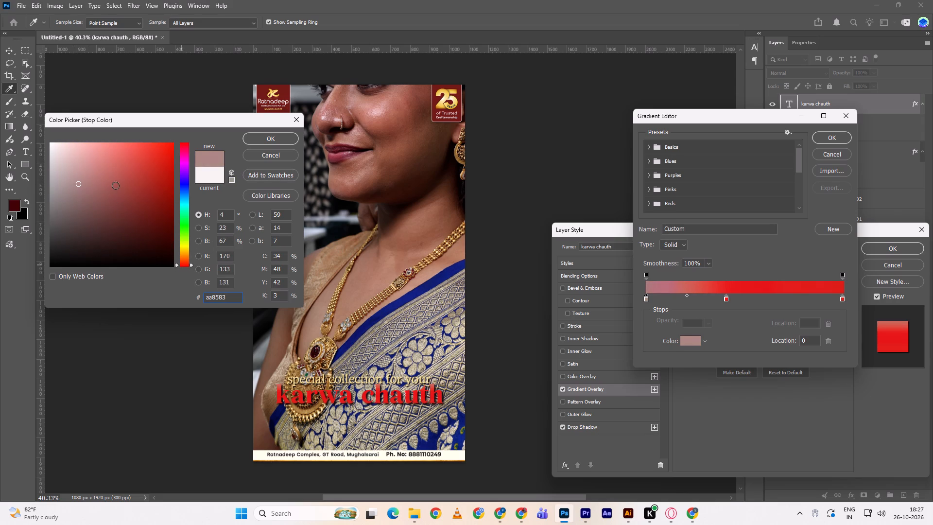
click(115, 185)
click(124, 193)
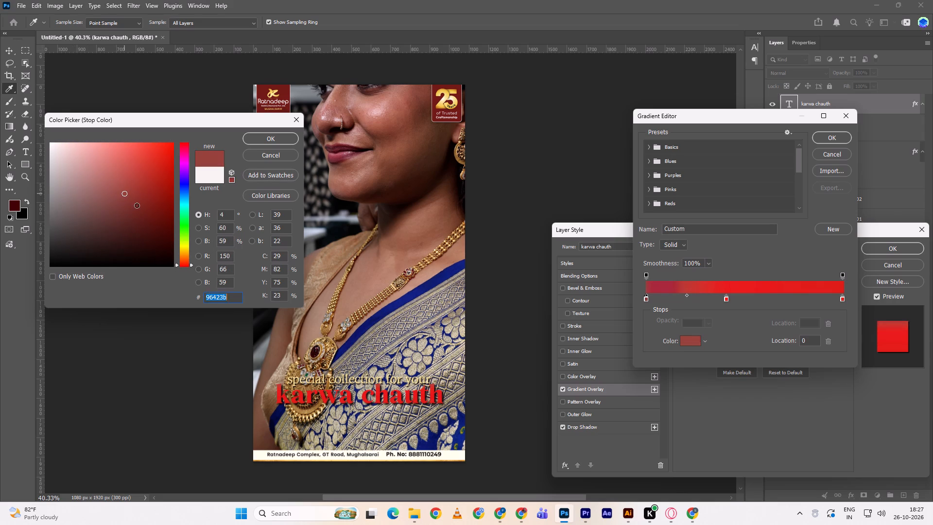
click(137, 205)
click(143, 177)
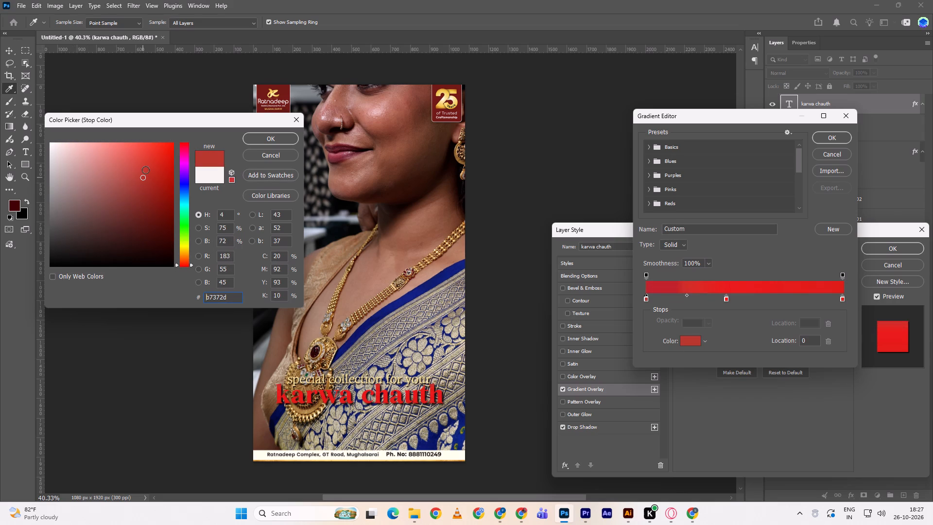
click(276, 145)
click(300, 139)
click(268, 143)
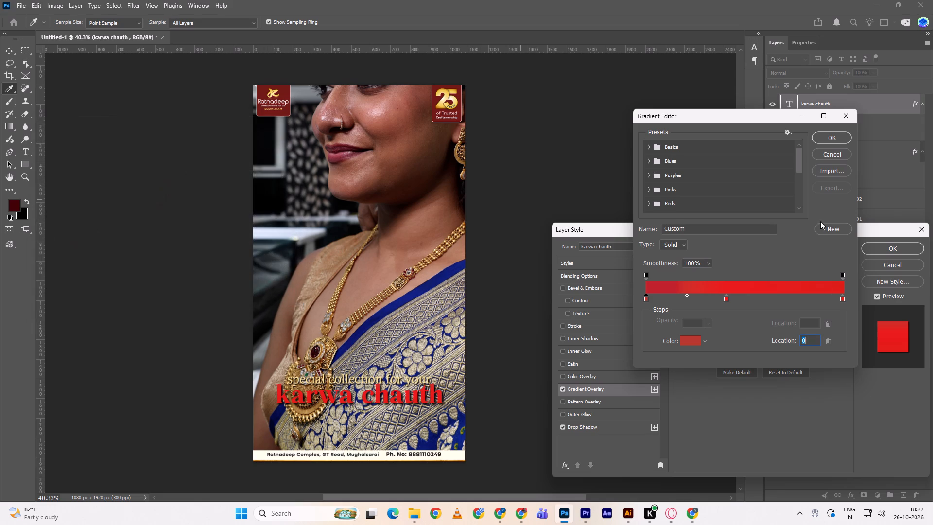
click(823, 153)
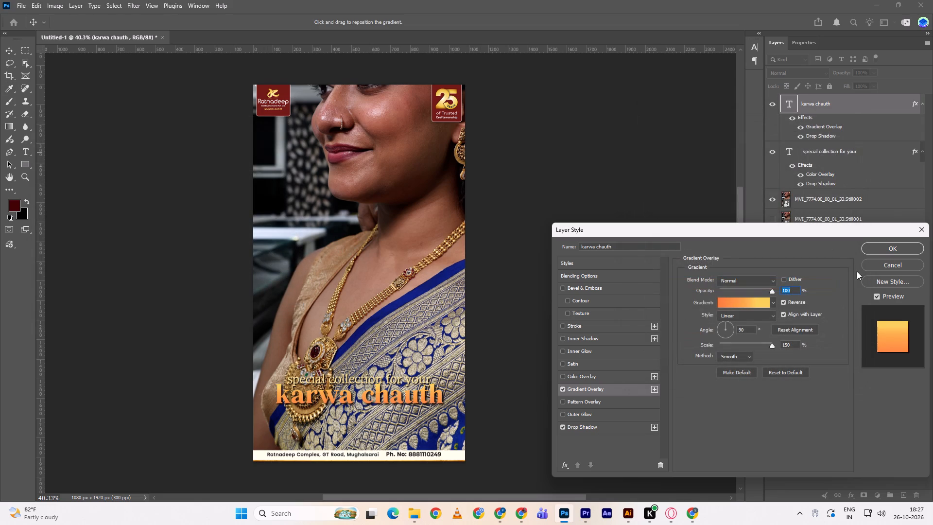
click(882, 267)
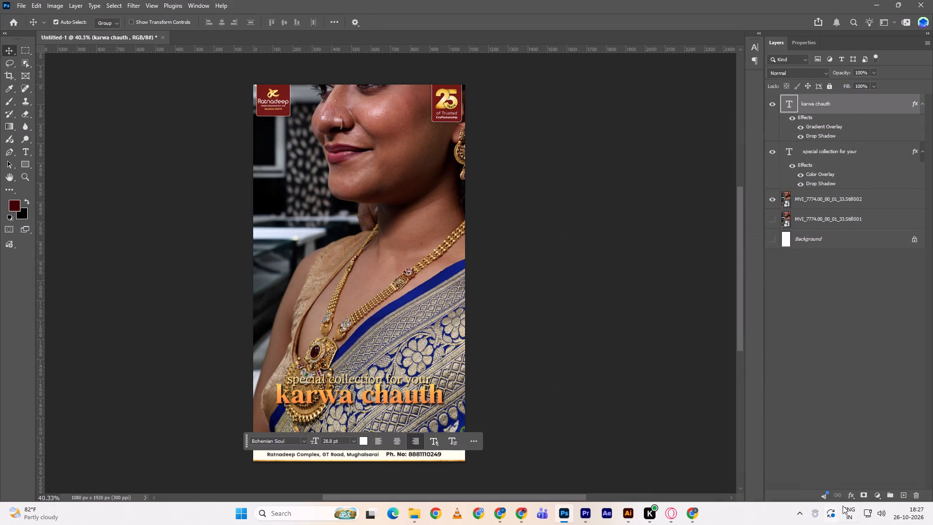
Delete the Gradient Overlay effect from the "karwa chauth" text layer, keeping its drop shadow.
click(852, 496)
double_click(864, 466)
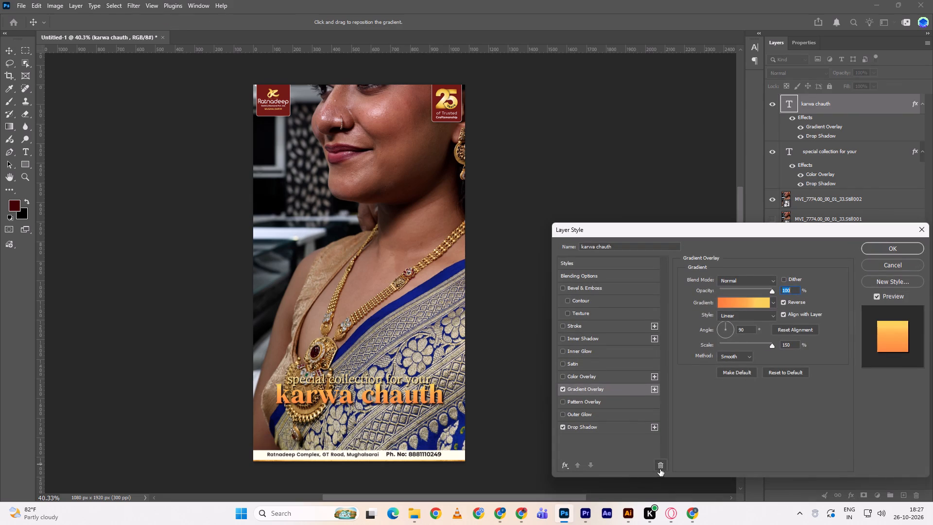
click(659, 470)
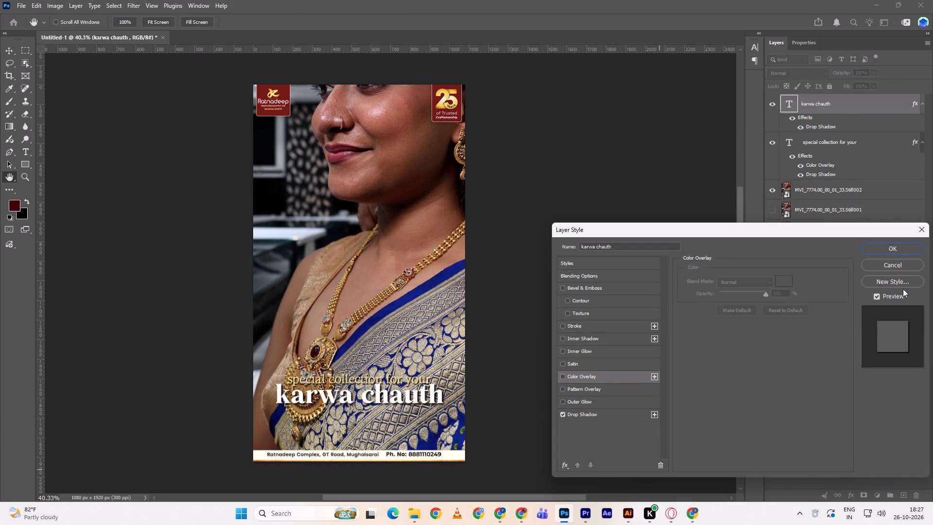
click(894, 246)
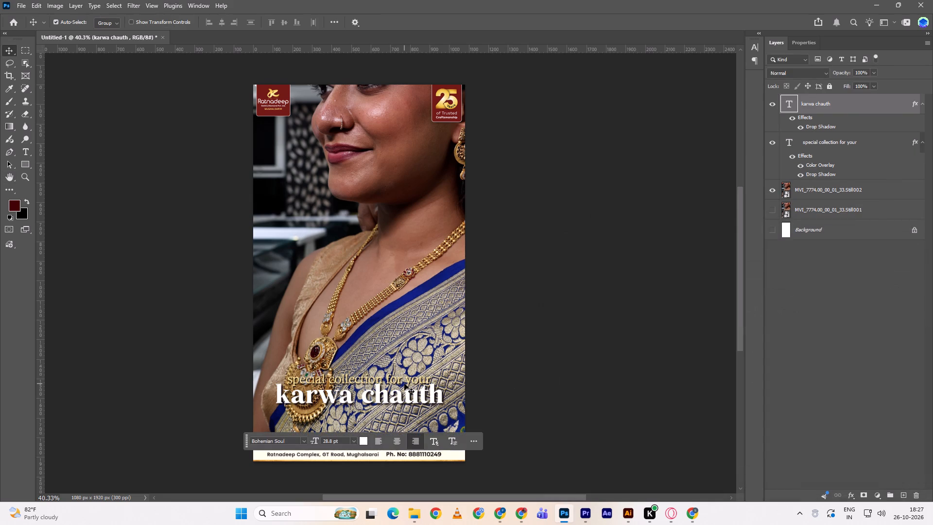
Delete the Color Overlay effect from the "special collection for your" text layer, keeping its drop shadow.
click(404, 384)
click(854, 492)
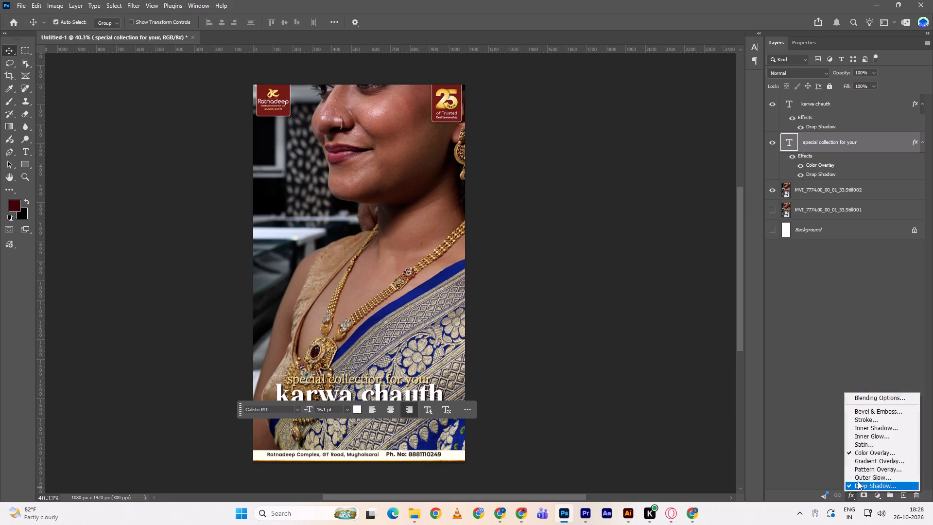
click(874, 452)
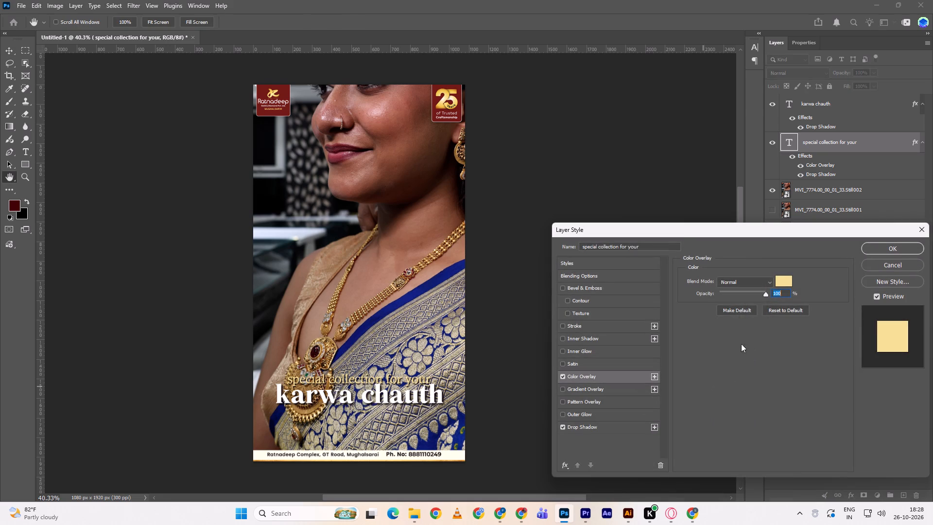
click(659, 464)
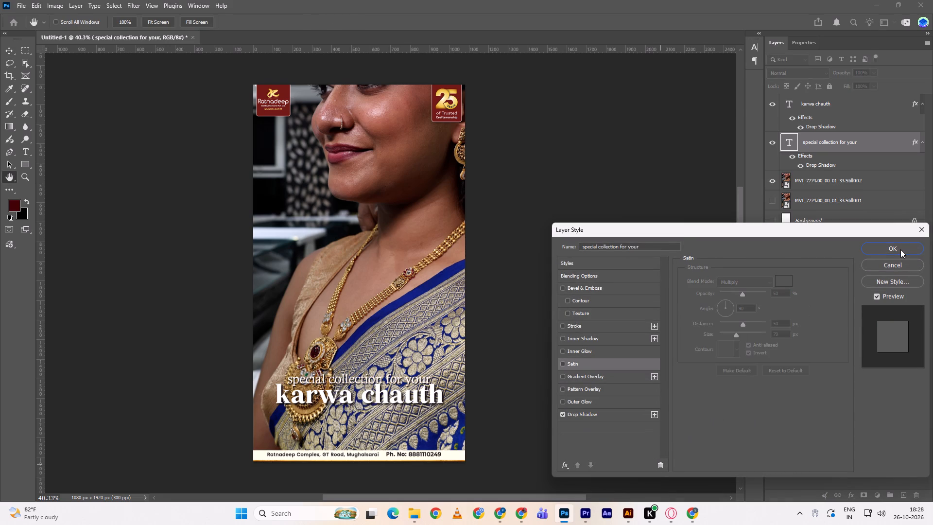
click(900, 249)
Hide the MVI_7774 Still002 photo layer, leaving only the two lettering layers shown on a transparent background.
click(562, 321)
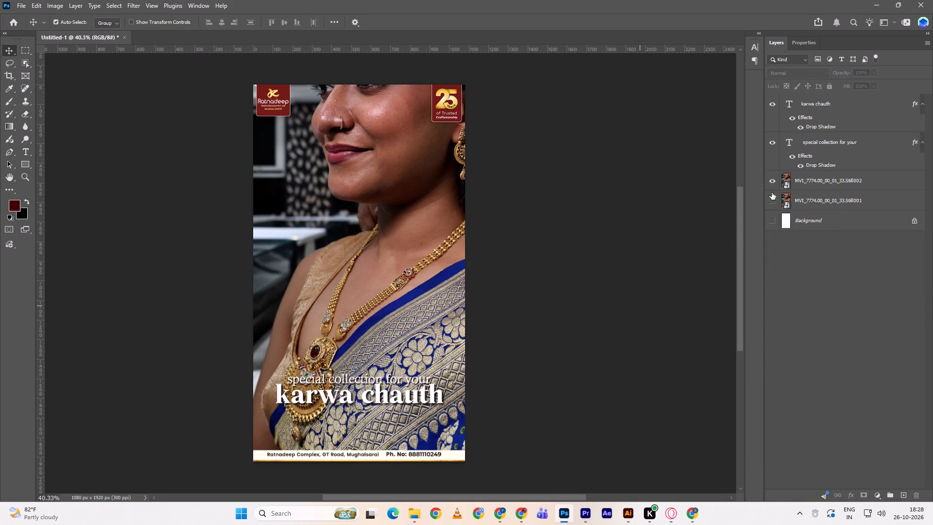
drag(773, 107, 772, 159)
drag(774, 150, 777, 107)
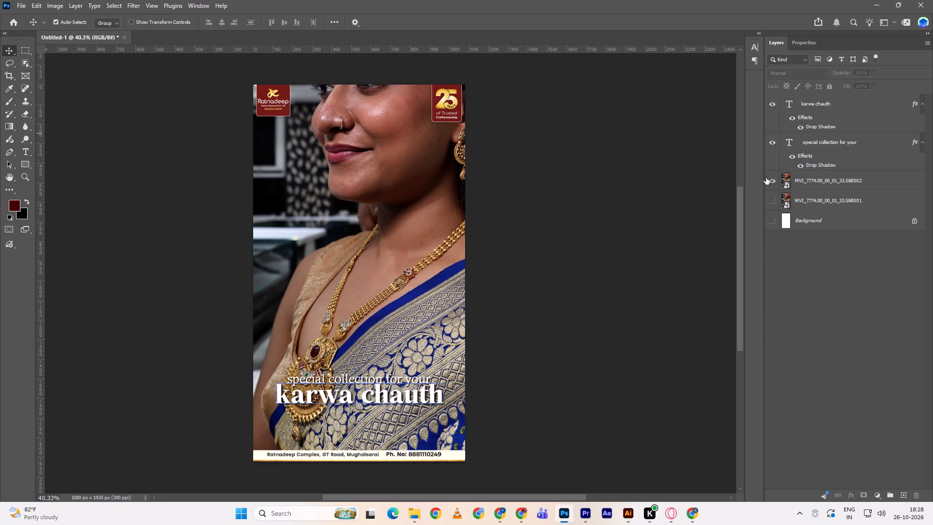
click(774, 182)
Export the transparent lettering as a PNG named "font 1" in the Downloads folder.
key(ctrl+w)
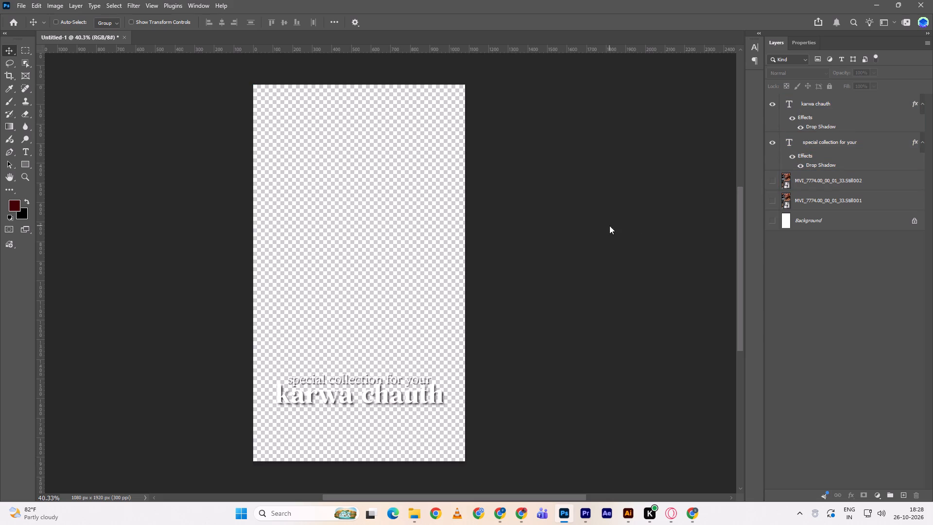
scroll(138, 201, up, 6)
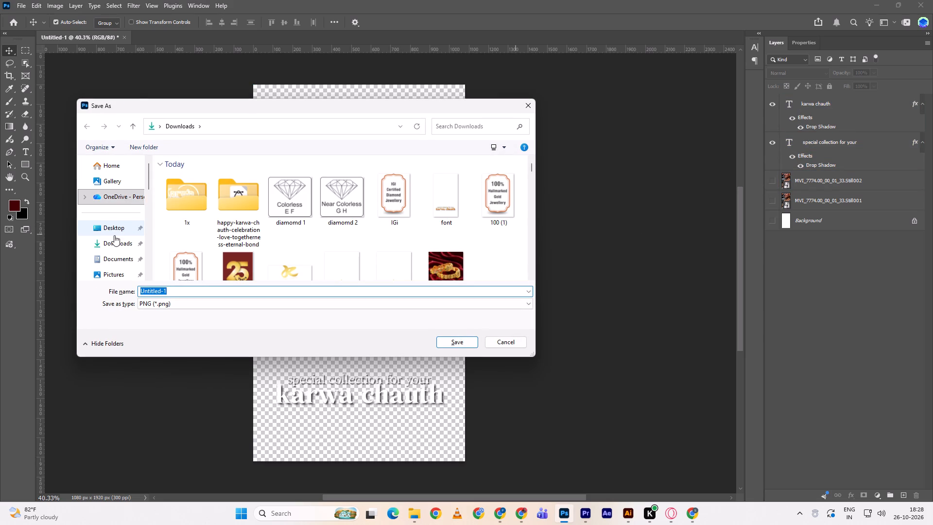
click(114, 239)
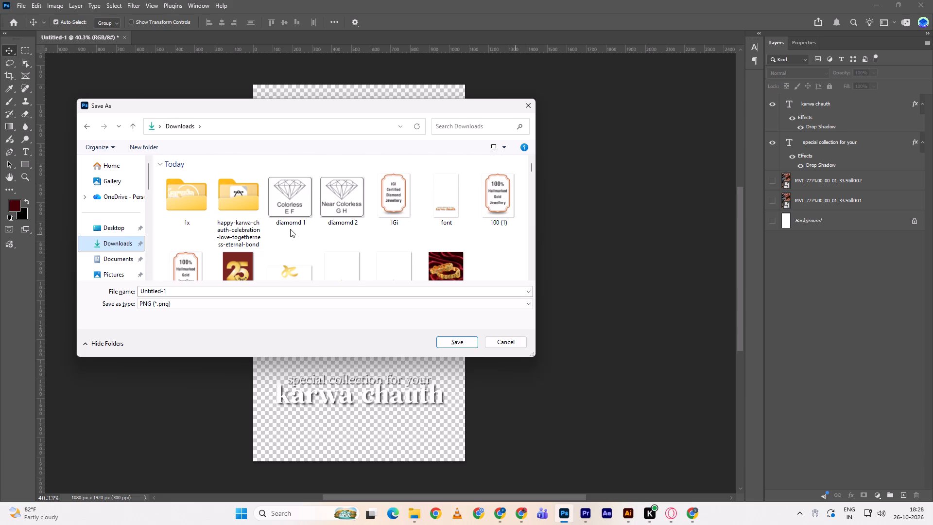
scroll(290, 229, down, 4)
scroll(291, 229, up, 9)
click(254, 293)
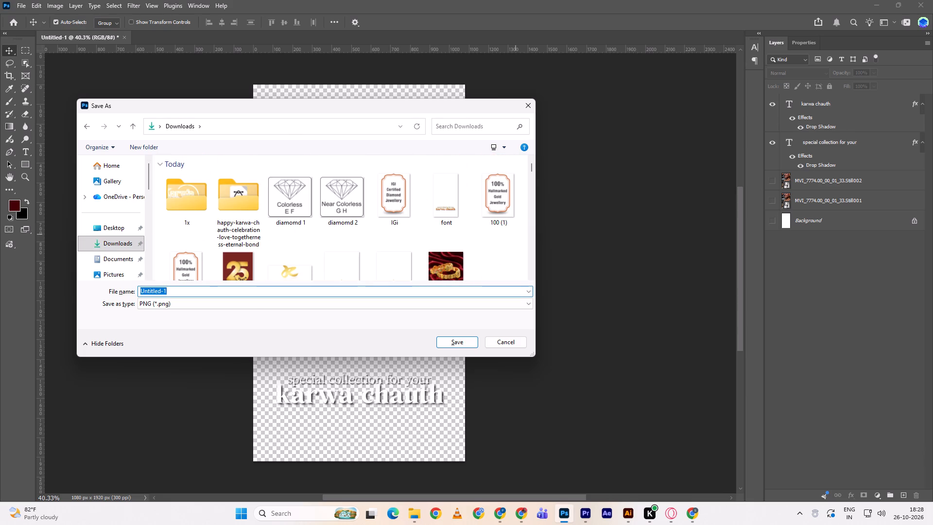
text(font 1)
key(Return)
Bring the font 1 image from Downloads into the Premiere sequence, placing it on Video 10 at the sequence start above font.png.
key(alt+Tab)
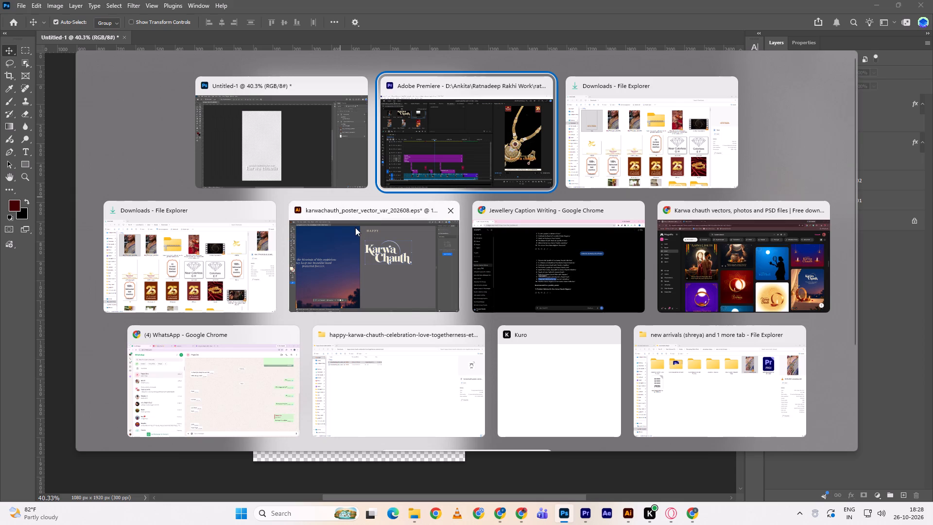
key(alt+Tab)
scroll(292, 227, up, 4)
click(42, 146)
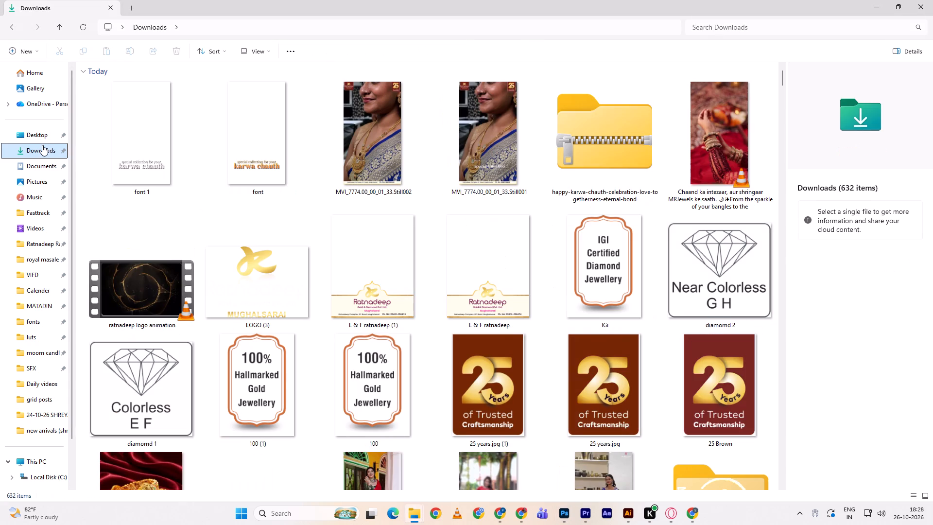
drag(161, 149, 169, 189)
key(alt+Tab)
key(alt+Tab)
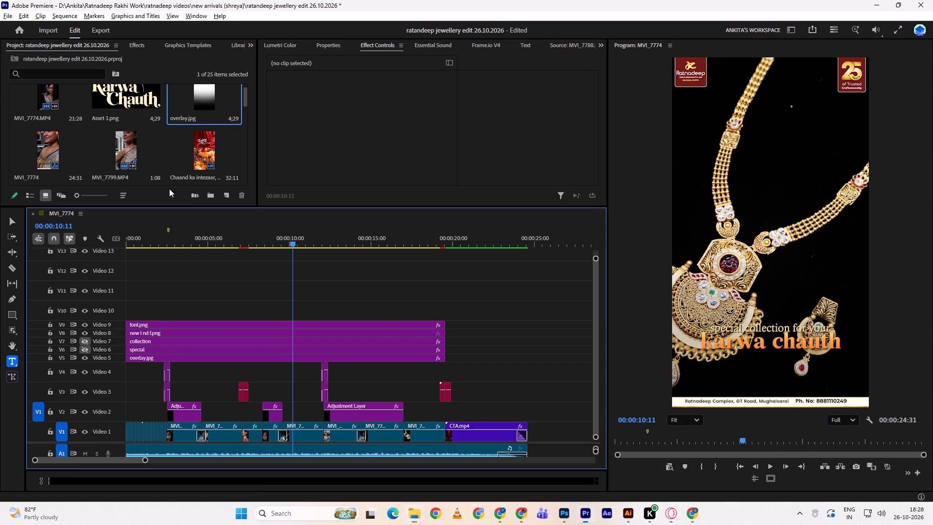
drag(169, 189, 123, 310)
drag(156, 237, 133, 245)
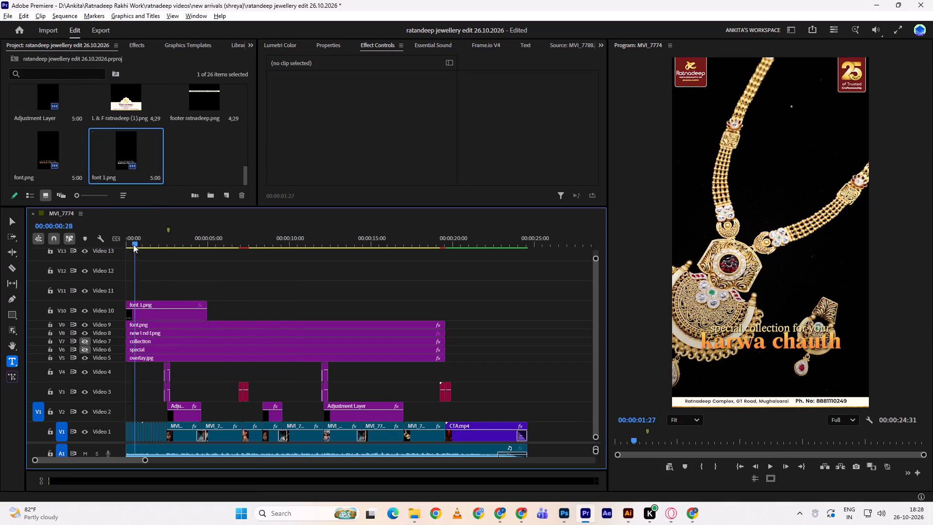
Toggle the Video 5 overlay track at the sequence start to compare the frame with and without the dark gradient.
drag(133, 245, 123, 246)
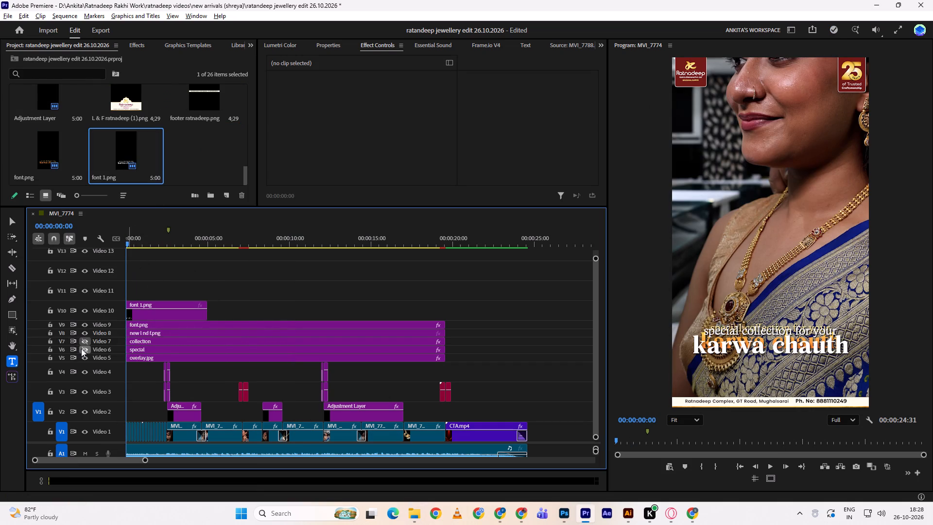
click(87, 359)
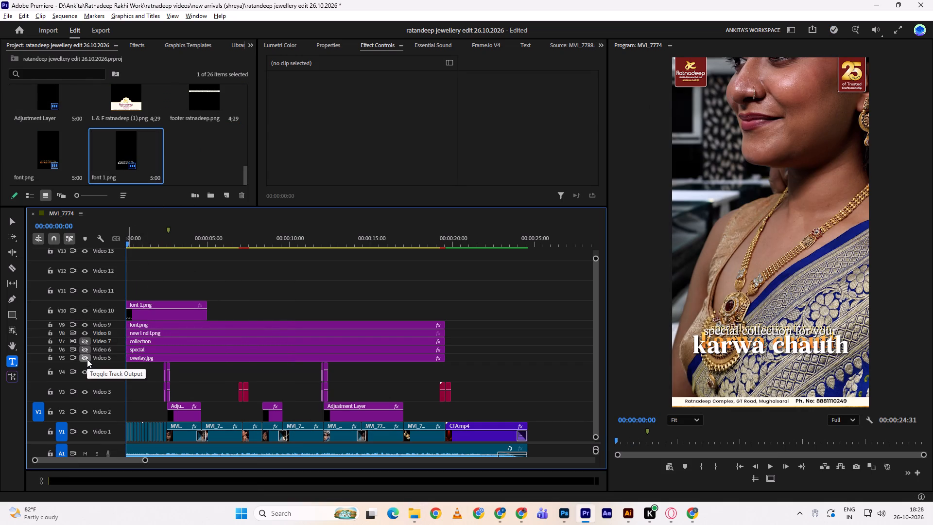
click(85, 359)
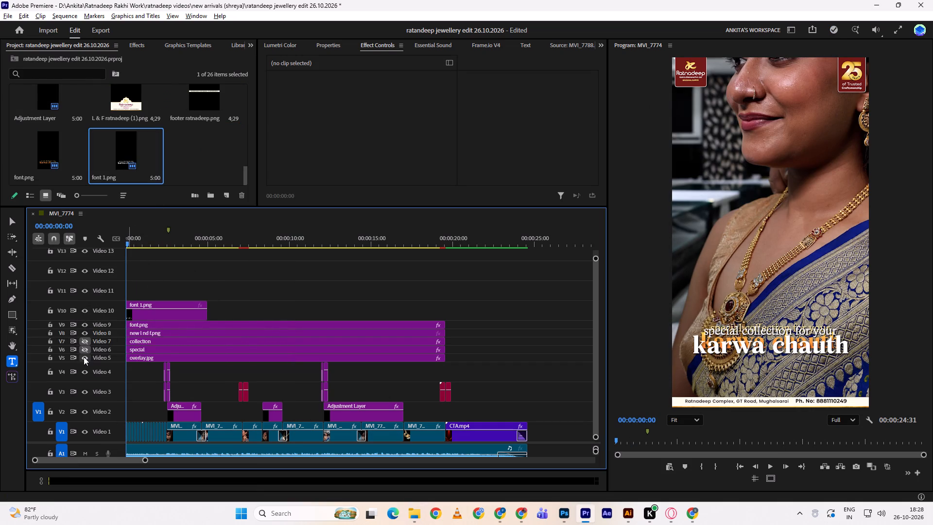
click(85, 360)
click(85, 360)
click(85, 360)
Hide the orange font.png track on Video 9 and extend the font 1.png clip to end level with the clips below it.
click(83, 328)
drag(212, 307, 264, 305)
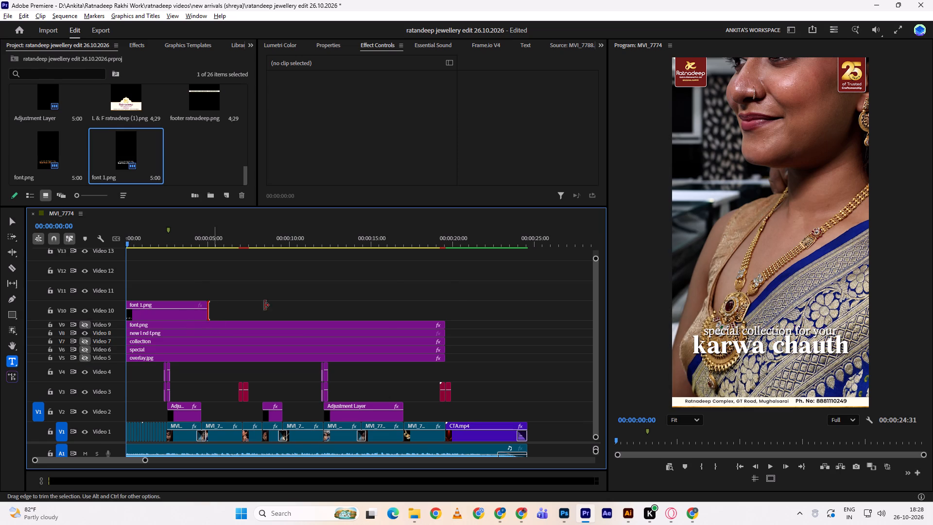
drag(264, 305, 449, 306)
click(405, 319)
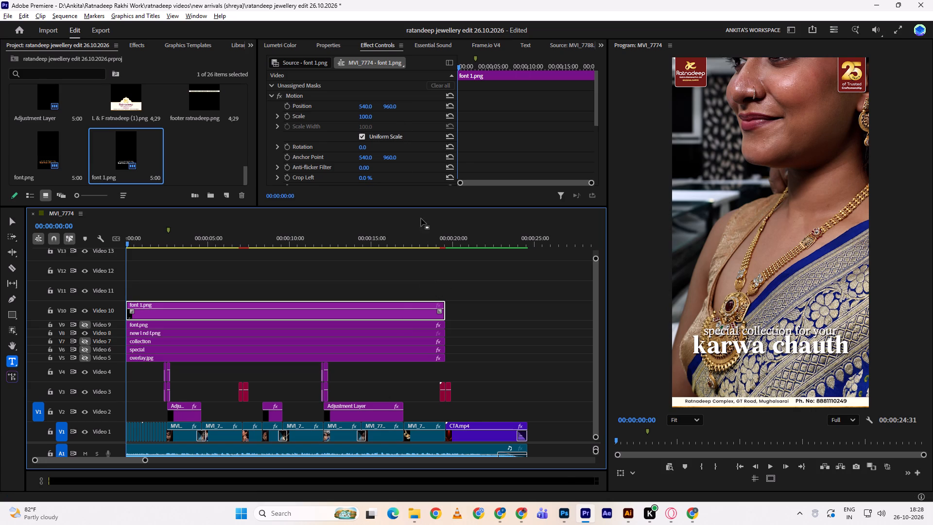
Toggle the Video 5 overlay track and play the opening seconds to check the white lettering over the footage.
key(space)
key(space)
click(83, 358)
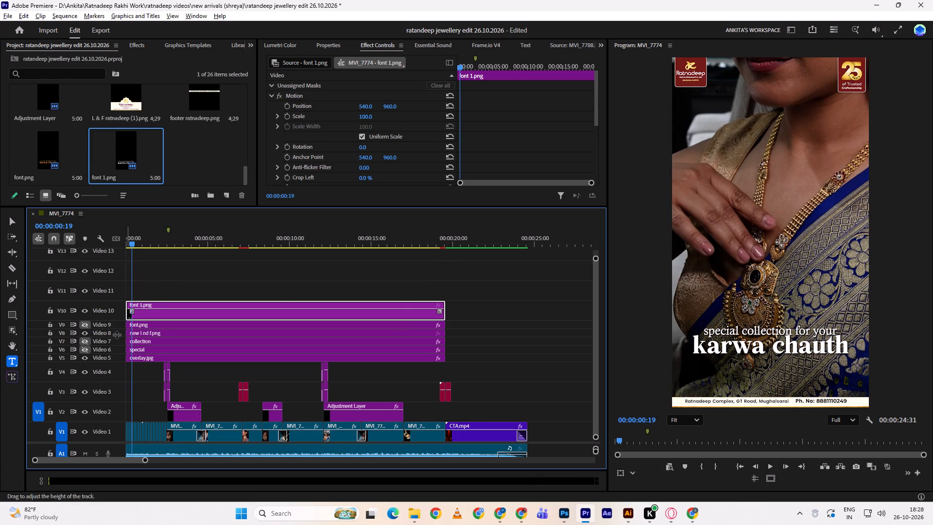
key(space)
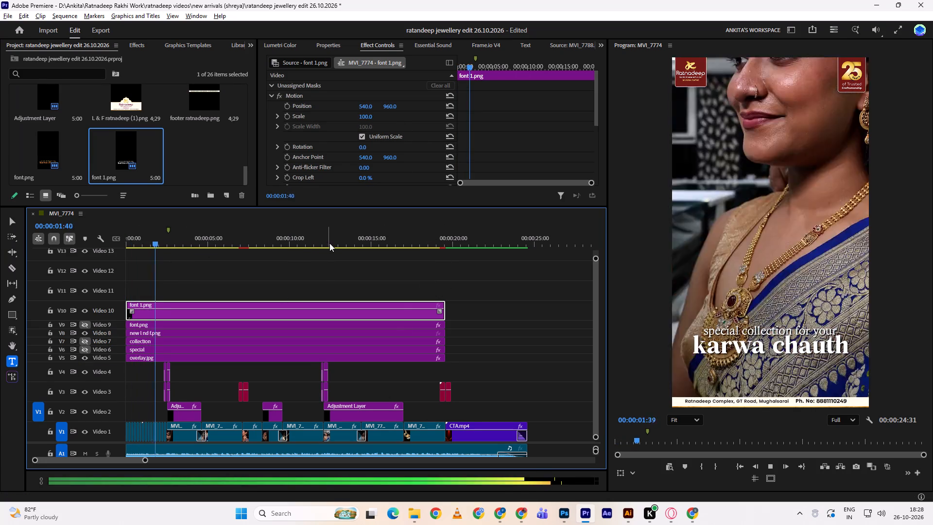
key(space)
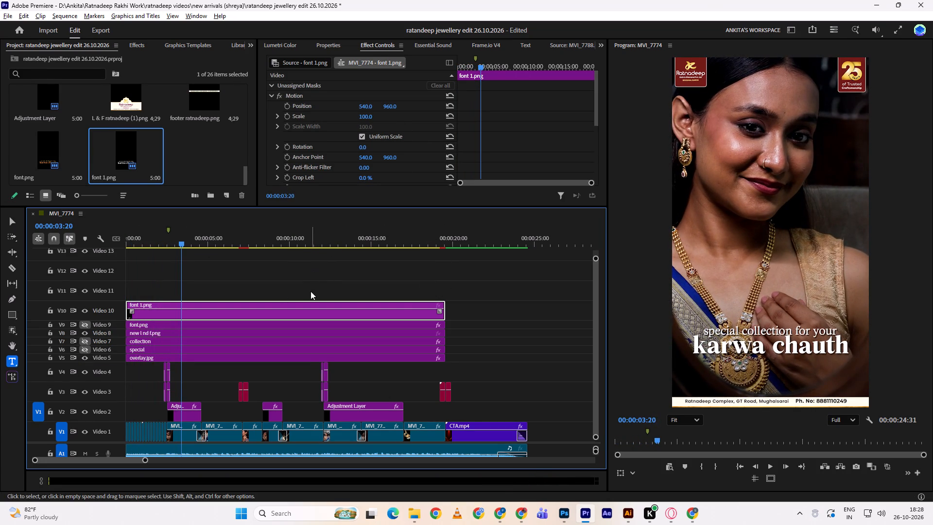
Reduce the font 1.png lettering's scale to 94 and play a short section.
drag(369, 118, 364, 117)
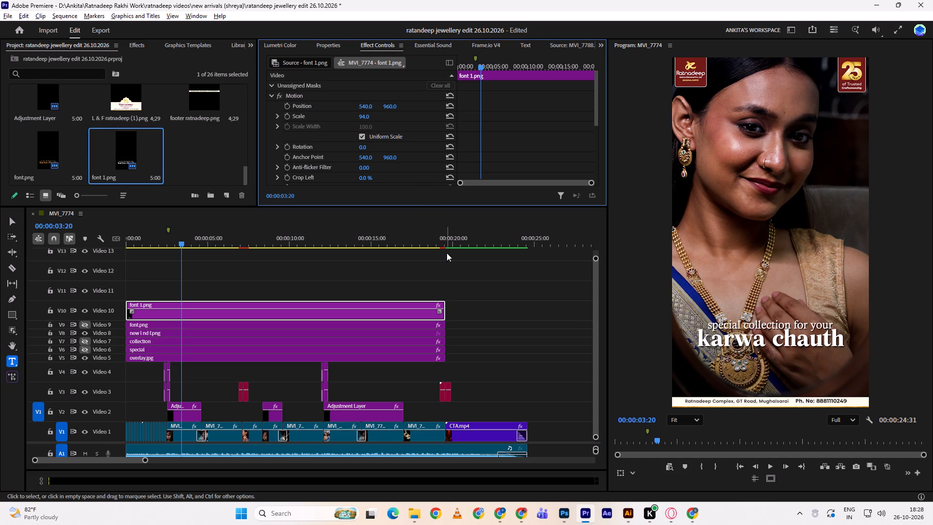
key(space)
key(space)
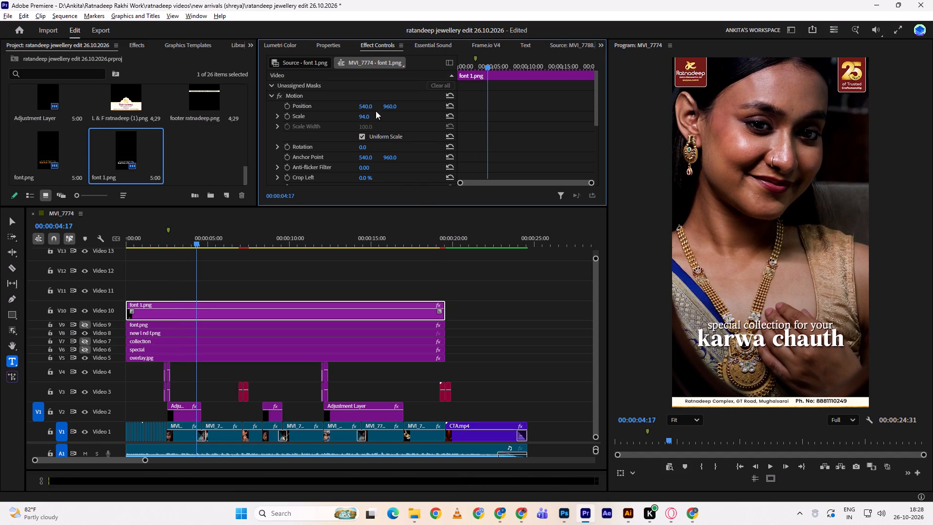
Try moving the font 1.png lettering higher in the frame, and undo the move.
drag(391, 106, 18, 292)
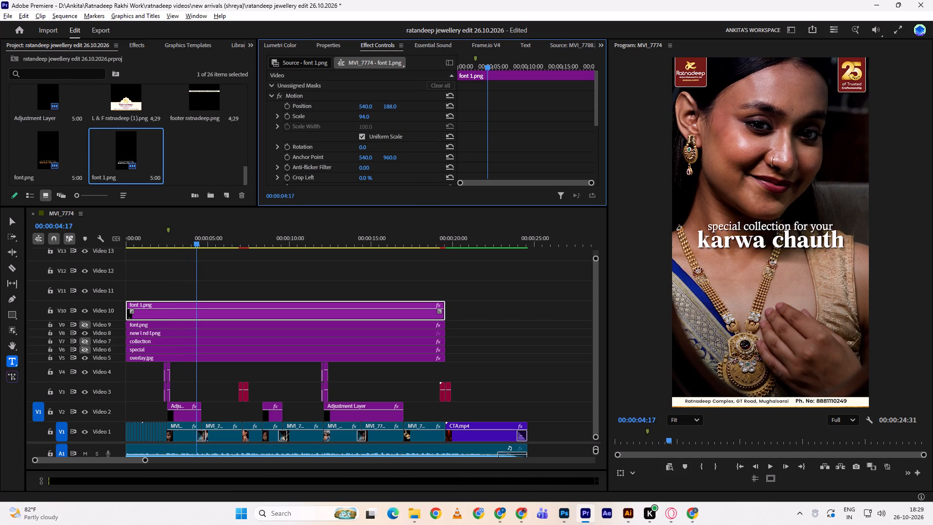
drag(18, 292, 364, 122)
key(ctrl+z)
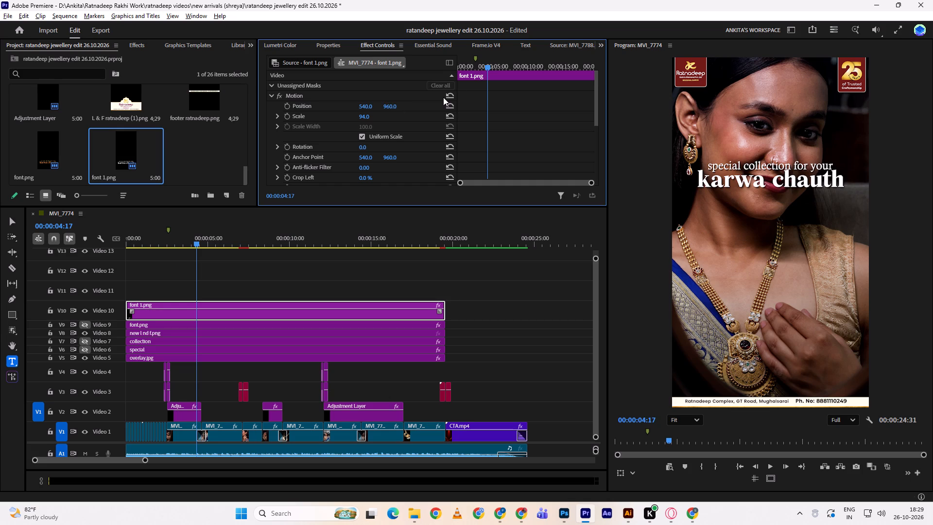
Scale the font 1.png lettering down to 85 and preview it over the following shots.
drag(366, 116, 362, 116)
key(space)
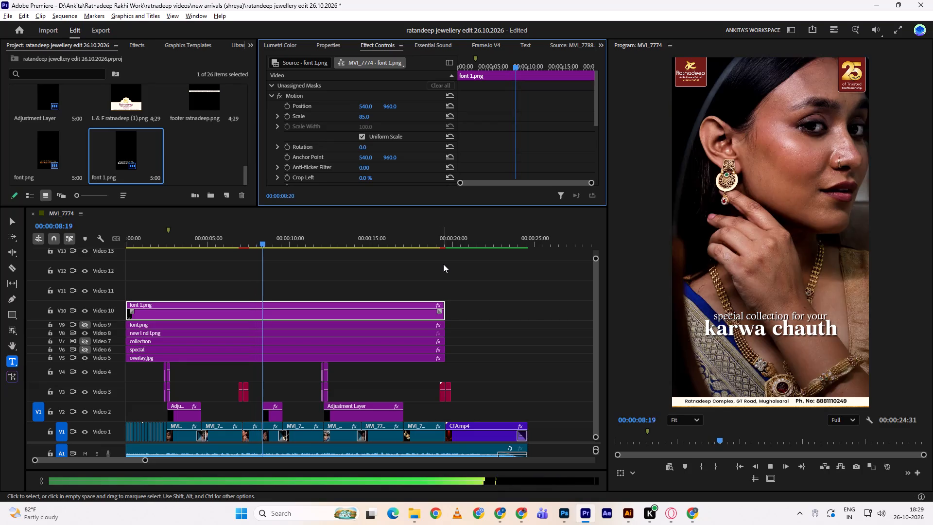
key(space)
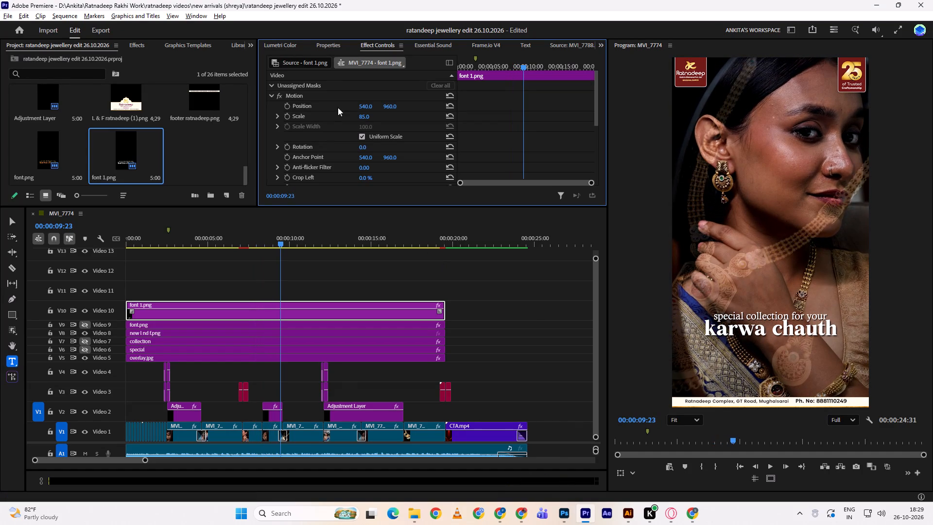
Examine the font 1.png clip's transform and crop properties and its placement against the safe margins.
click(321, 40)
scroll(453, 124, down, 1)
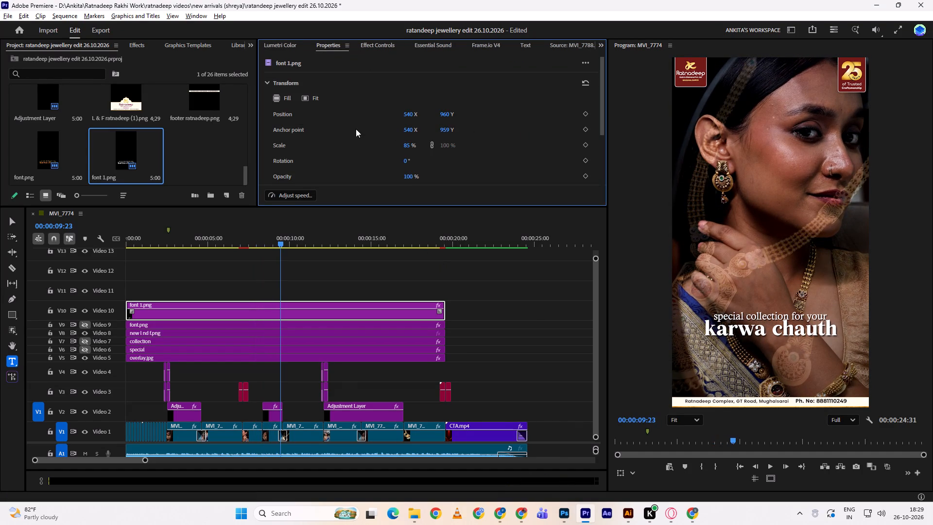
scroll(512, 171, down, 19)
click(503, 311)
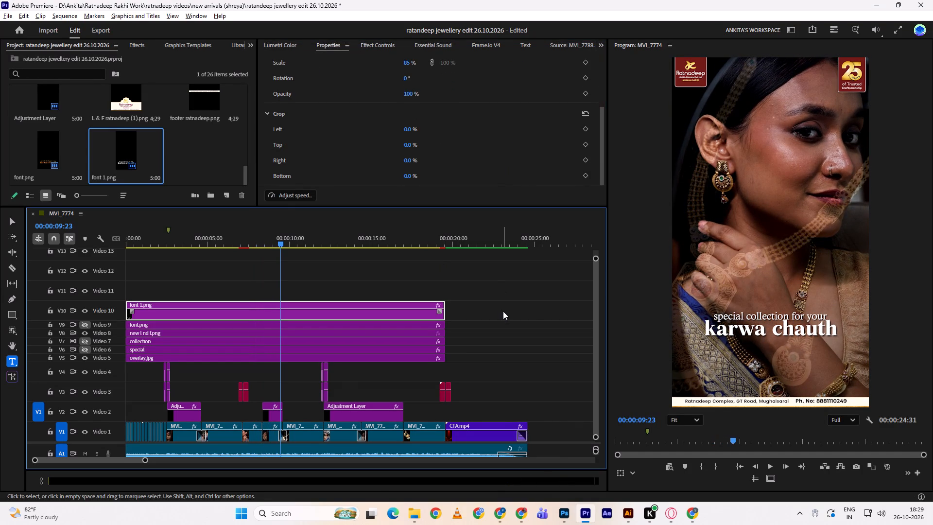
click(411, 308)
click(770, 479)
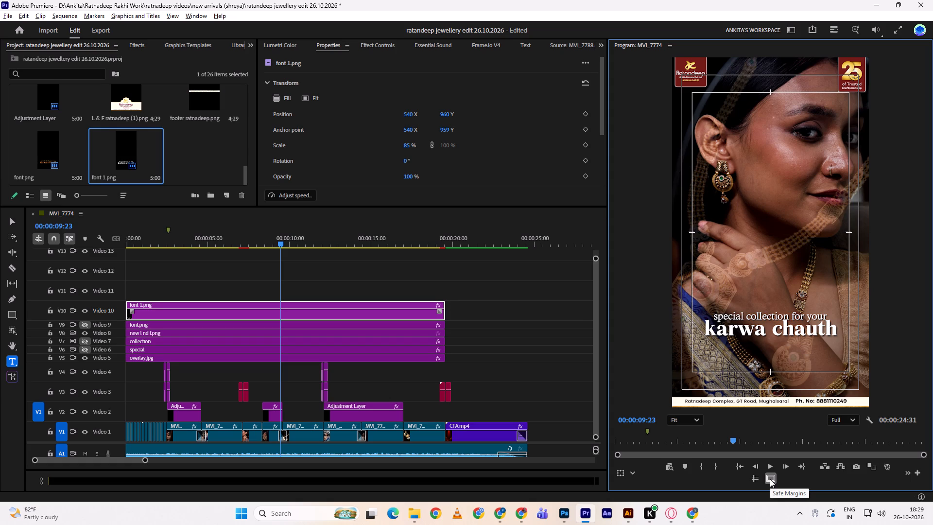
click(770, 479)
Save the project while playing the sequence to review the resized white lettering.
click(469, 282)
key(space)
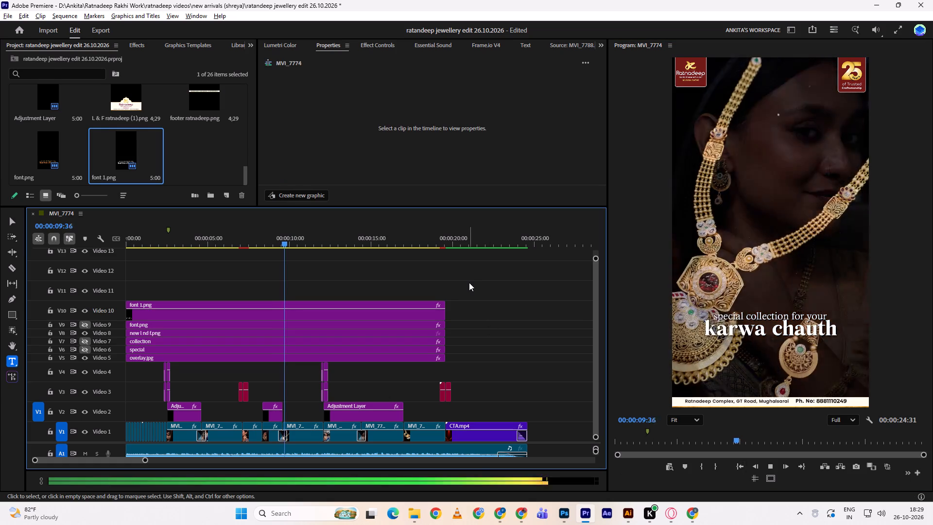
key(ctrl+s)
key(space)
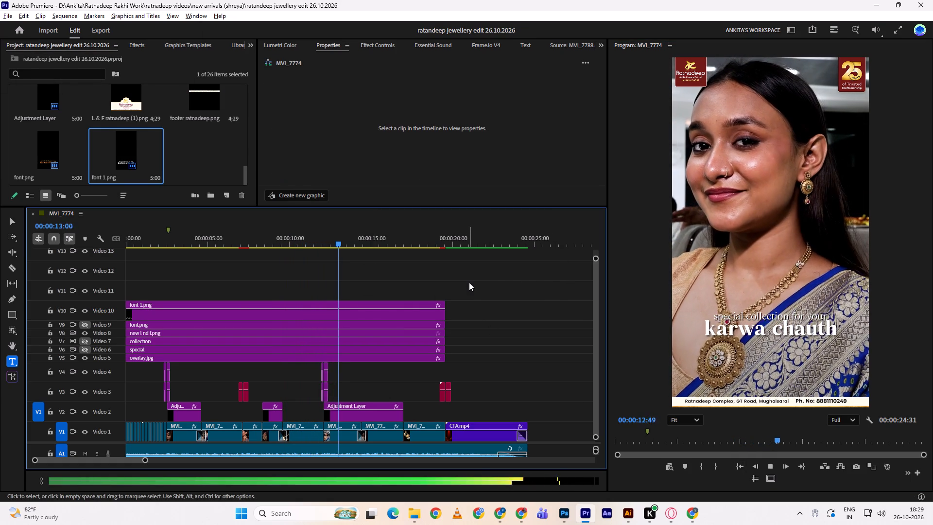
key(space)
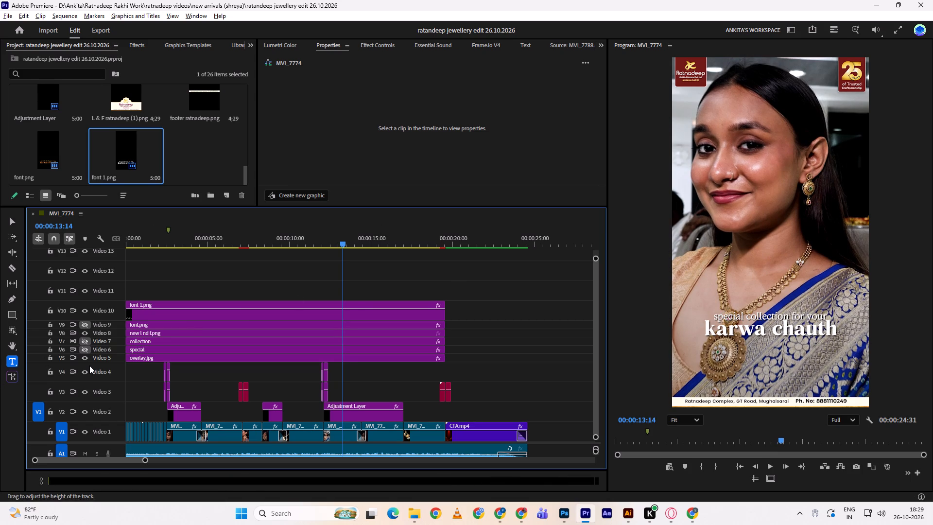
Delete the hidden "special" and "collection" clips from Video 6 and Video 7.
click(156, 350)
key(d)
click(159, 343)
key(d)
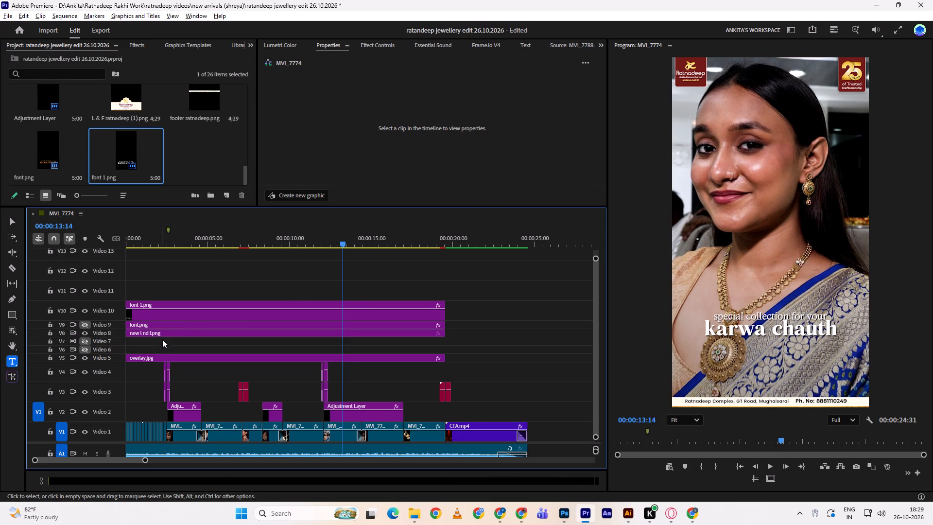
Move the font 1.png, font.png and new l nd f.png clips down two tracks onto Video 8, 7 and 6.
drag(177, 280, 179, 333)
drag(178, 334, 178, 341)
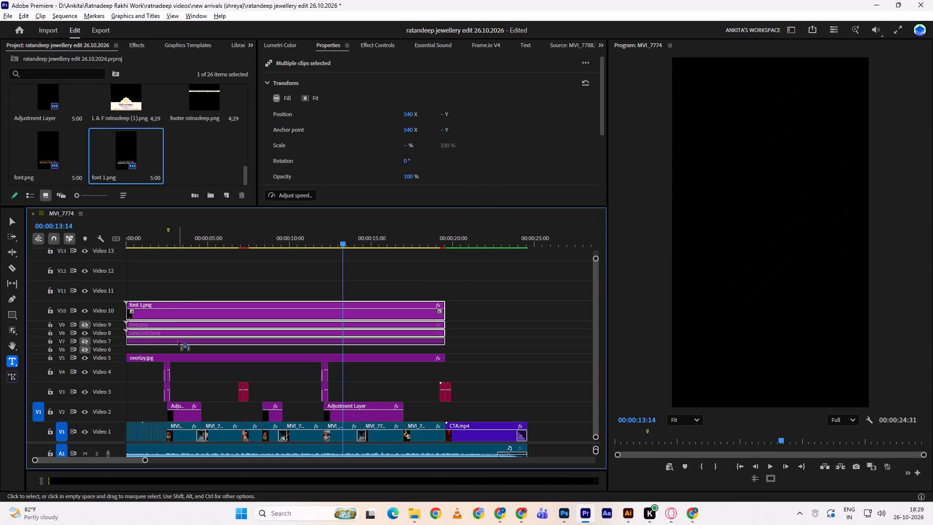
drag(178, 341, 178, 347)
click(179, 284)
Turn the output of the Video 6, Video 7 and Video 9 tracks back on.
click(83, 353)
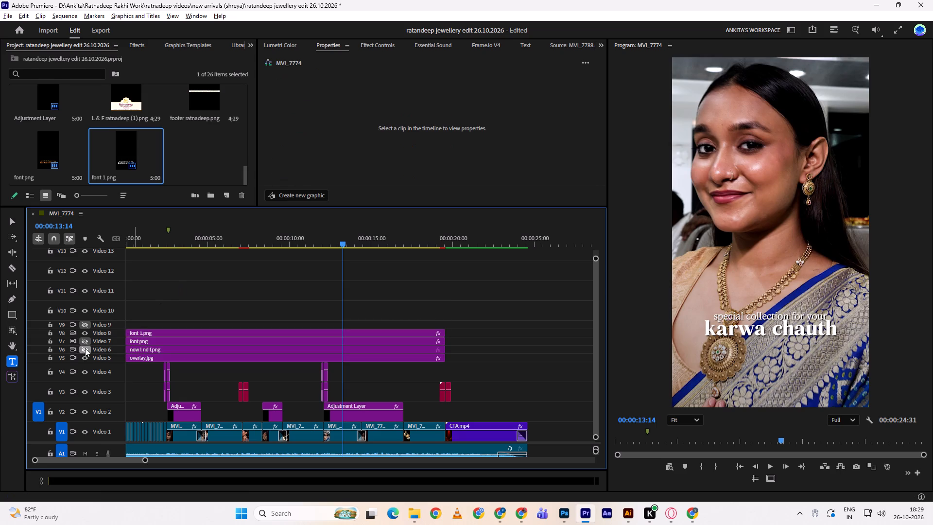
click(86, 341)
double_click(89, 319)
click(86, 327)
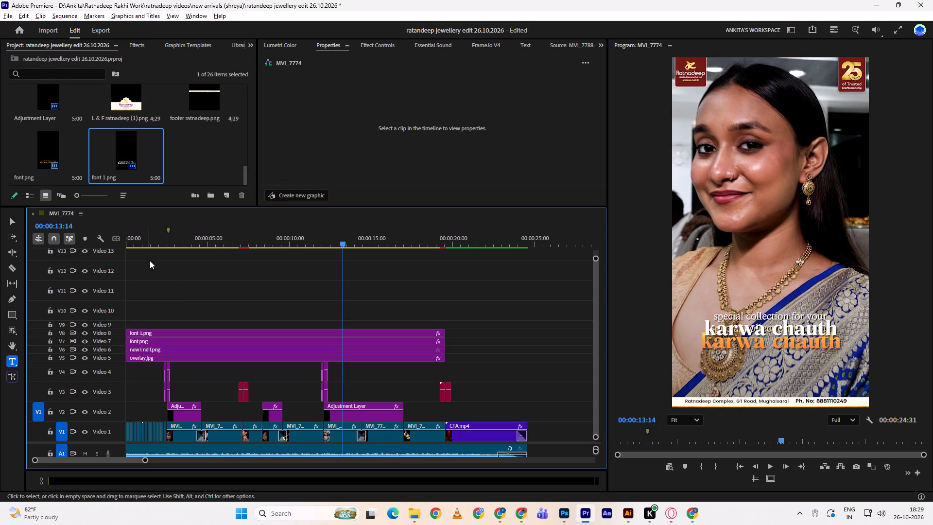
Temporarily hide font 1.png on Video 8 and play the opening seconds to review the orange font.png lettering alone.
drag(151, 234, 135, 234)
click(136, 332)
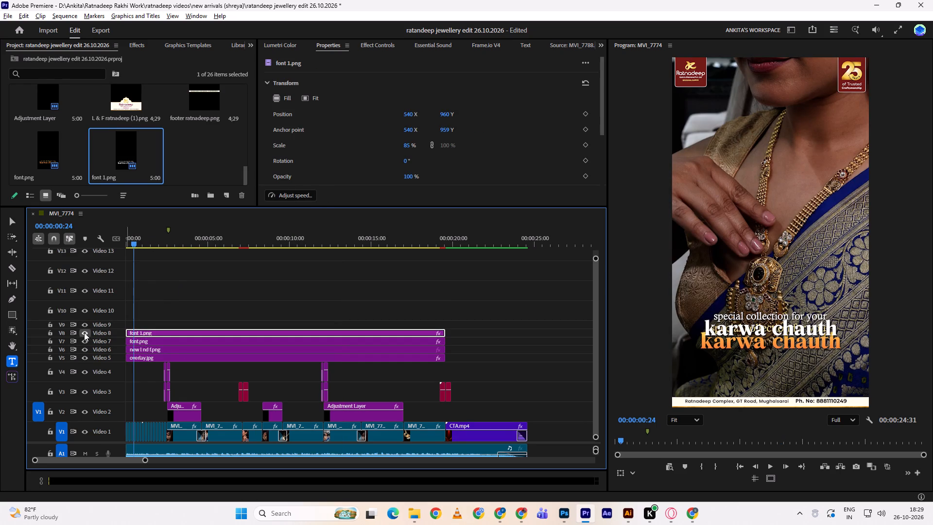
click(84, 332)
key(space)
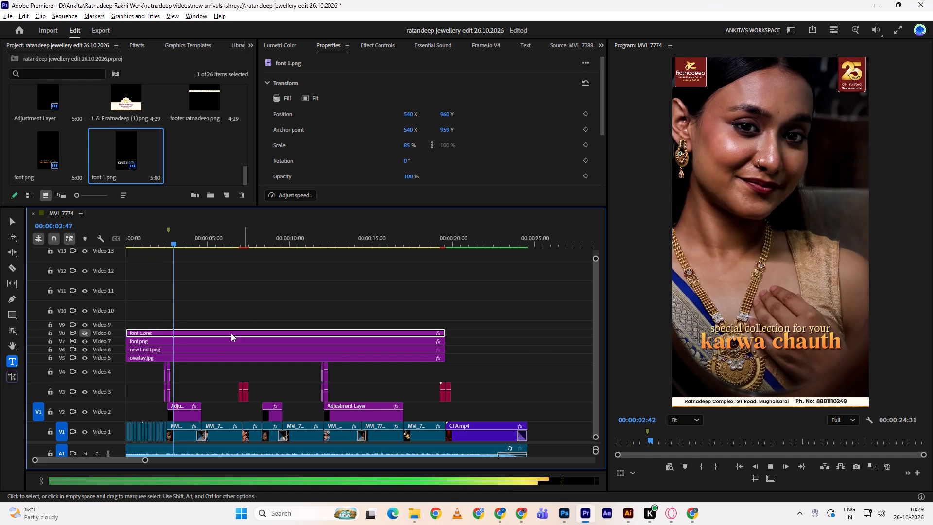
key(space)
key(space)
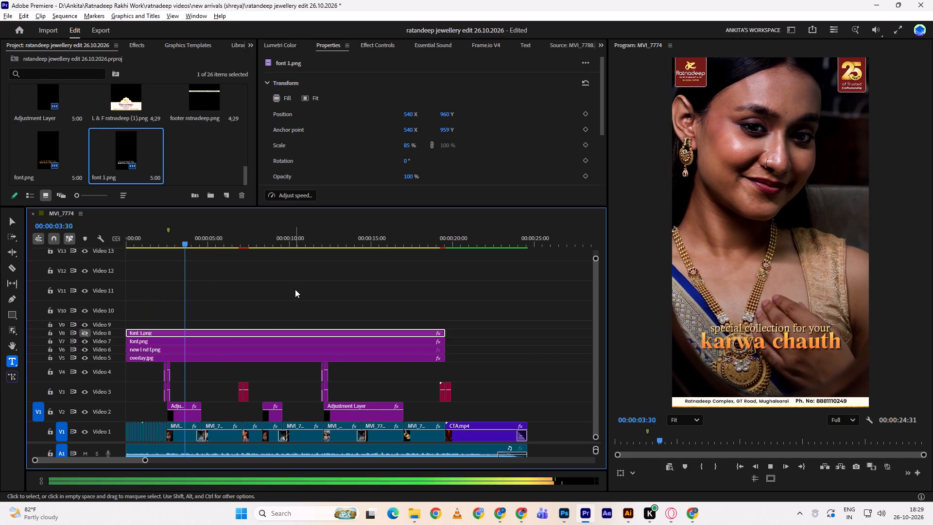
key(space)
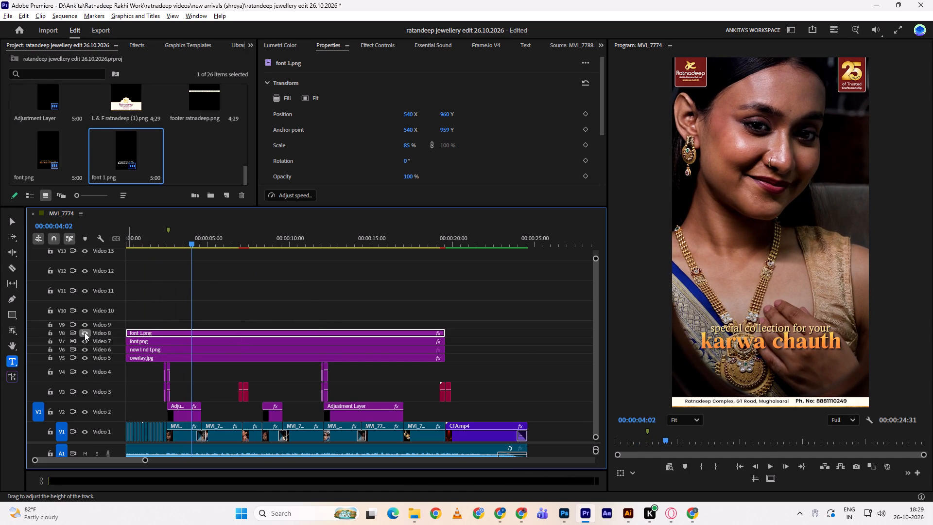
click(85, 333)
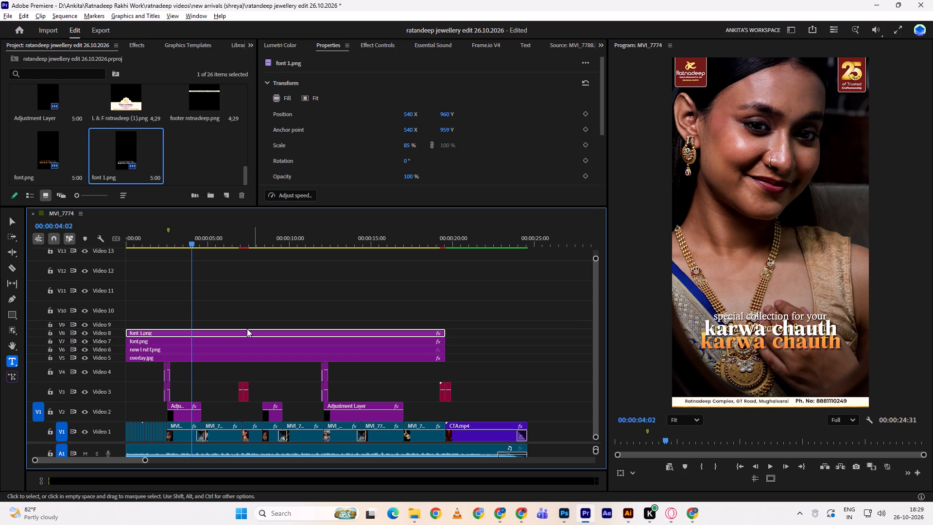
Scale the orange font.png lettering to 85% and raise it to a Y position of about 964, behind the white lettering, and preview it.
click(232, 339)
click(409, 144)
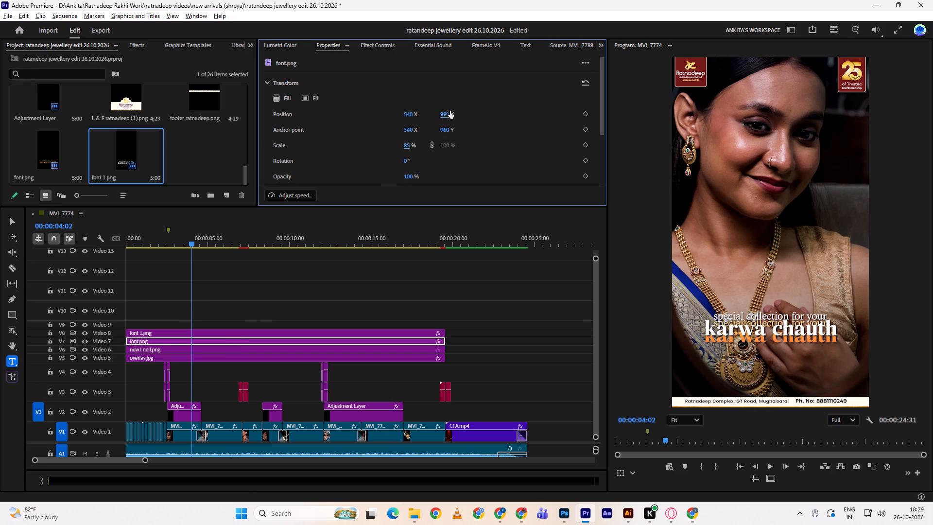
drag(450, 111, 432, 119)
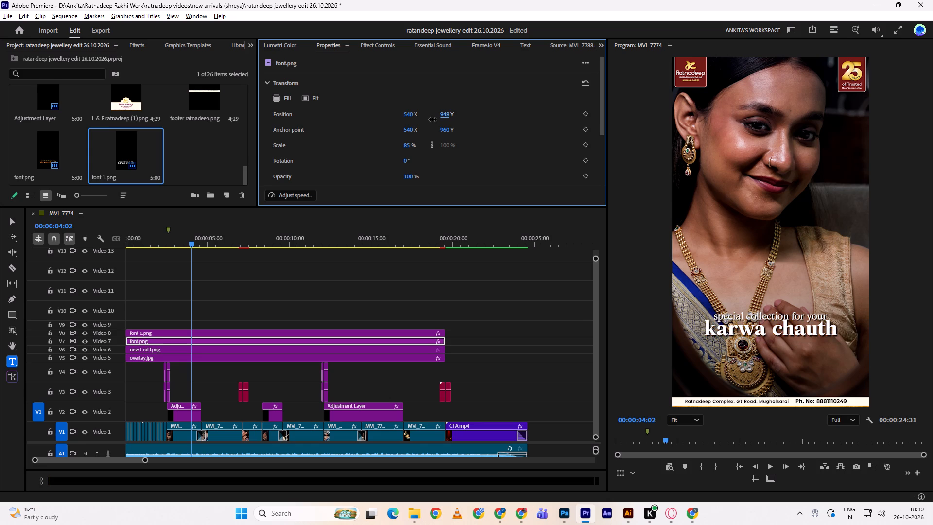
drag(432, 119, 436, 117)
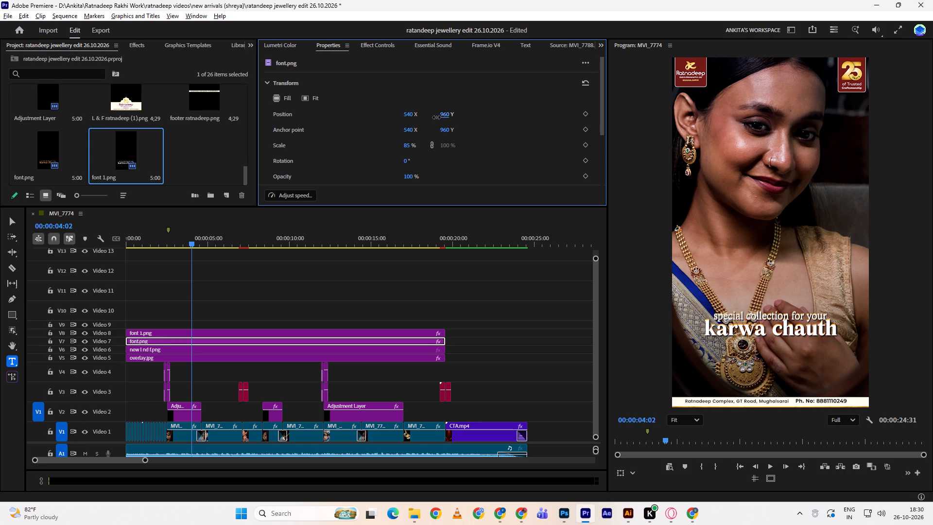
drag(436, 117, 438, 117)
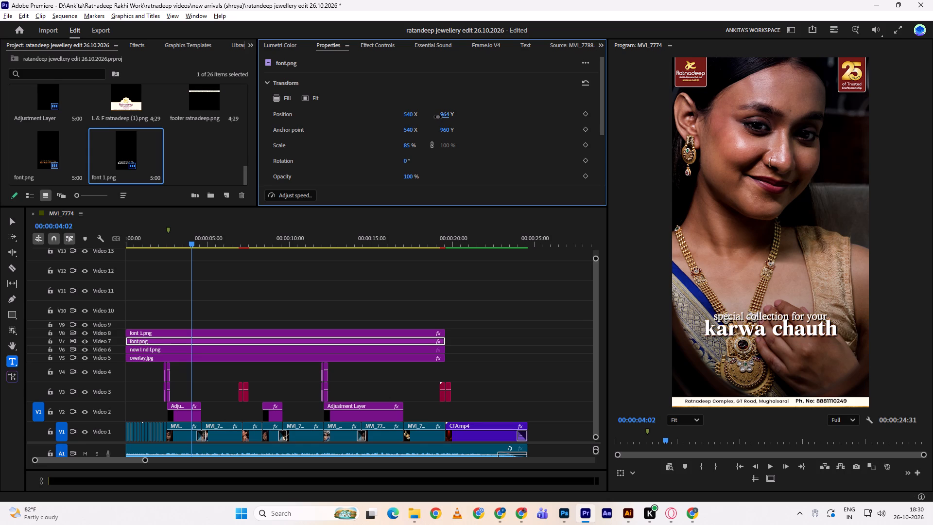
drag(438, 117, 437, 116)
click(397, 284)
key(space)
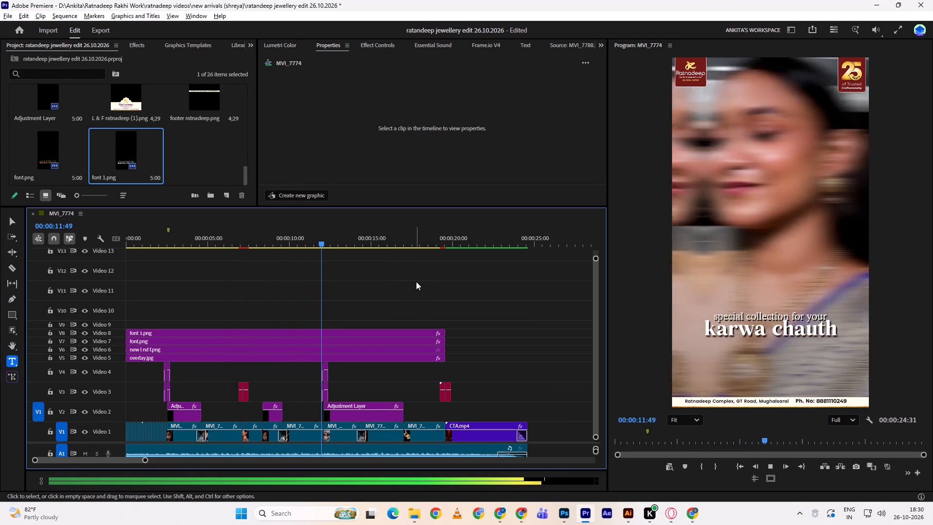
Play the sequence with font 1.png on Video 8 hidden and shown again to compare the orange and white lettering.
key(space)
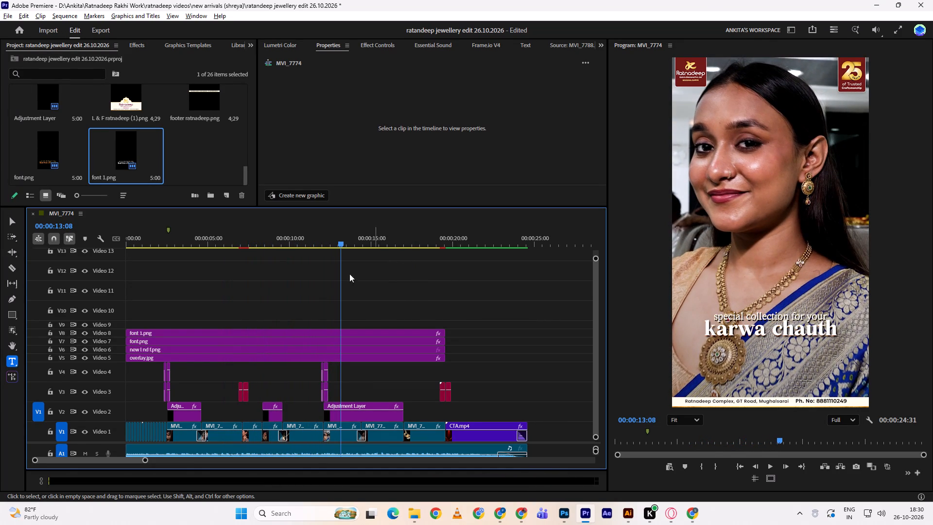
click(89, 335)
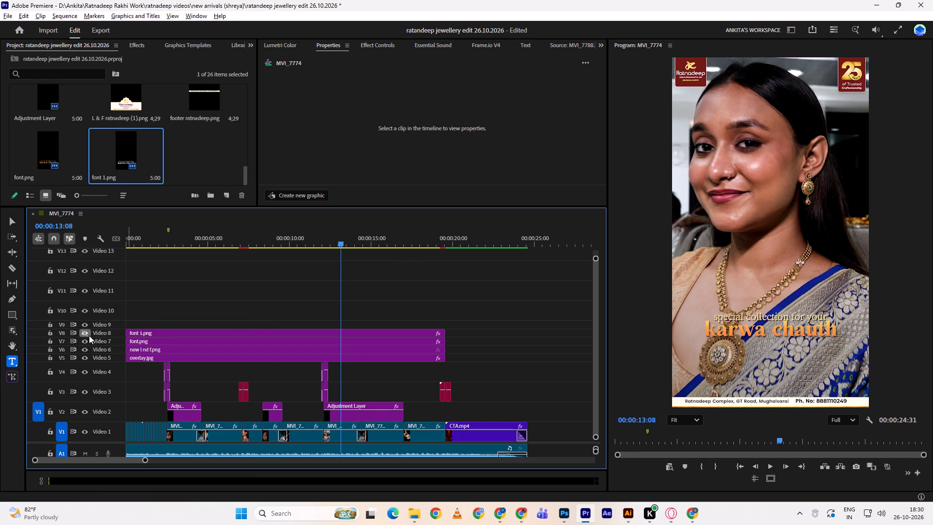
key(space)
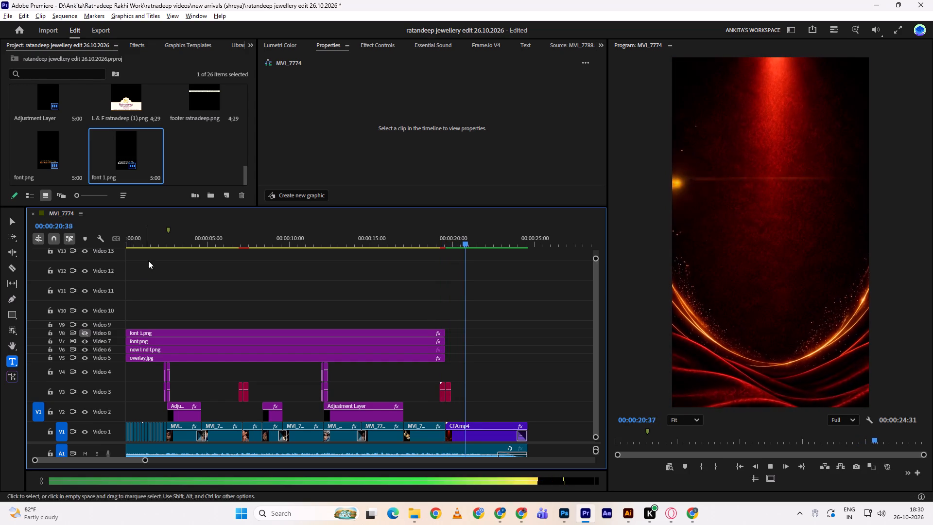
drag(149, 234, 93, 248)
key(space)
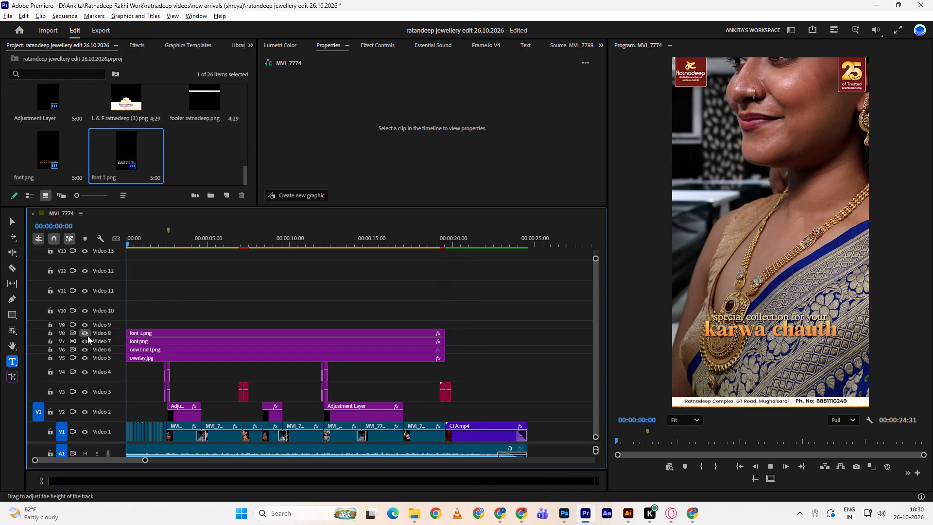
key(space)
key(space)
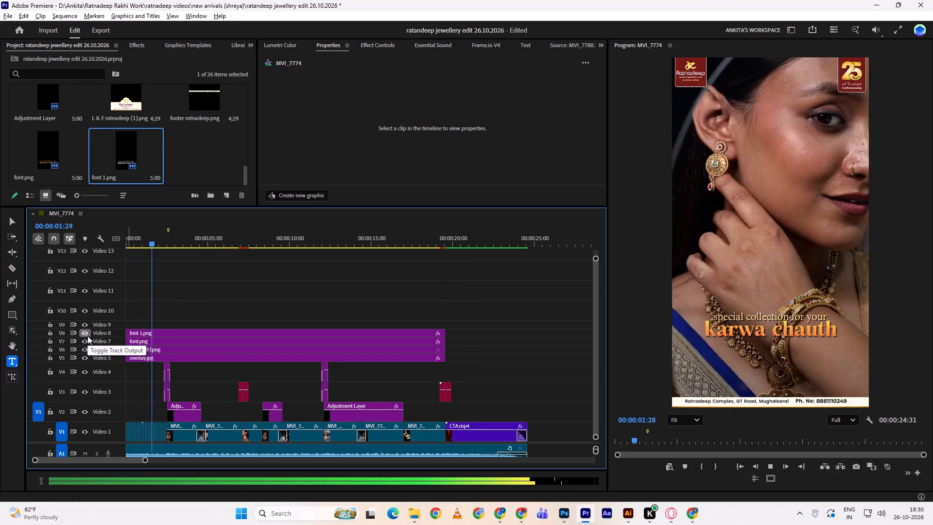
key(space)
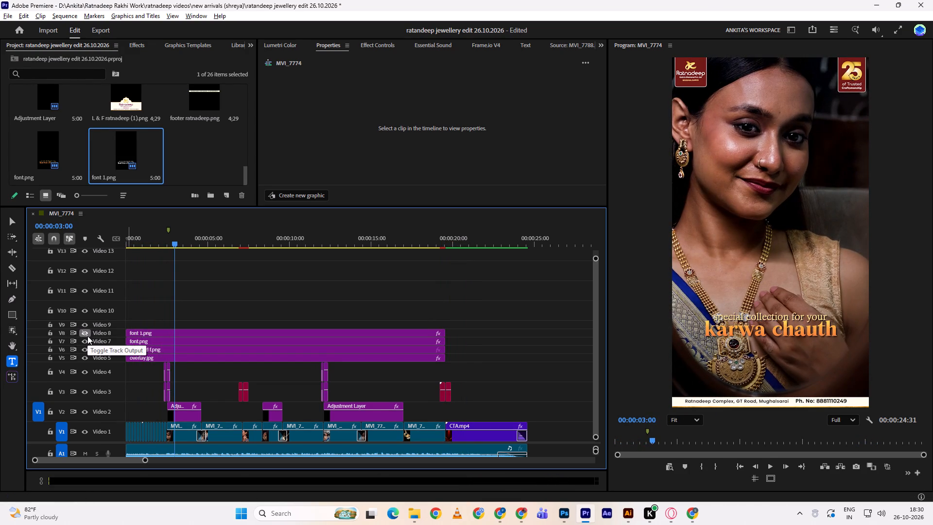
click(87, 336)
key(space)
key(space)
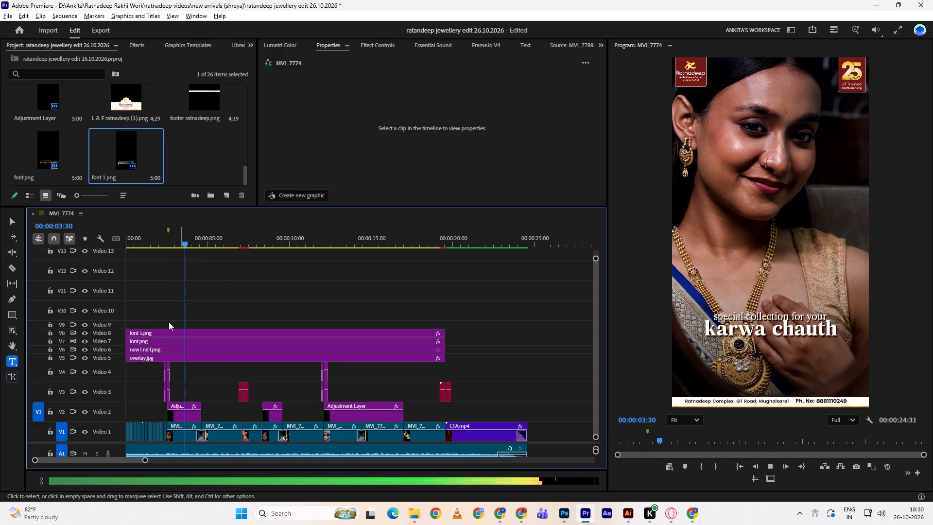
Hide the orange font.png lettering on Video 7, play the white lettering alone, and save the project.
click(85, 340)
key(space)
key(space)
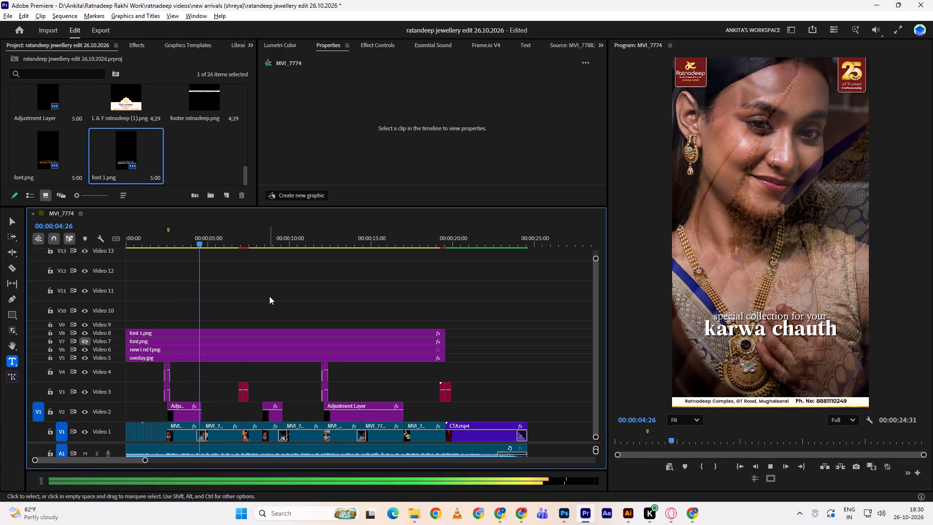
key(ctrl+s)
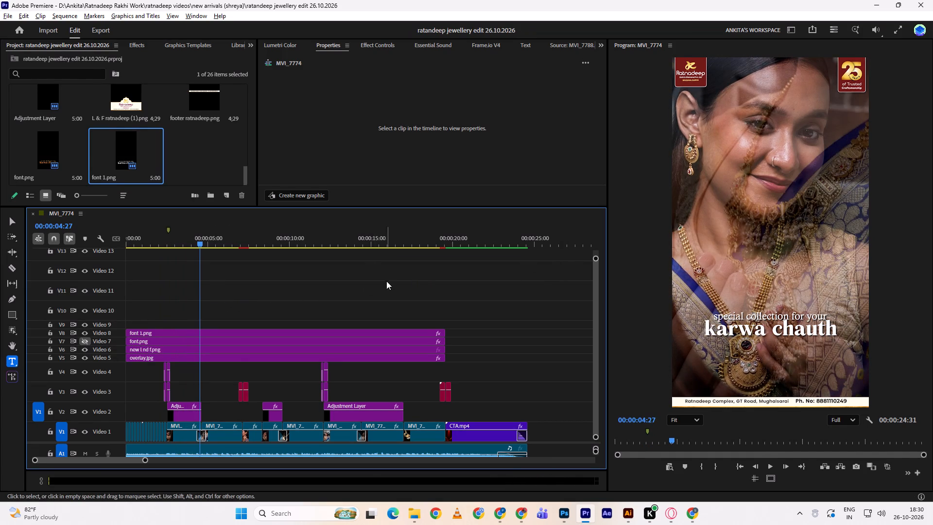
key(space)
key(space)
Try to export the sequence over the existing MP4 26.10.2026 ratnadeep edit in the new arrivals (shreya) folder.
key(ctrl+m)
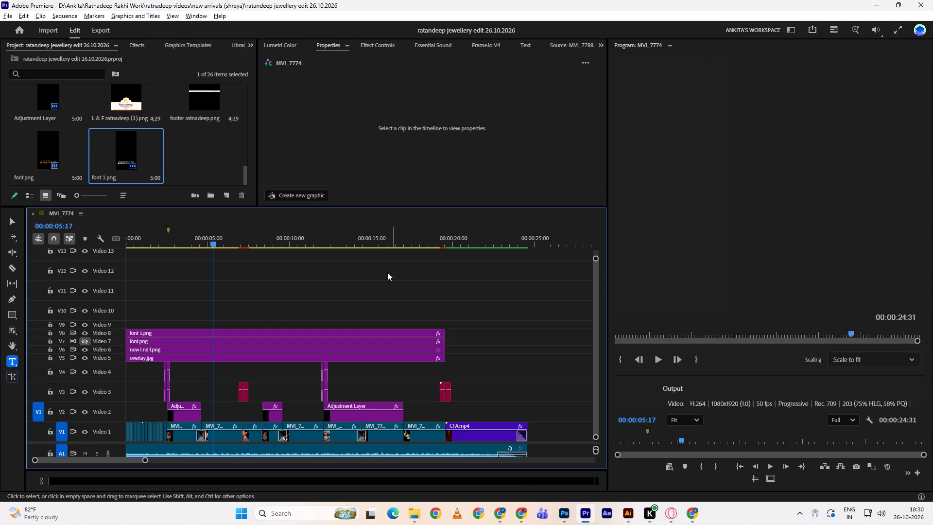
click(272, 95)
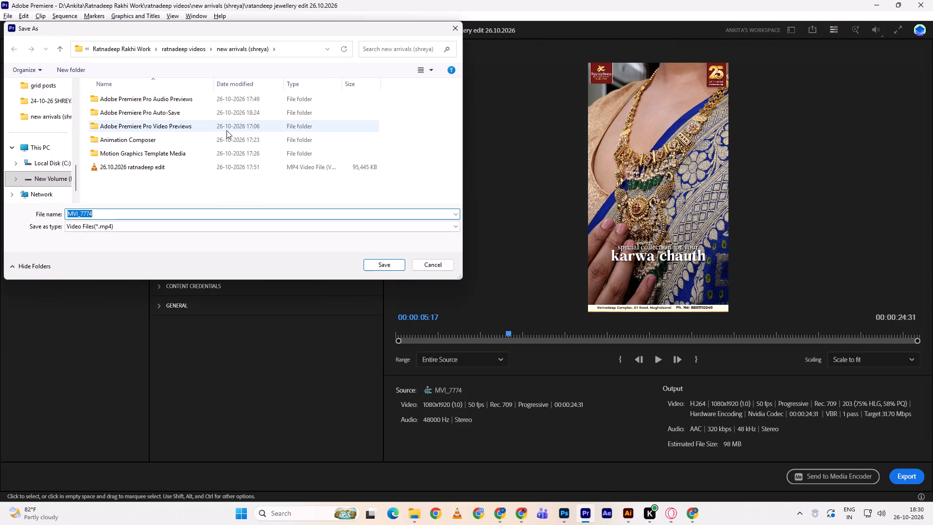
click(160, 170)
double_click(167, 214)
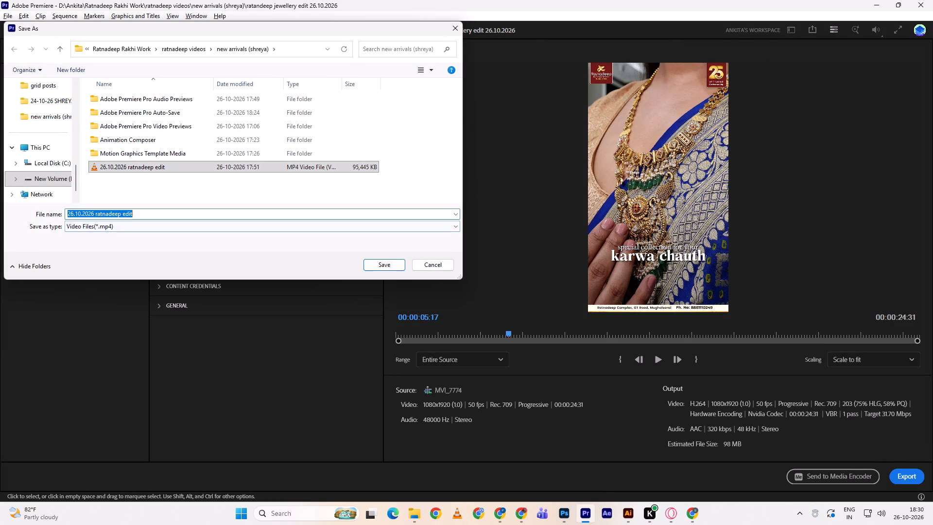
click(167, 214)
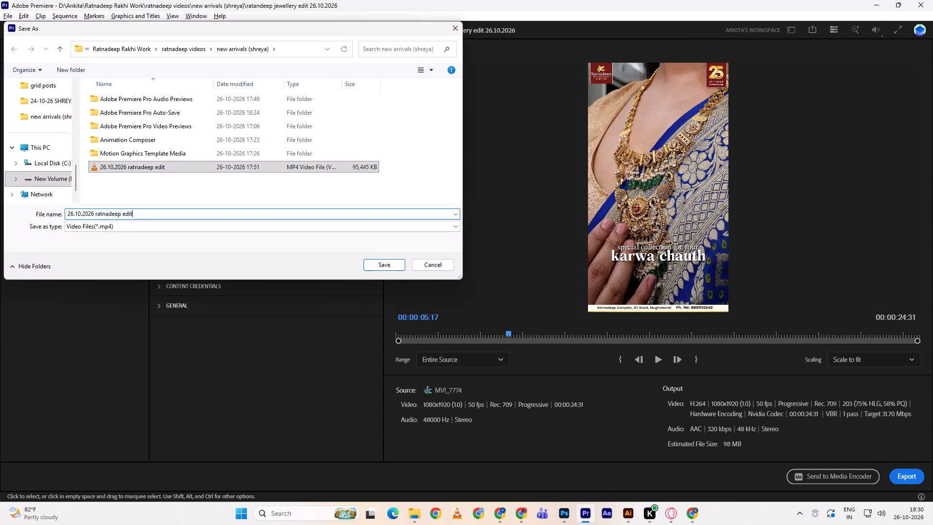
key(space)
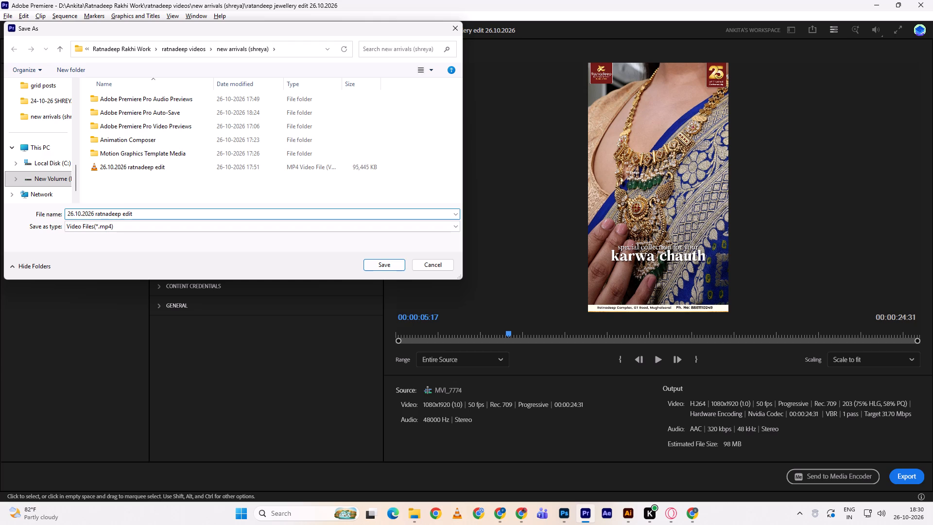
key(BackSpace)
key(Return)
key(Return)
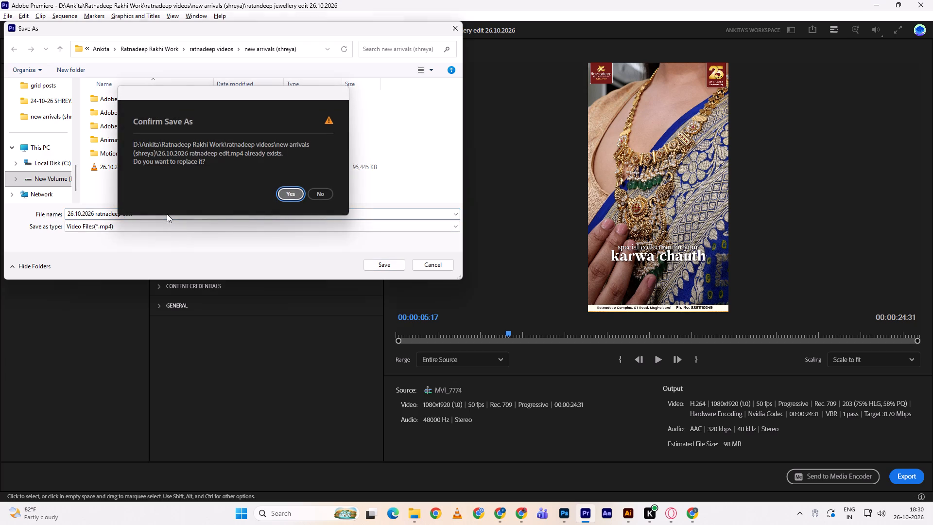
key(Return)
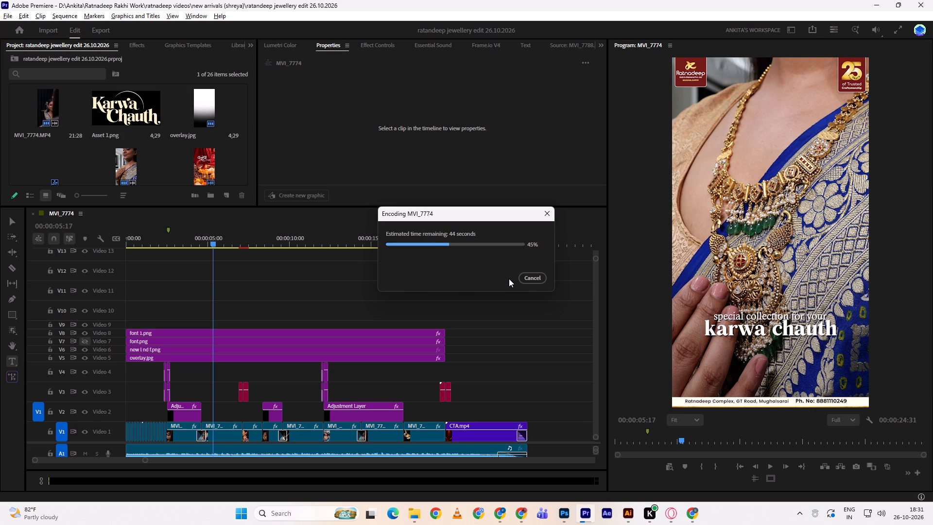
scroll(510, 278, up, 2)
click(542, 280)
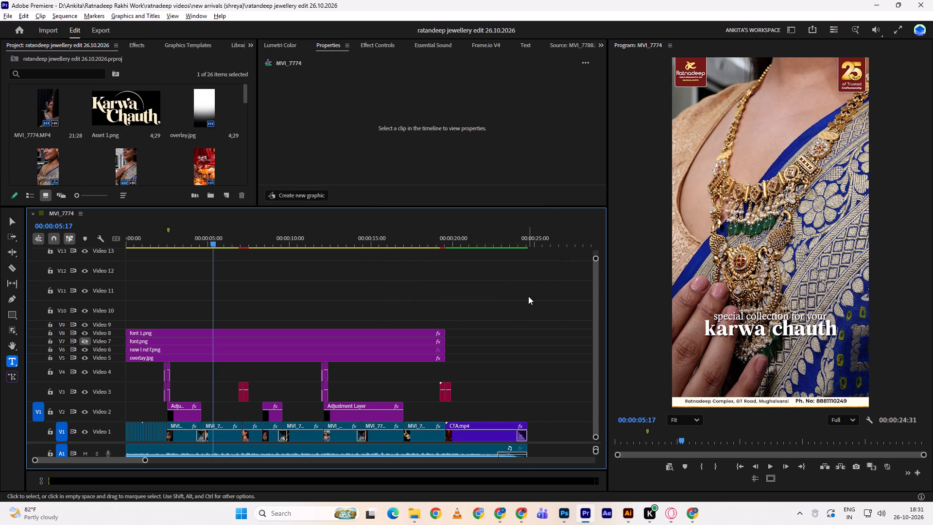
Switch to Photoshop and capitalise the initials of the large lettering so the text layer reads Karwa Chauth.
key(alt+Tab)
key(alt+Tab)
key(alt+Tab)
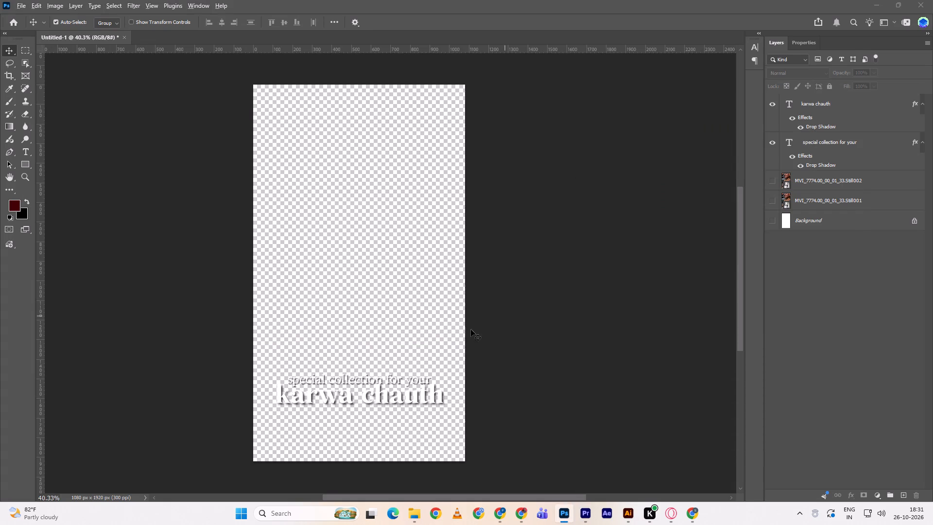
key(alt+Tab)
key(alt+Tab)
key(alt+Tab)
key(alt+Tab)
key(alt+Tab)
key(alt+Tab)
key(alt+Tab)
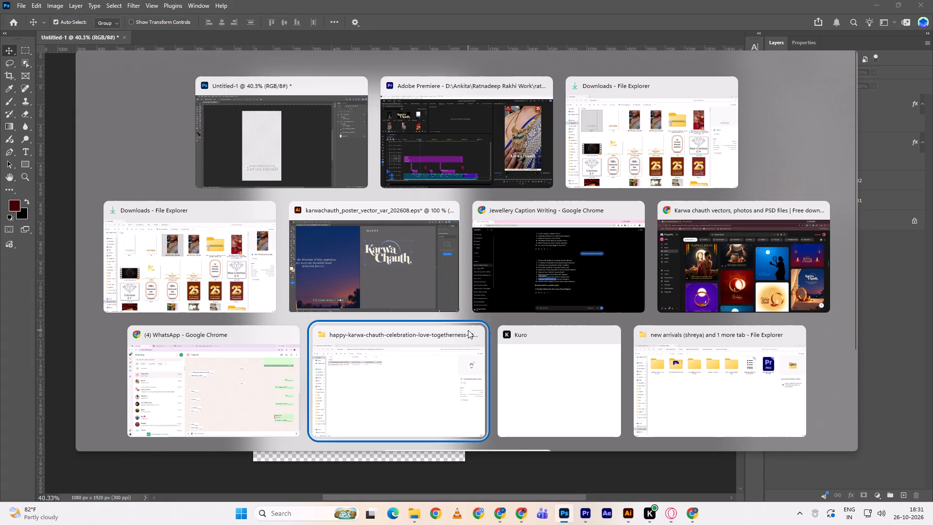
key(alt+Tab)
key(alt+Tab)
key(alt+Tab)
key(alt+Tab)
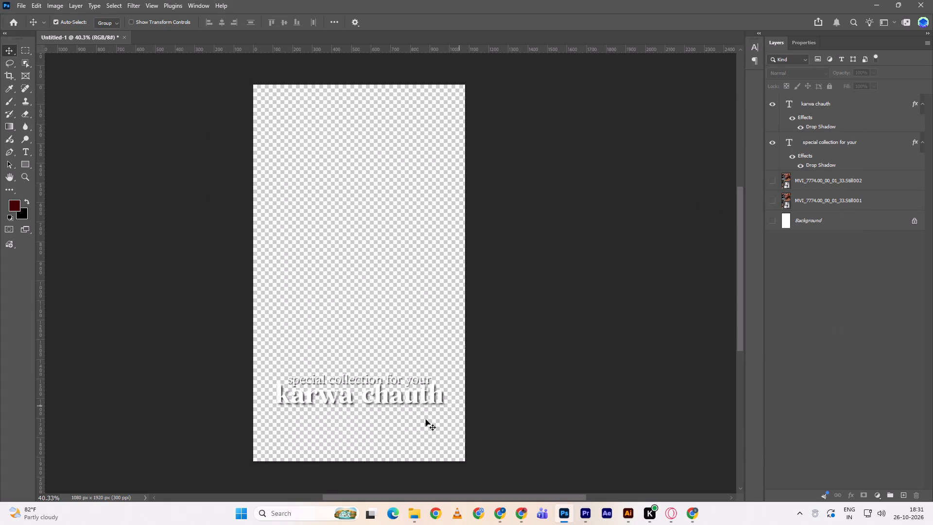
double_click(323, 397)
drag(288, 397, 280, 397)
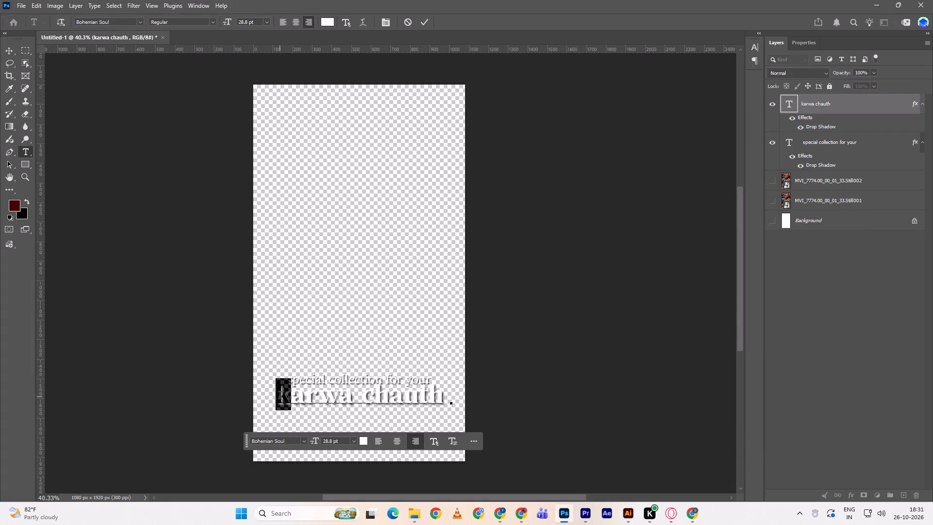
key(shift+k)
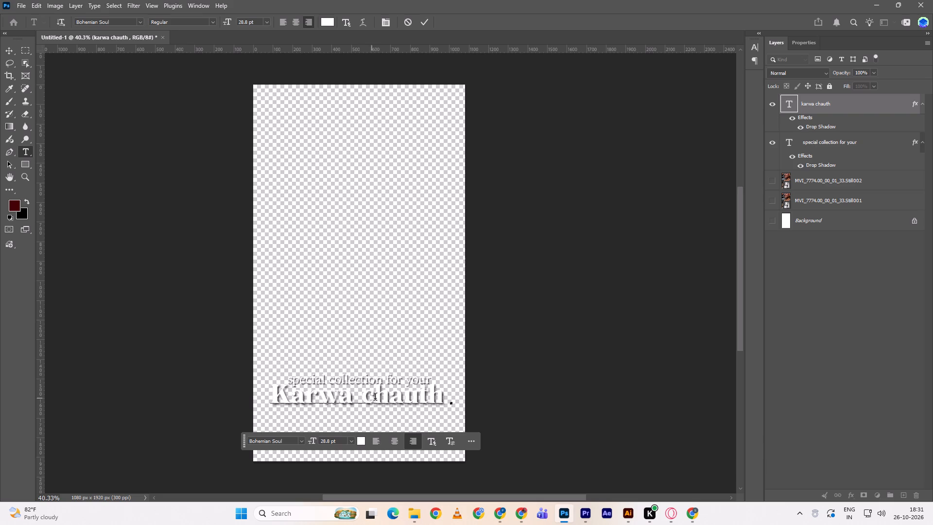
drag(376, 398, 365, 398)
key(shift+c)
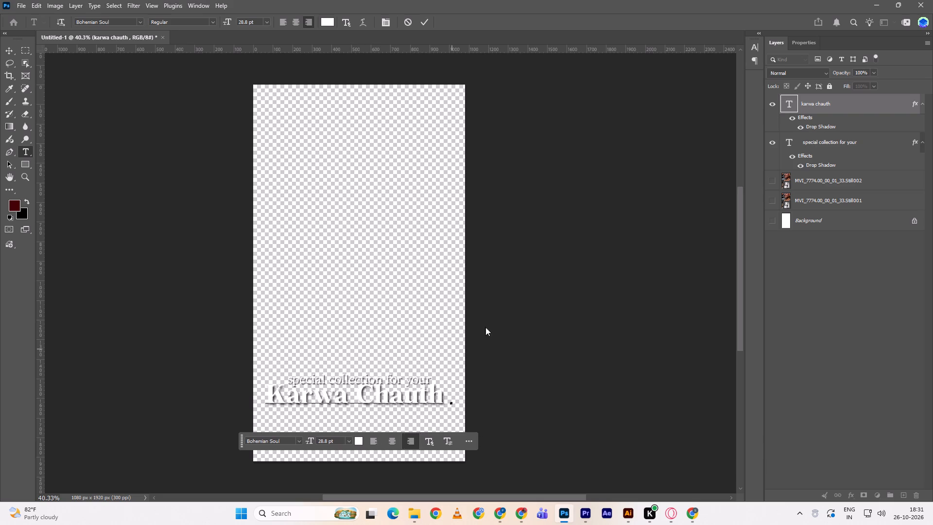
click(426, 24)
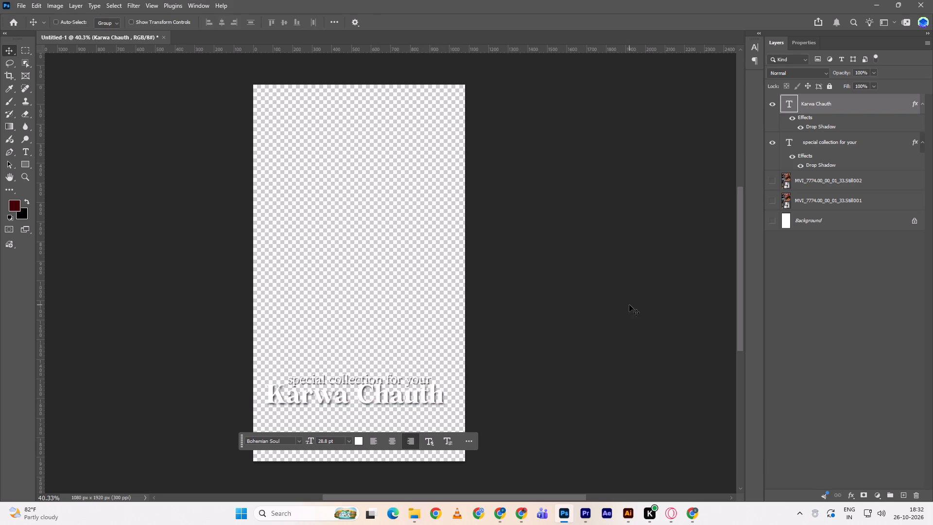
Export the revised lettering as a PNG to Downloads, replacing the existing font.png.
key(ctrl+w)
scroll(203, 212, up, 1)
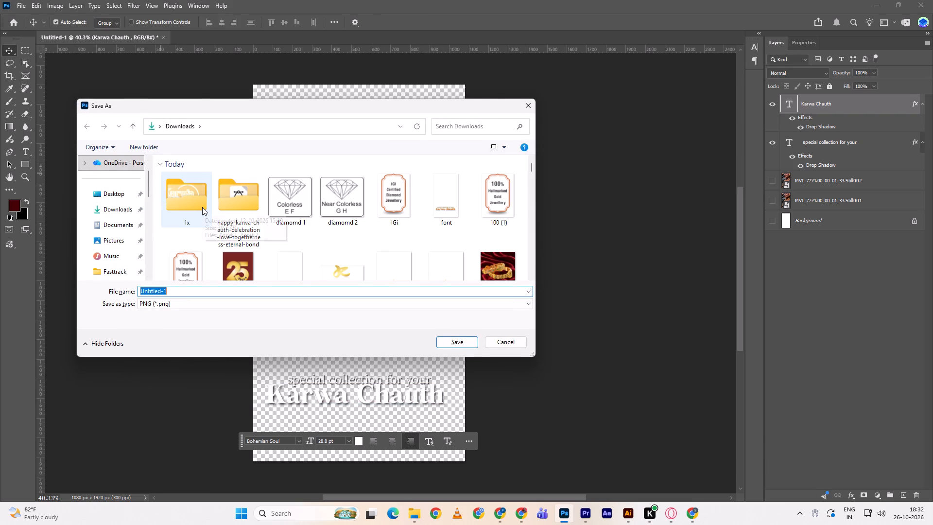
scroll(203, 206, down, 2)
scroll(203, 206, up, 7)
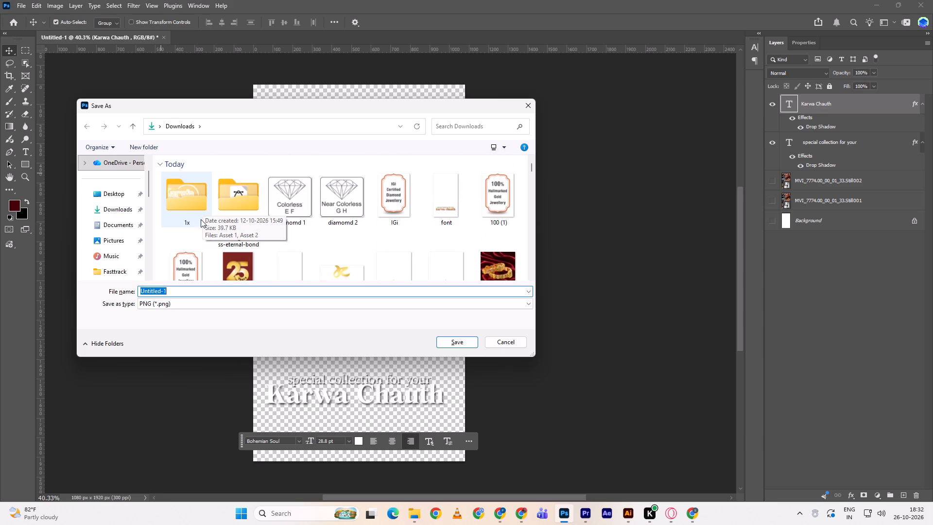
text(font)
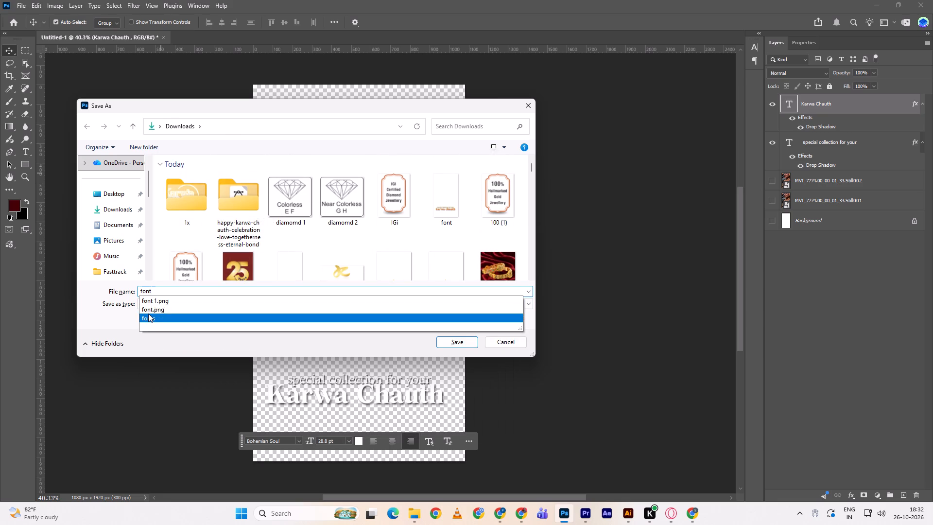
click(155, 311)
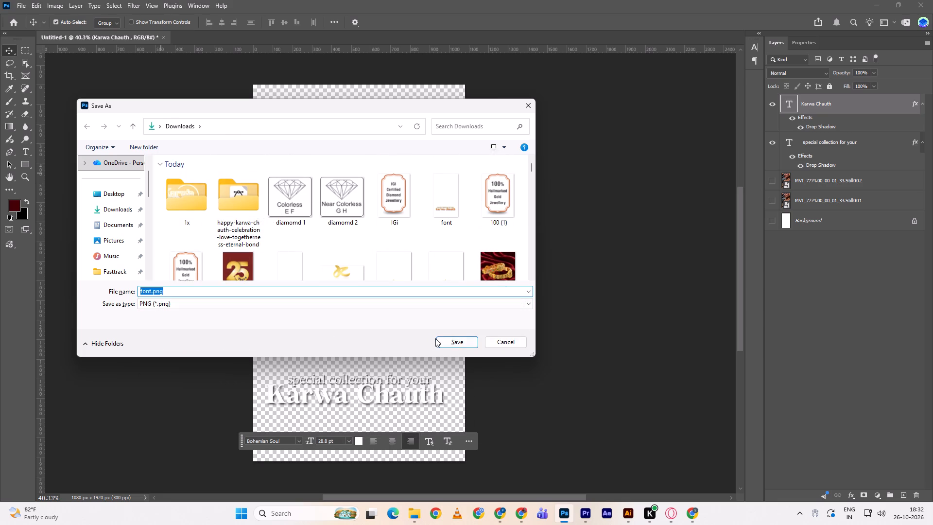
click(450, 338)
click(484, 251)
Bring the revised font.png from the Downloads folder into the Premiere project's media.
key(alt+Tab)
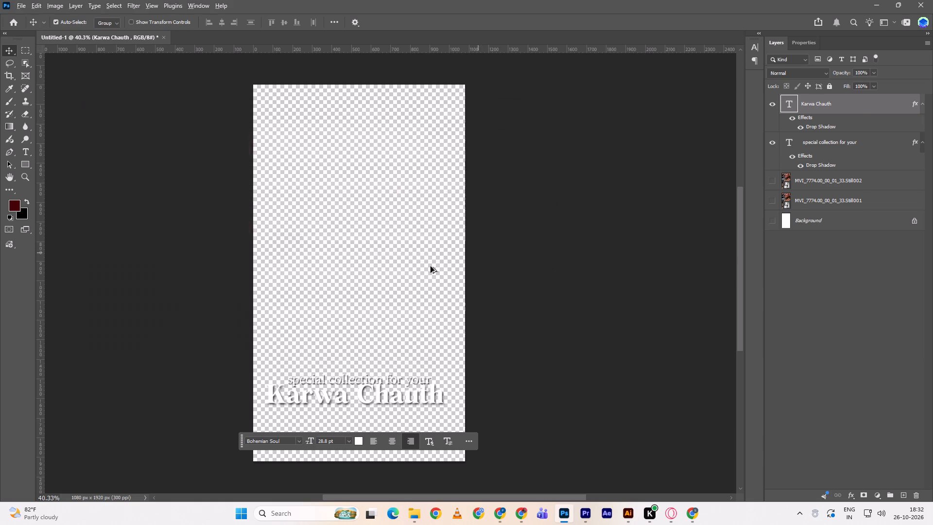
key(alt+Tab)
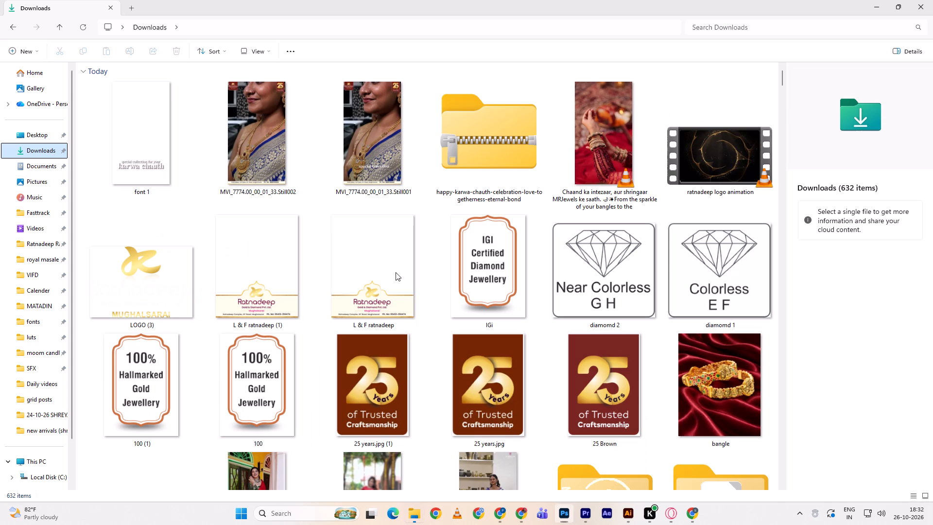
scroll(374, 275, up, 5)
scroll(196, 212, down, 1)
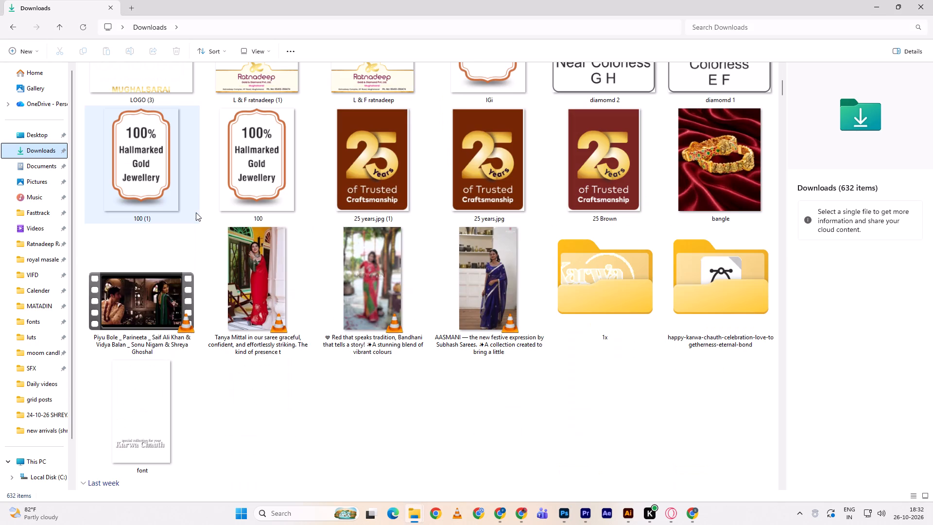
drag(158, 416, 188, 436)
key(alt+Tab)
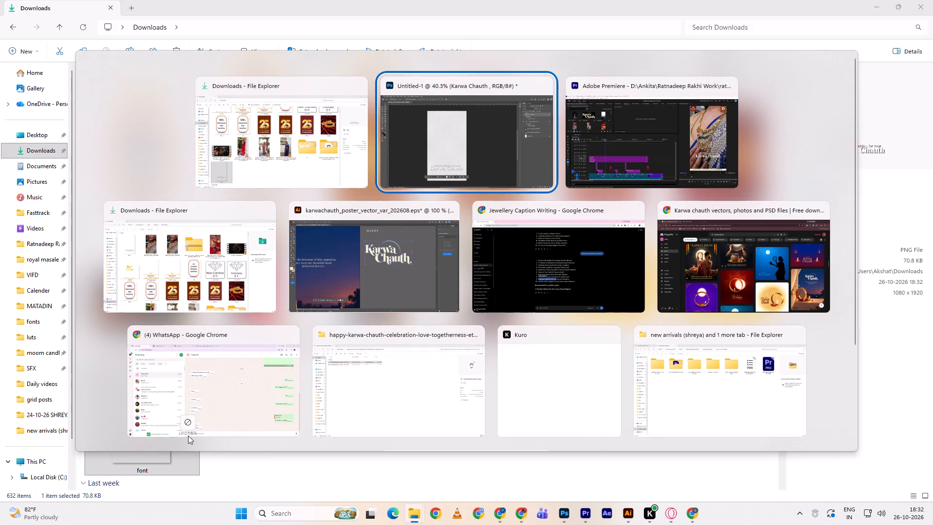
drag(188, 436, 163, 172)
key(alt+Tab)
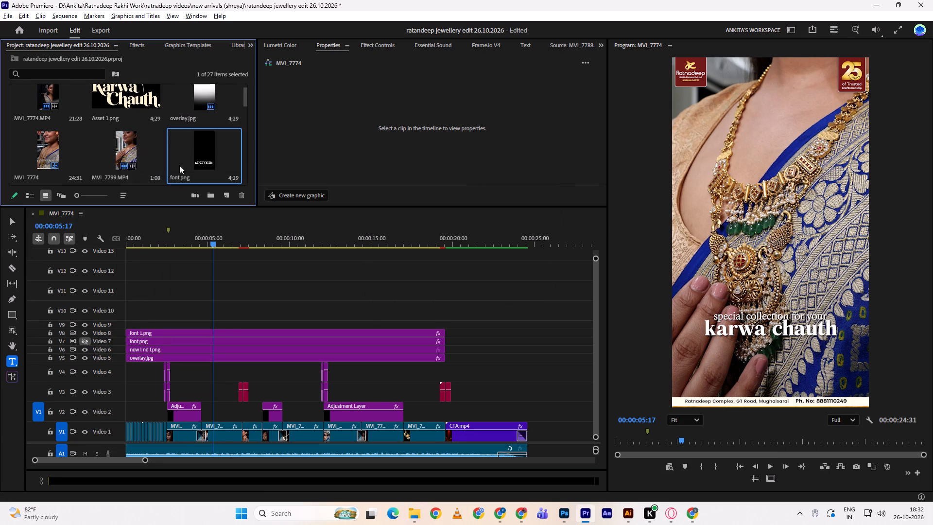
Place the new font.png on Video 9 at the very start of the sequence.
drag(189, 157, 124, 326)
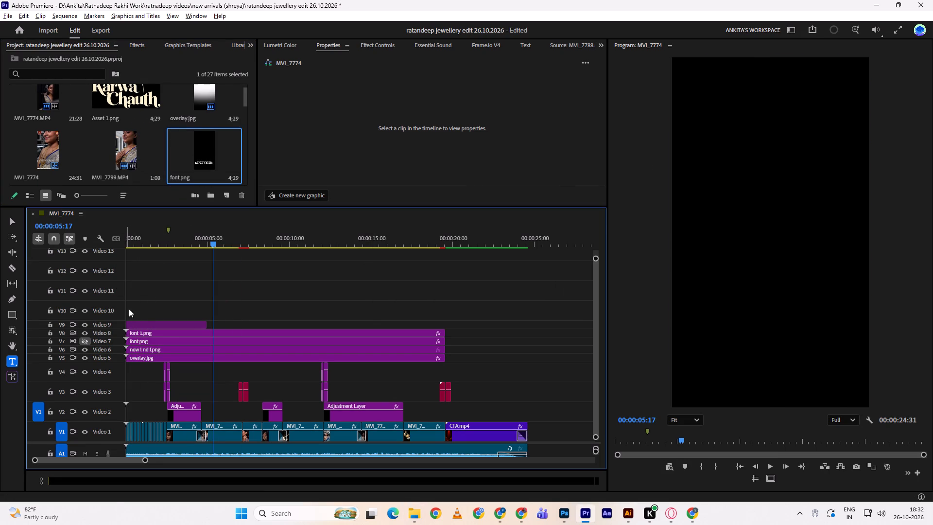
Scale the new font.png on Video 9 to 82% and position it at 556, 986 over the old lettering.
drag(170, 232, 115, 253)
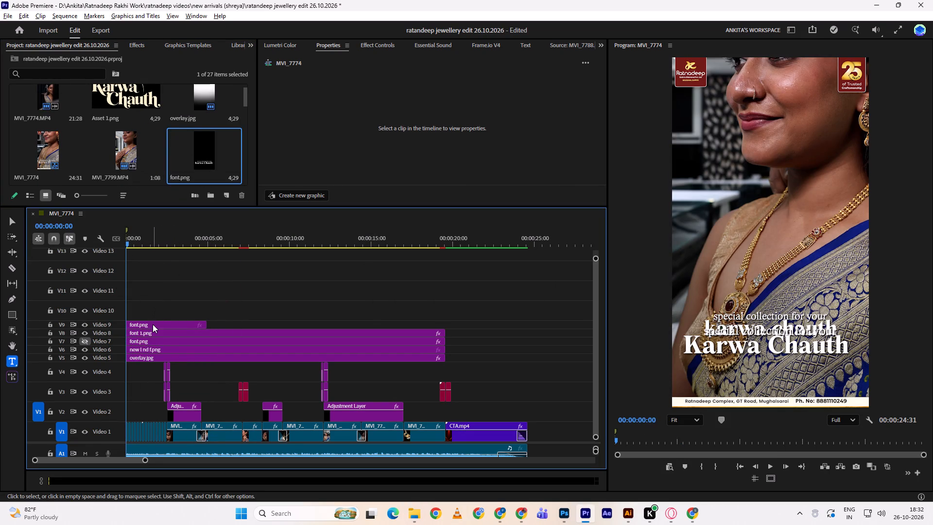
click(153, 324)
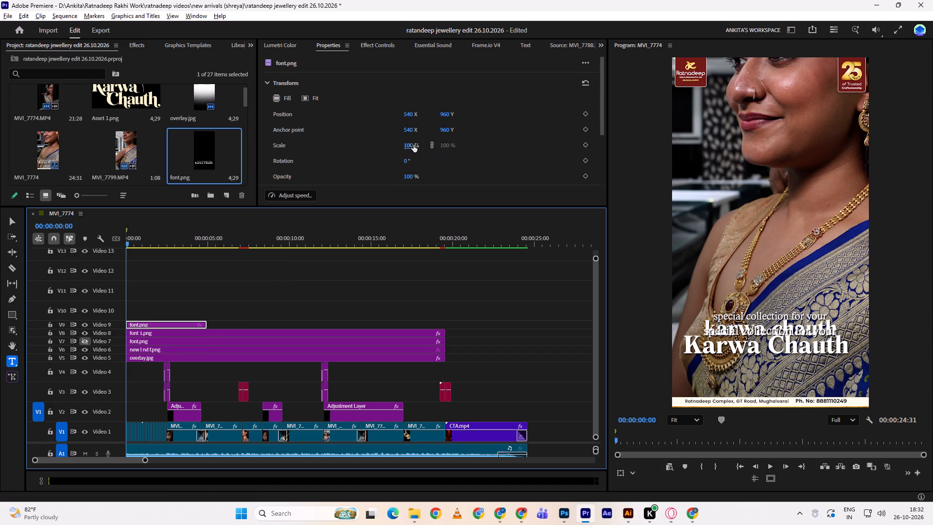
drag(414, 145, 408, 146)
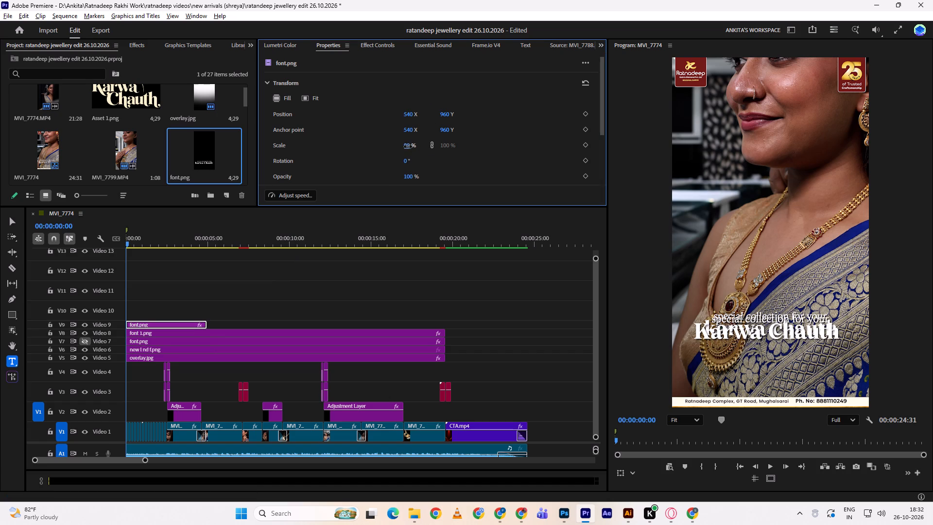
drag(408, 146, 406, 147)
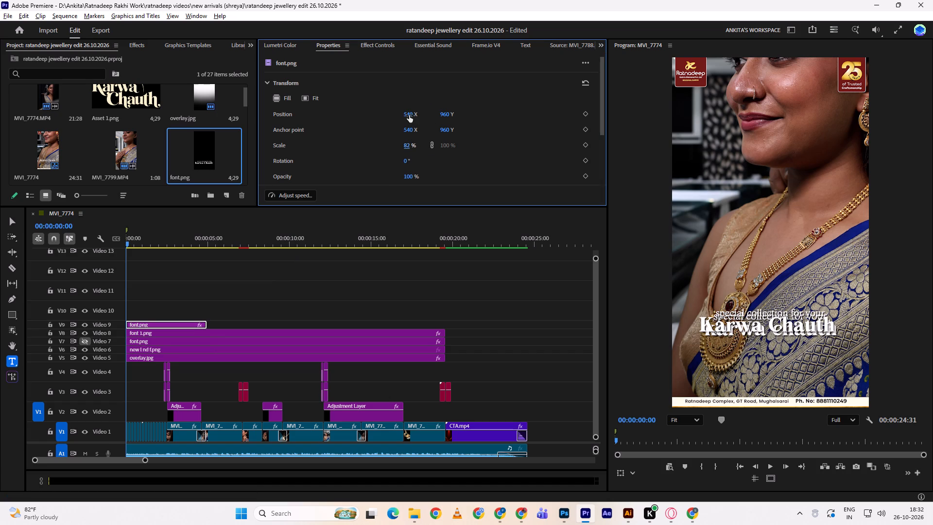
drag(409, 115, 418, 114)
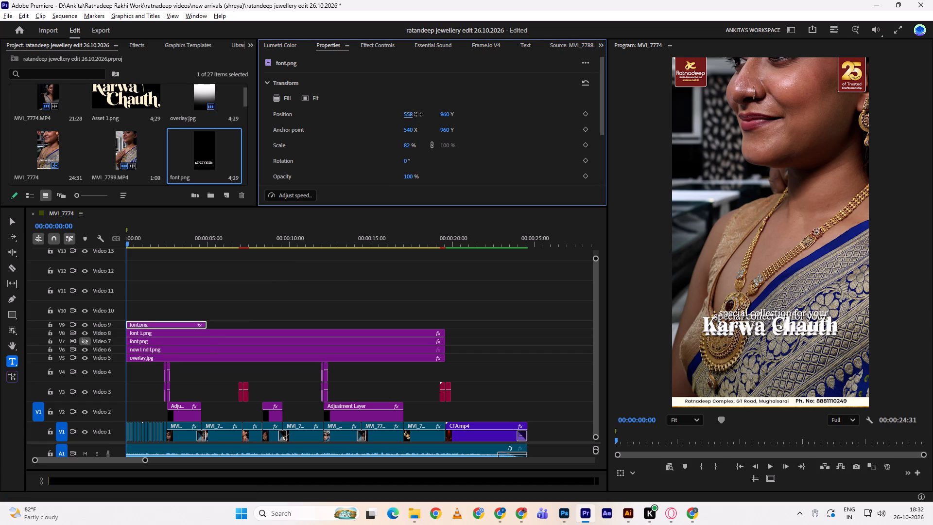
drag(418, 114, 416, 113)
drag(450, 112, 455, 112)
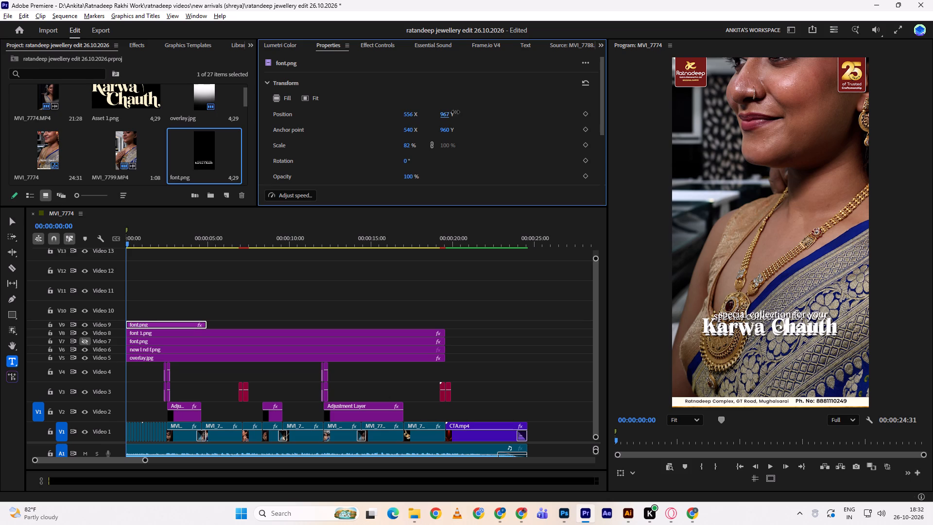
drag(455, 112, 461, 108)
Hide the Video 8 track holding the old font 1.png lettering.
click(86, 332)
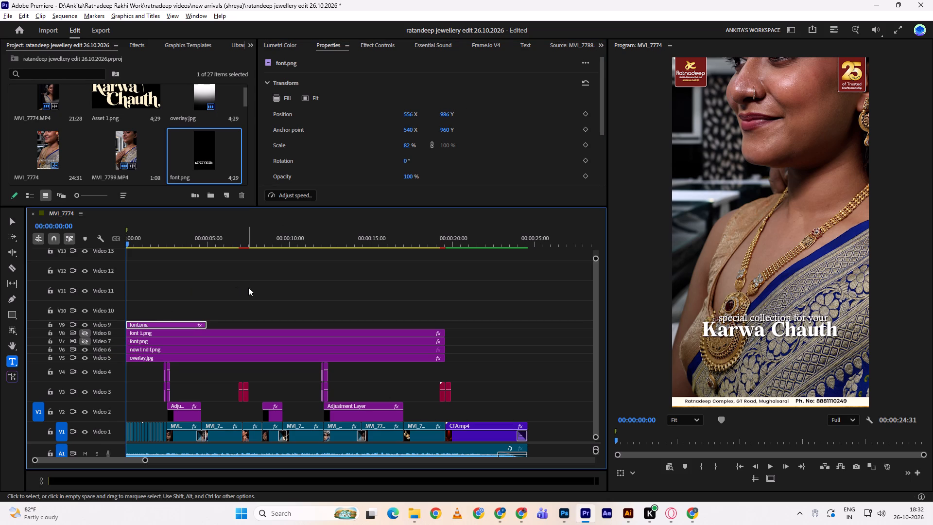
key(space)
key(space)
Extend font.png on Video 9 to match the end of font 1.png below it, and save the project.
drag(206, 325, 422, 316)
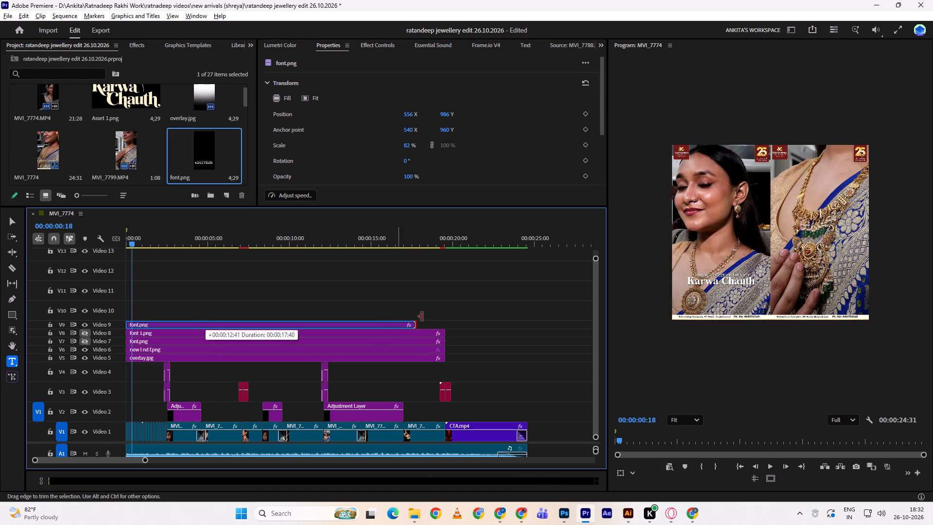
drag(422, 316, 443, 316)
key(space)
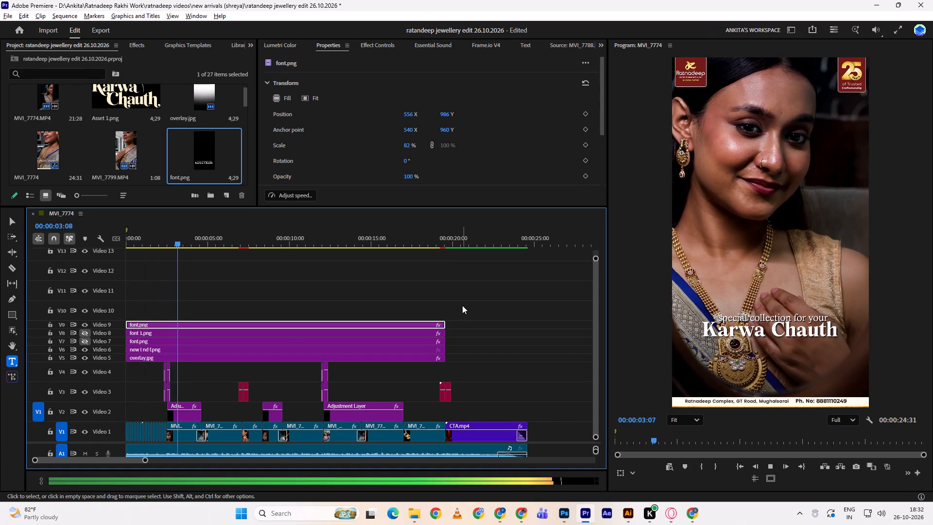
key(space)
key(ctrl+s)
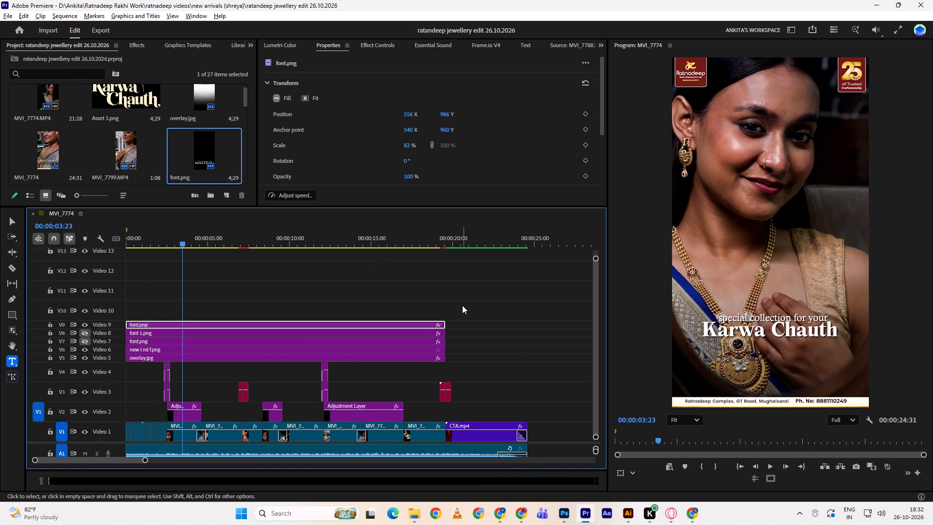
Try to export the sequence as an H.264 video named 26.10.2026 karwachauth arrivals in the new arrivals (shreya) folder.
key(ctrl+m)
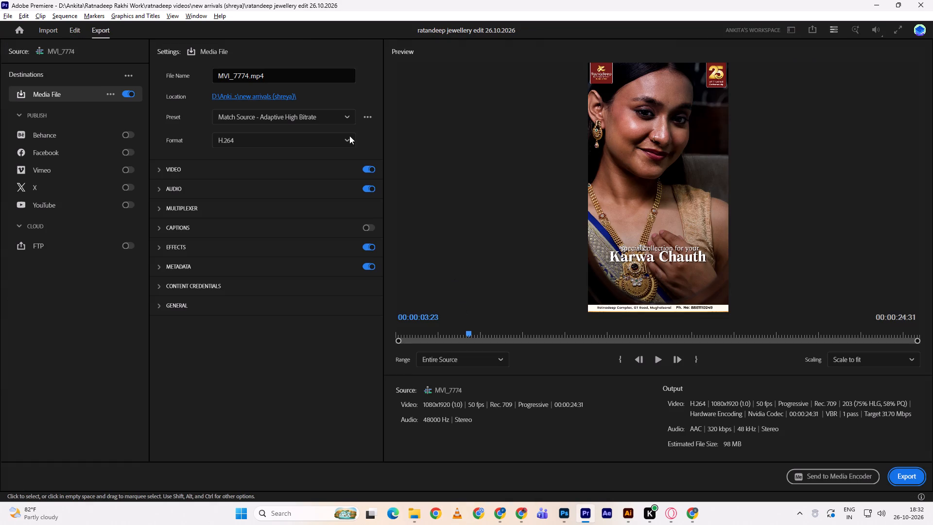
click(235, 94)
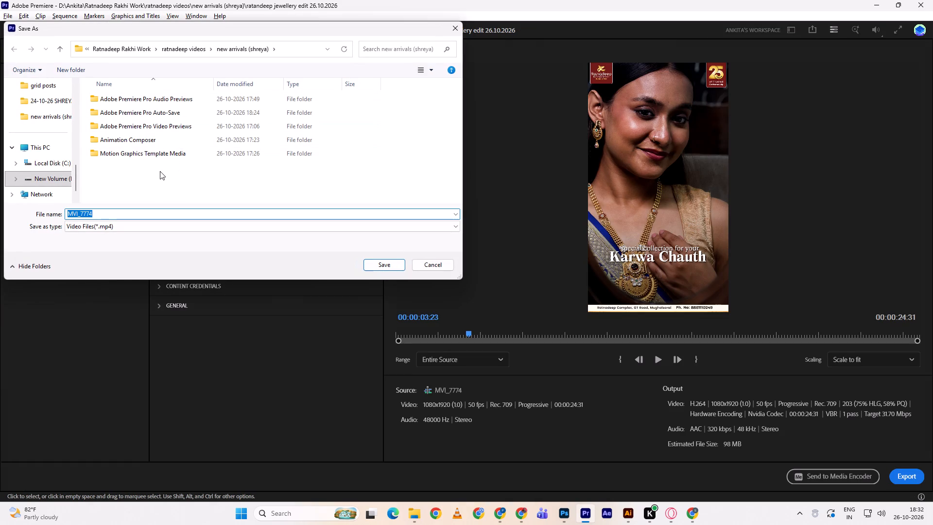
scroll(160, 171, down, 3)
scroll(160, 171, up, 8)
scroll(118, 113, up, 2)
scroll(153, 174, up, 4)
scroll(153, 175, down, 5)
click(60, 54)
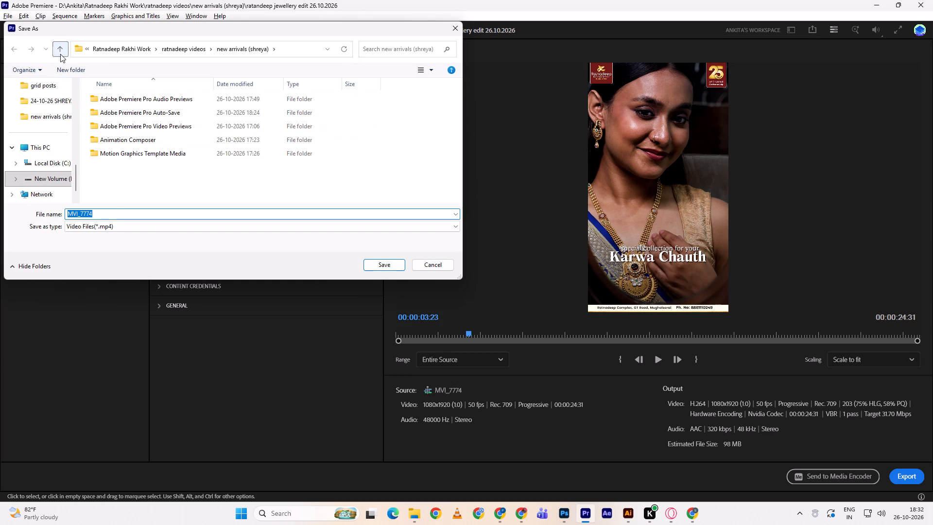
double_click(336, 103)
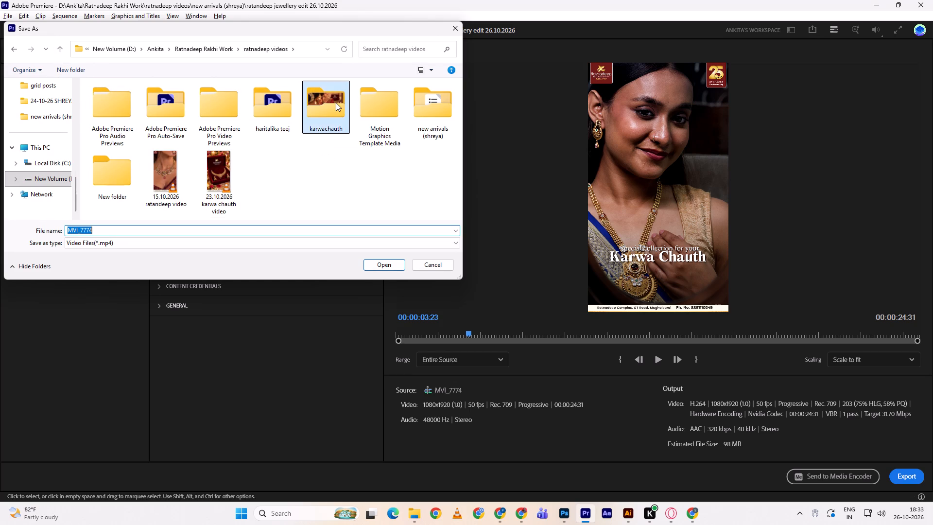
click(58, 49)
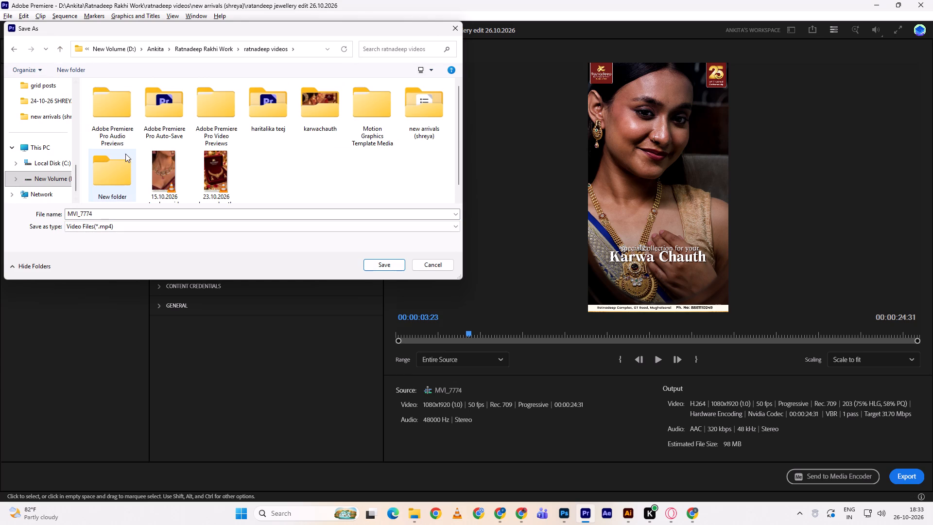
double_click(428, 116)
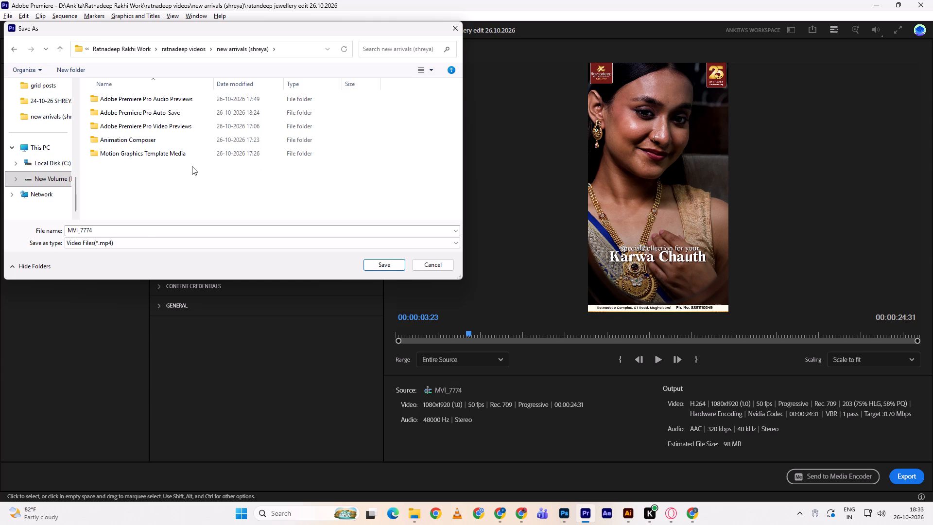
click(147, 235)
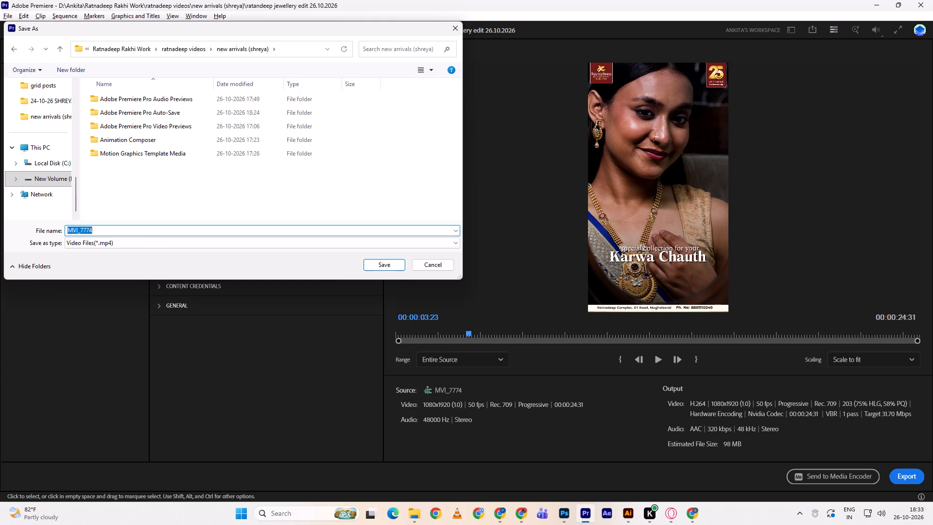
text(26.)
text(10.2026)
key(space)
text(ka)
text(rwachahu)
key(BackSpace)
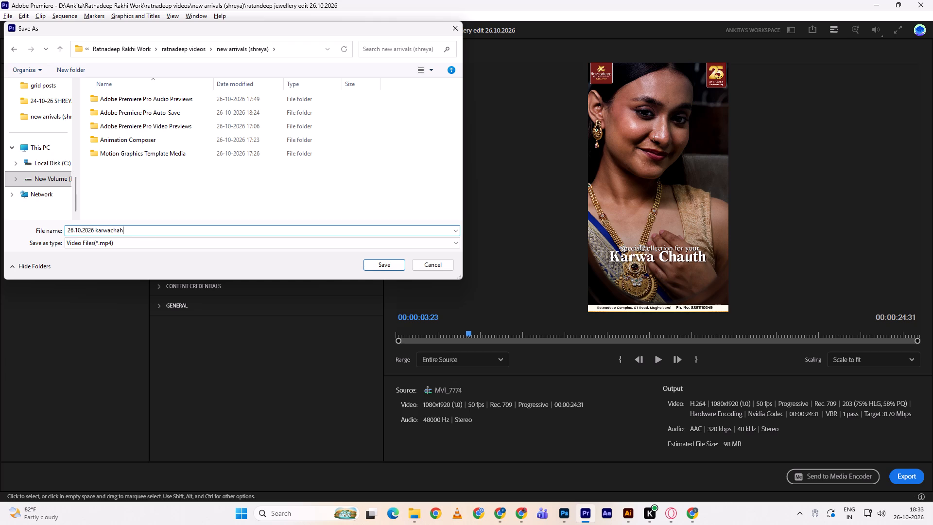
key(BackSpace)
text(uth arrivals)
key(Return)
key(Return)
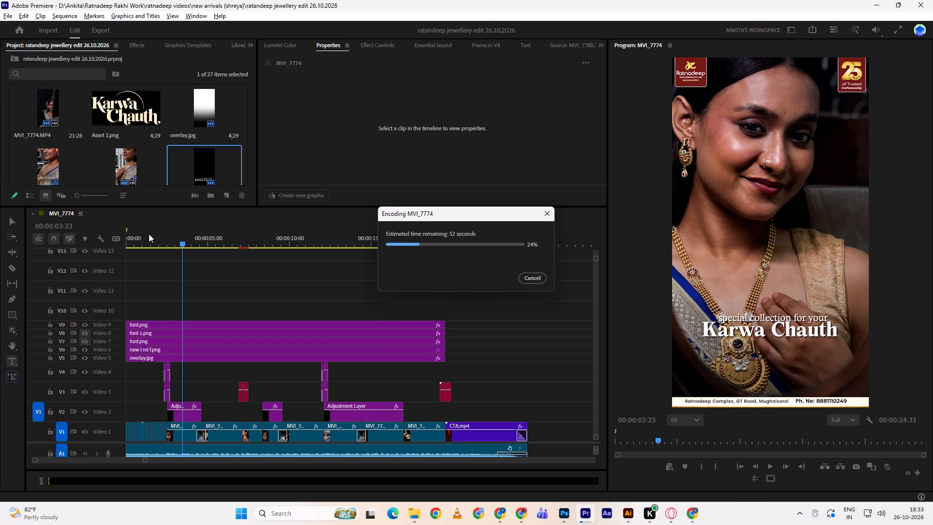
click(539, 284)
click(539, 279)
Render the whole sequence In to Out and, after checking its playback, save the project.
click(63, 15)
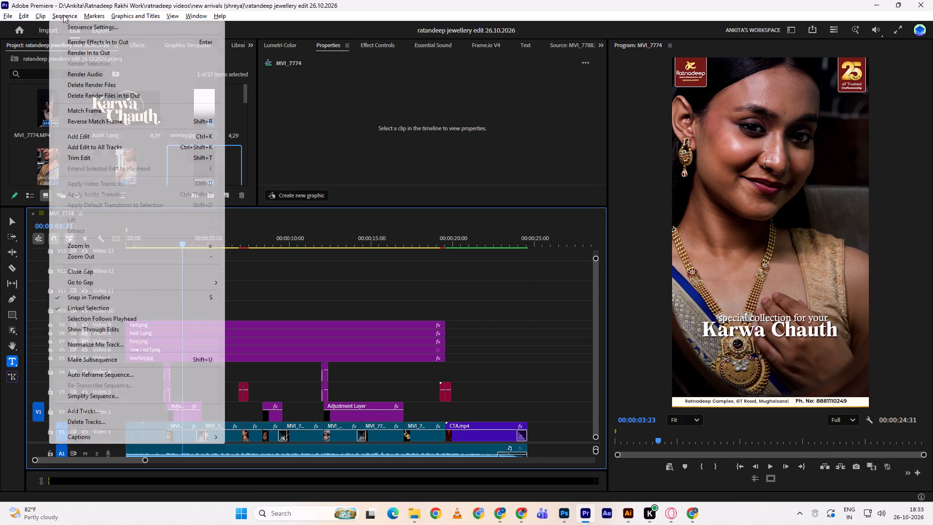
click(74, 49)
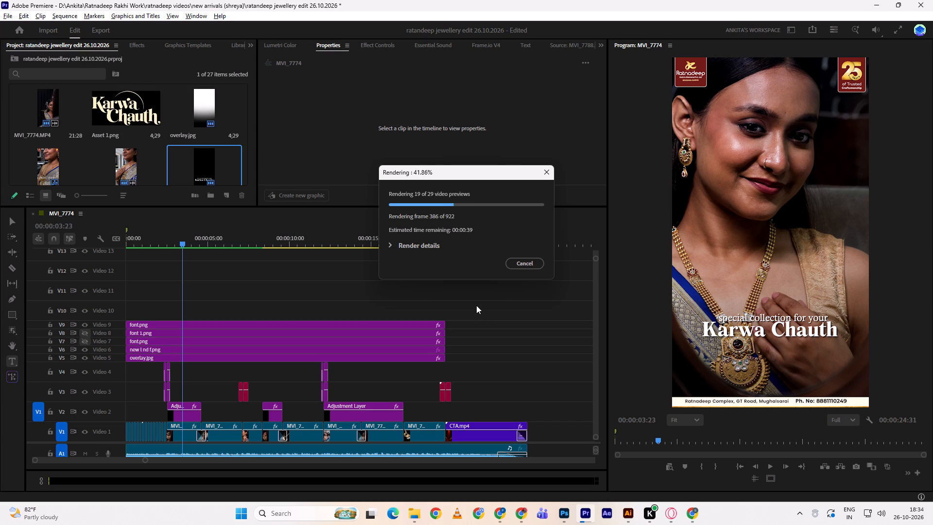
scroll(486, 321, down, 2)
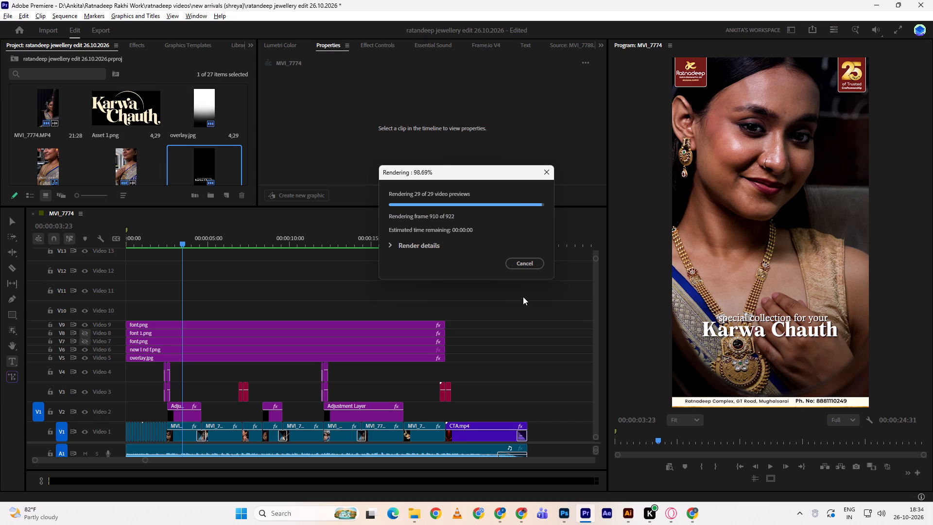
key(space)
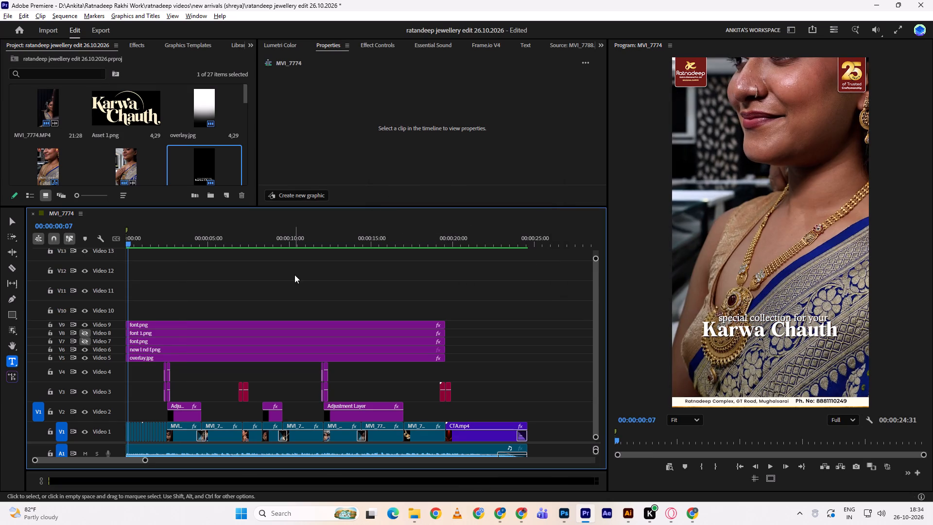
key(space)
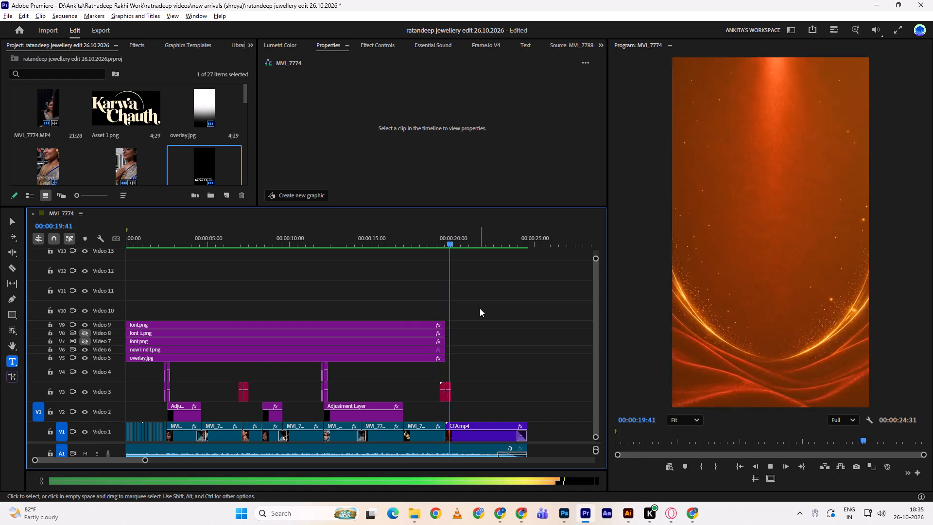
drag(450, 245, 368, 253)
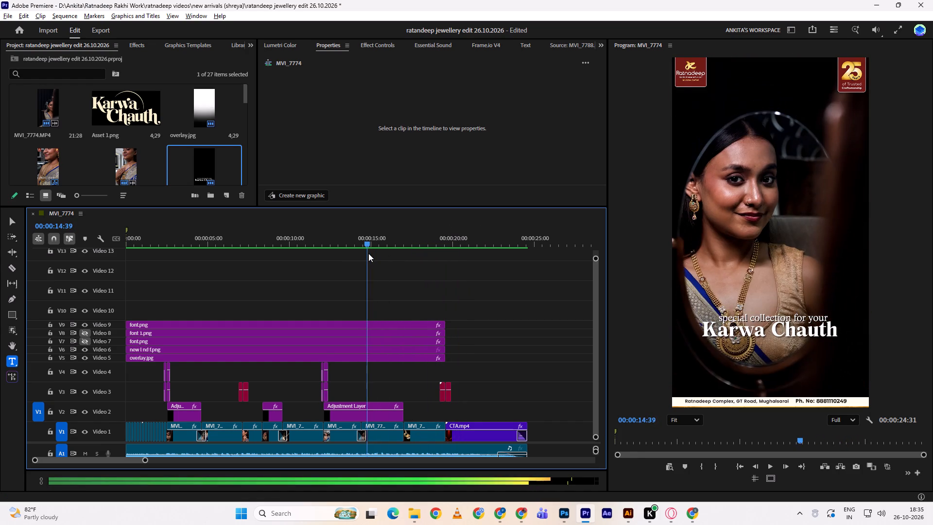
drag(368, 253, 506, 258)
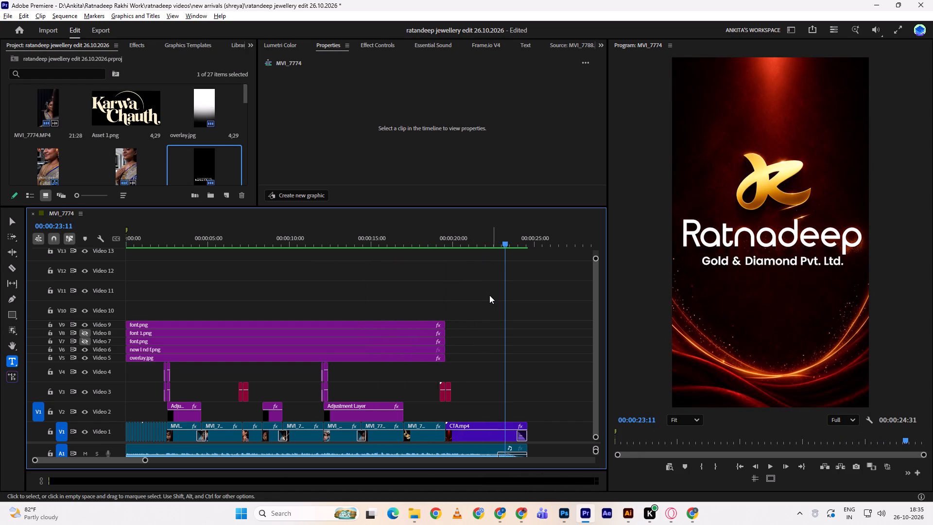
key(ctrl+s)
Export the sequence as an H.264 video named 26.10.2026 karwachauth arrival in the new arrivals (shreya) folder.
key(ctrl+m)
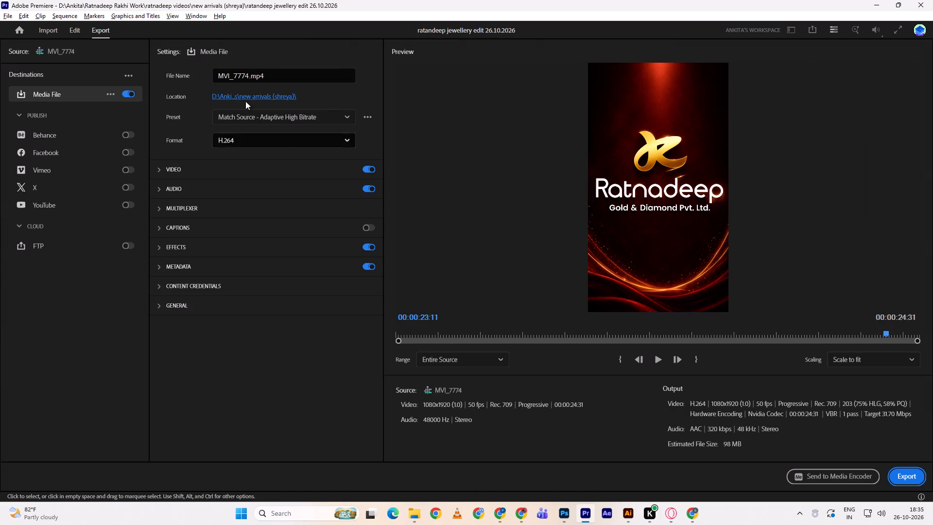
click(247, 96)
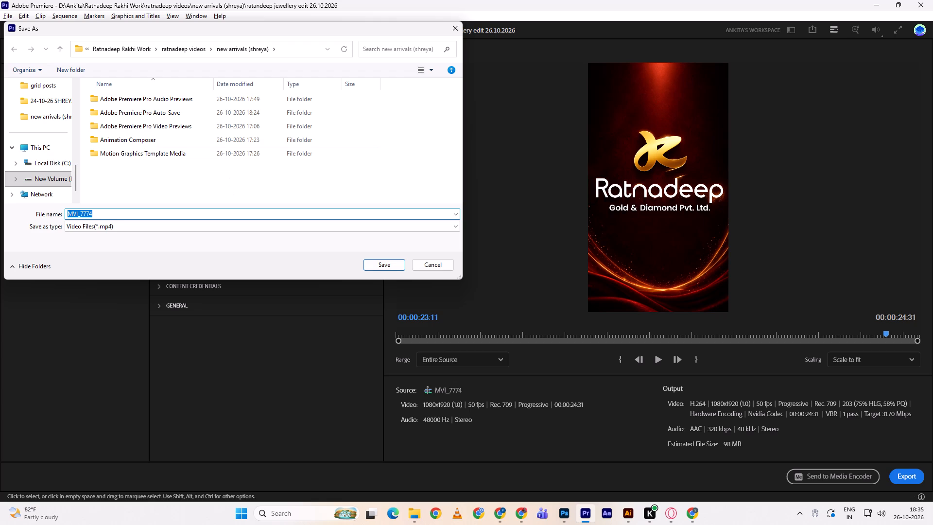
text(26.10.2026)
key(space)
text(karwac)
text(hauth new arri)
key(BackSpace)
key(BackSpace)
key(BackSpace)
key(BackSpace)
key(BackSpace)
key(BackSpace)
key(BackSpace)
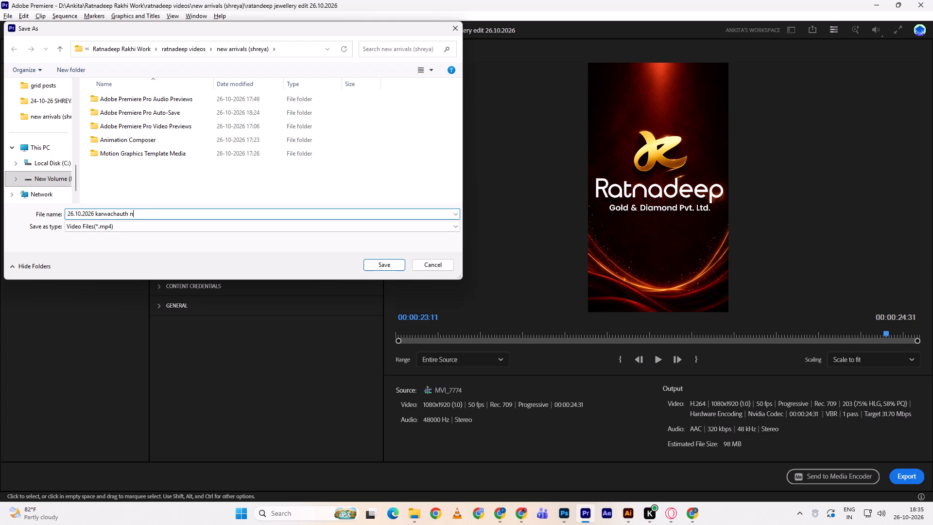
key(BackSpace)
text(arrival)
key(Return)
key(Return)
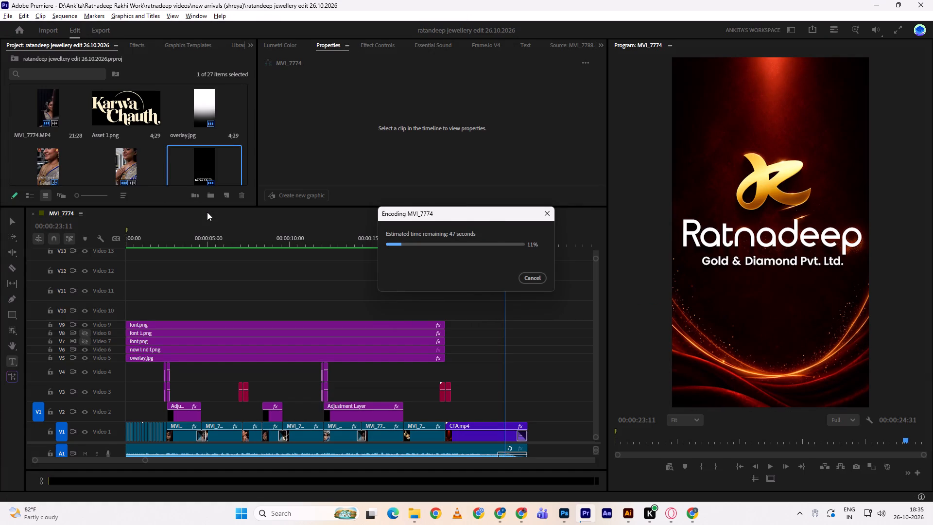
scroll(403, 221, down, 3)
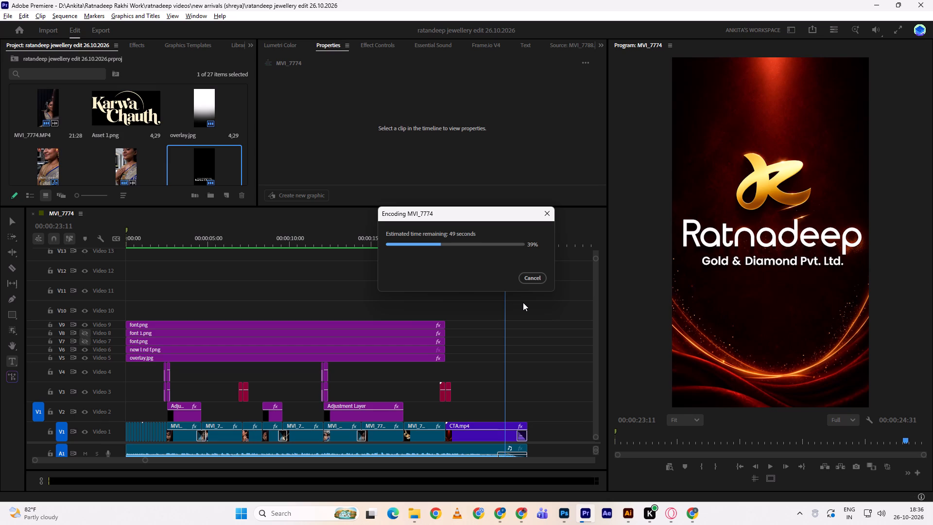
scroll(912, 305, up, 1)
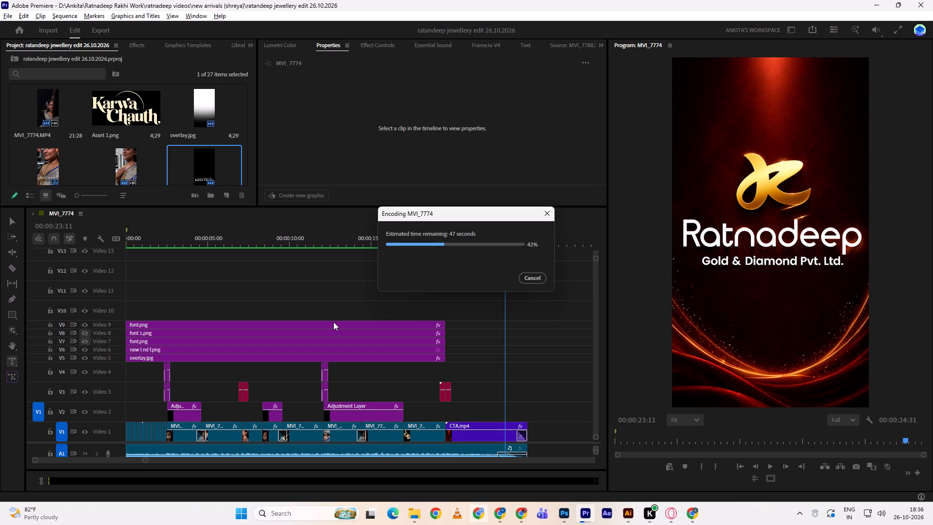